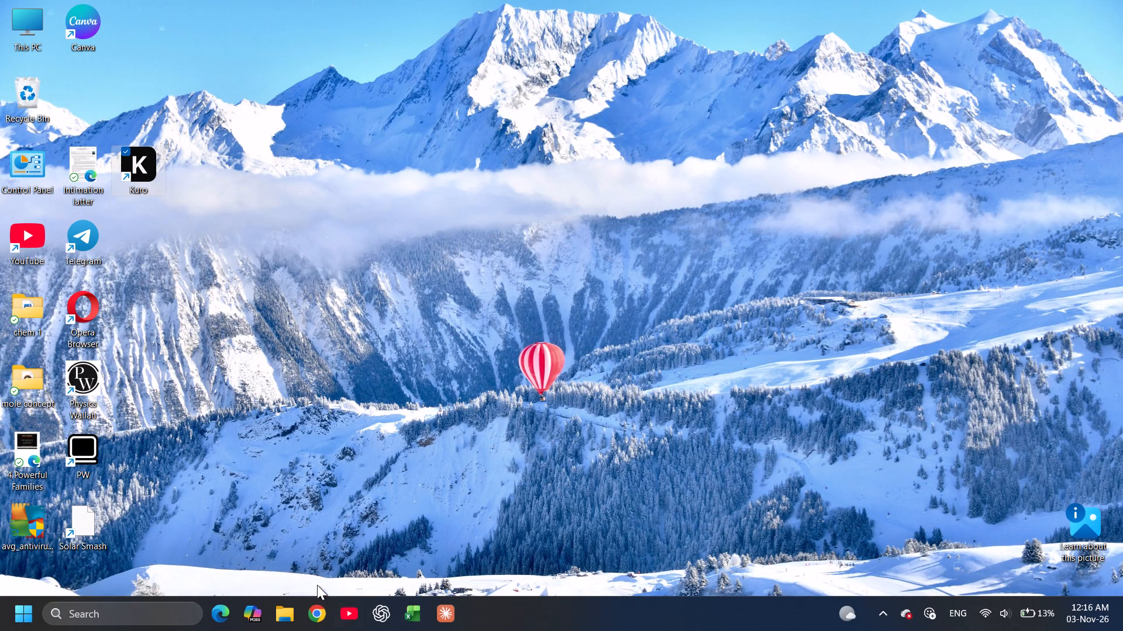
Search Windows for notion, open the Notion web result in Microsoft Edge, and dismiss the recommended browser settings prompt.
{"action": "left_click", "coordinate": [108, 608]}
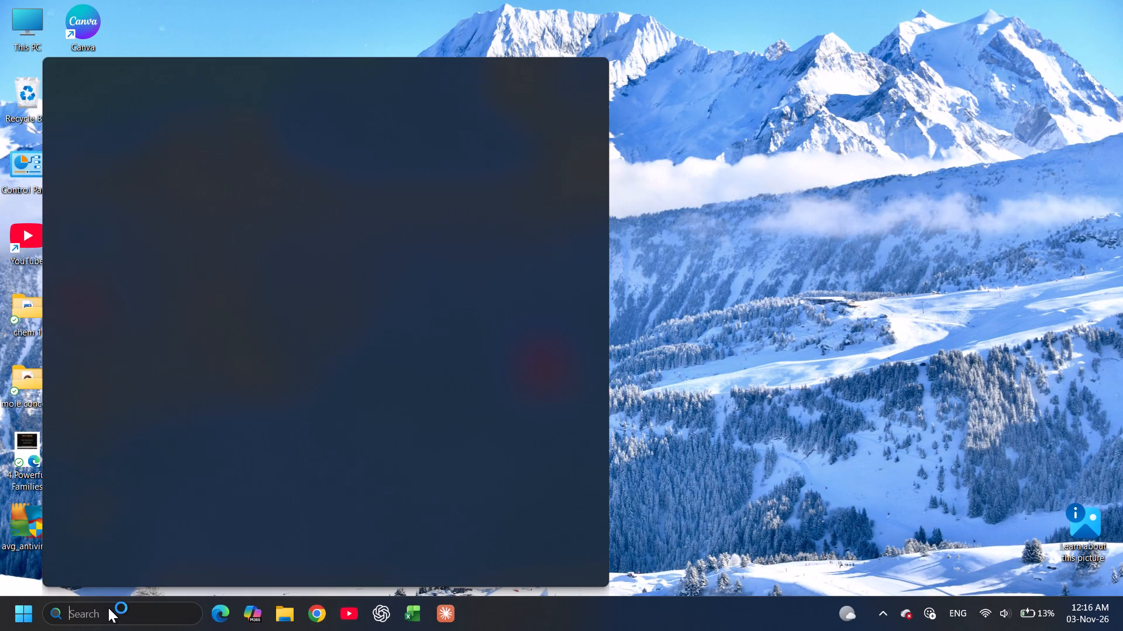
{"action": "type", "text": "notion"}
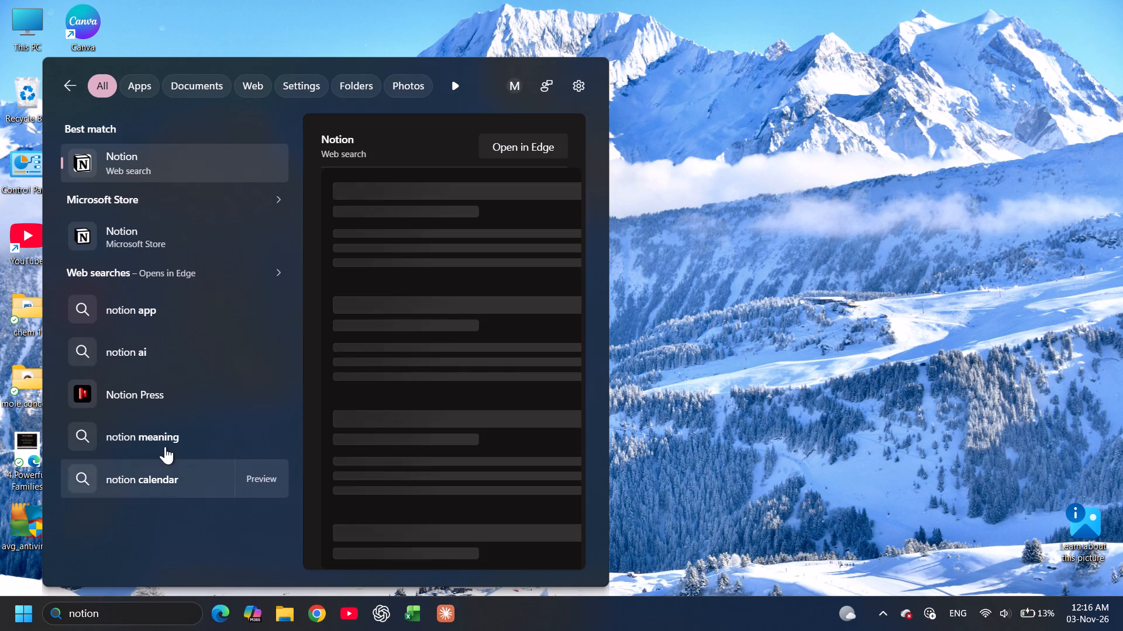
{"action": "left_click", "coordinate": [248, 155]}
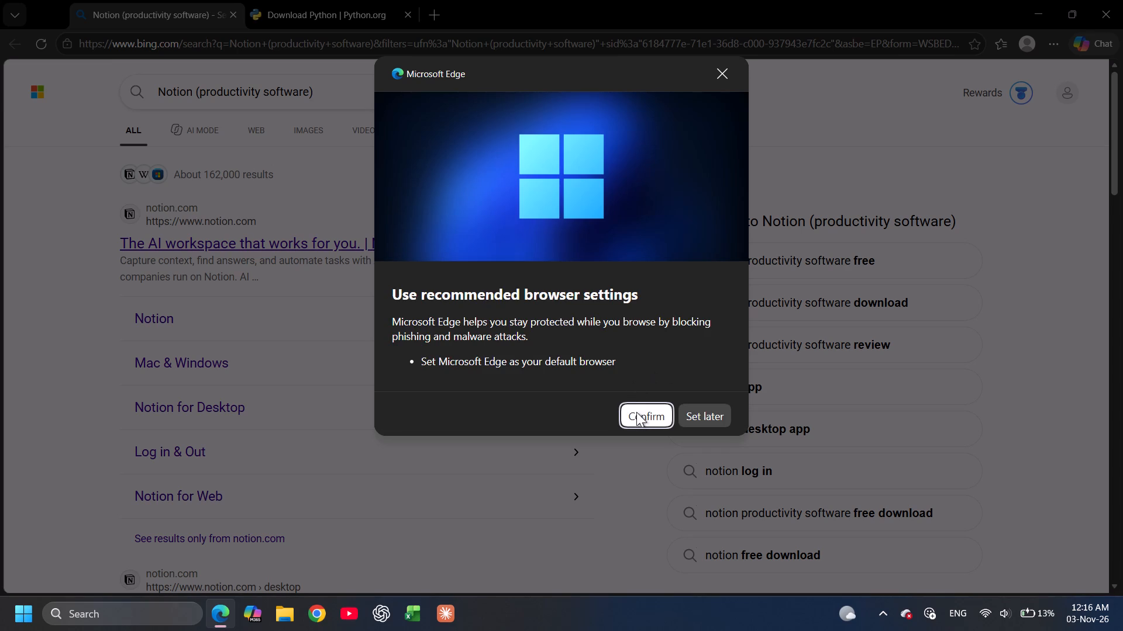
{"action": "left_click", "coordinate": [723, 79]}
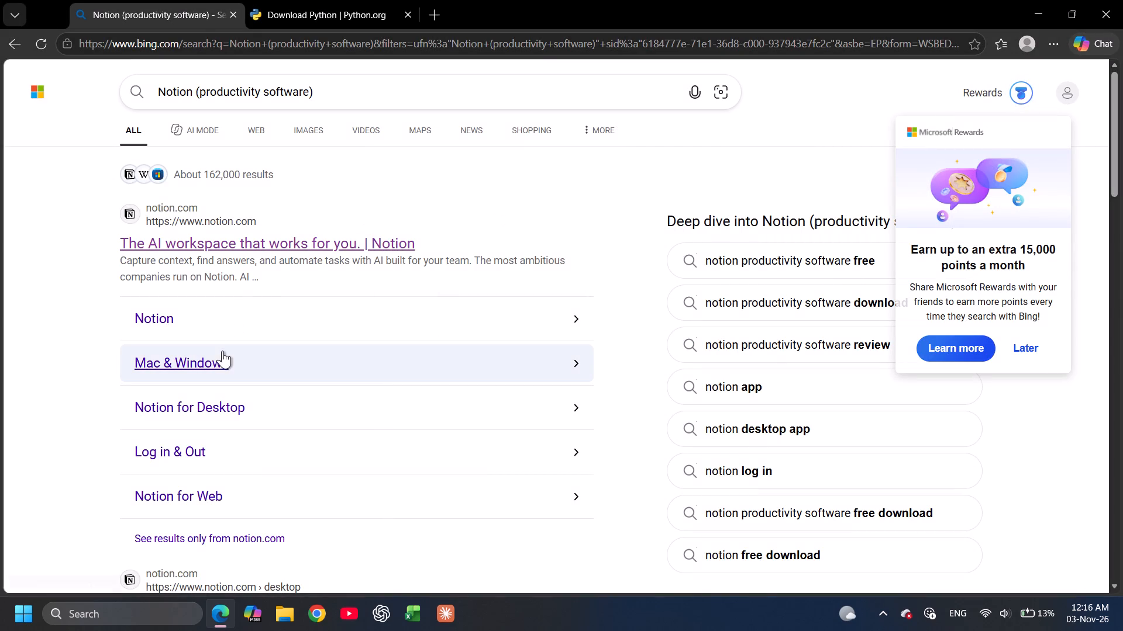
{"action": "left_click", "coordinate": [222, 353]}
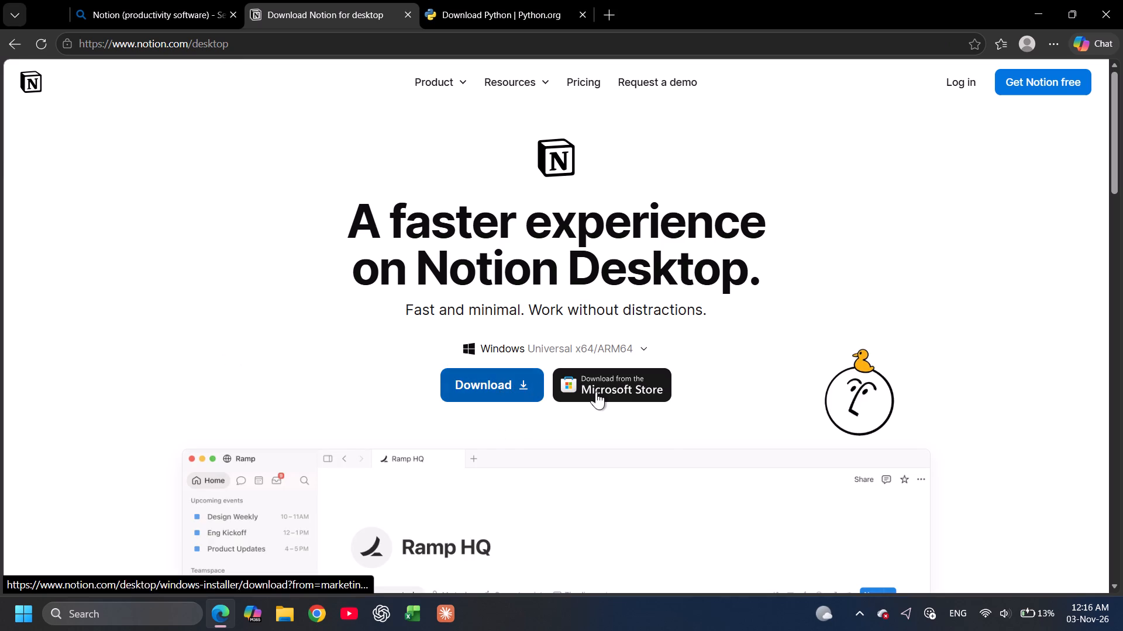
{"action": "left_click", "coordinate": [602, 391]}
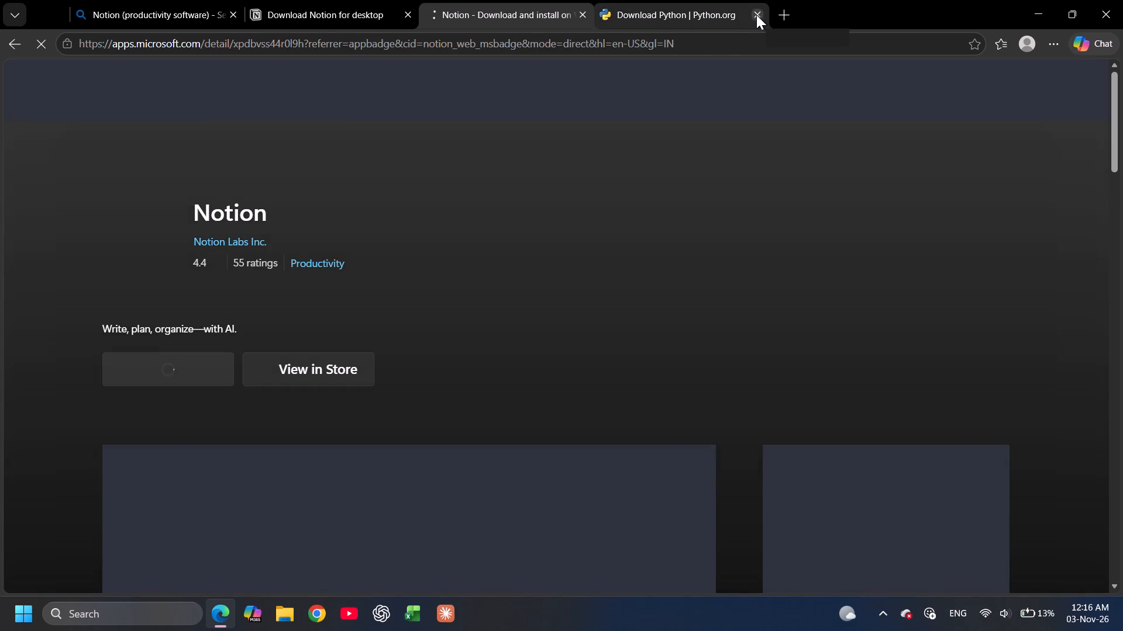
Close the Download Python browser tab.
{"action": "left_click", "coordinate": [756, 13]}
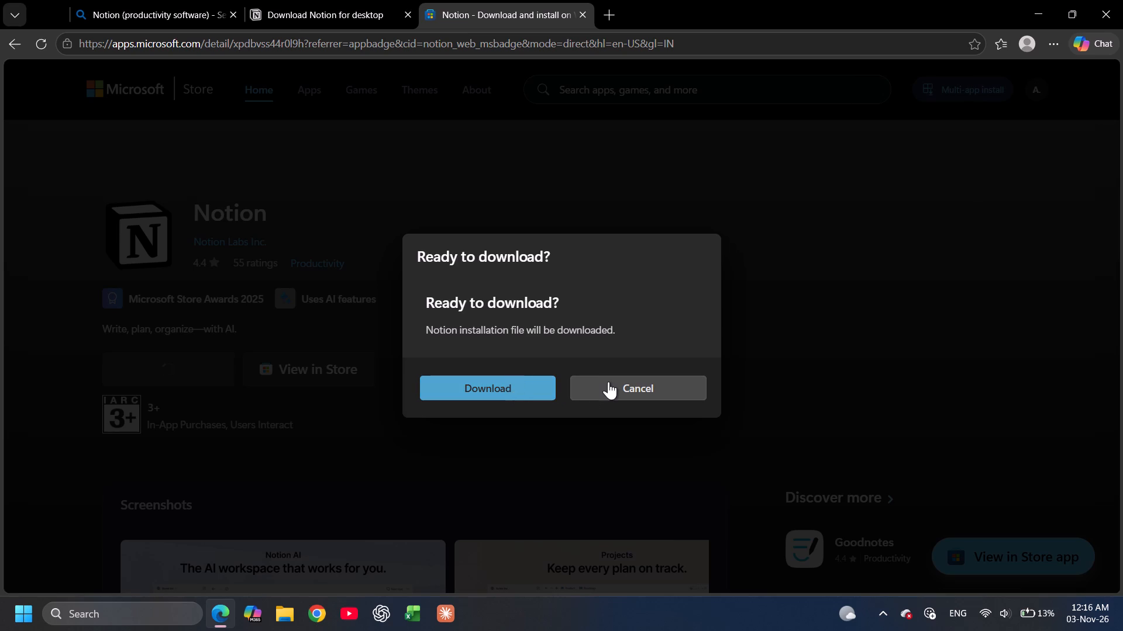
{"action": "left_click_drag", "start_coordinate": [609, 382], "coordinate": [202, 630]}
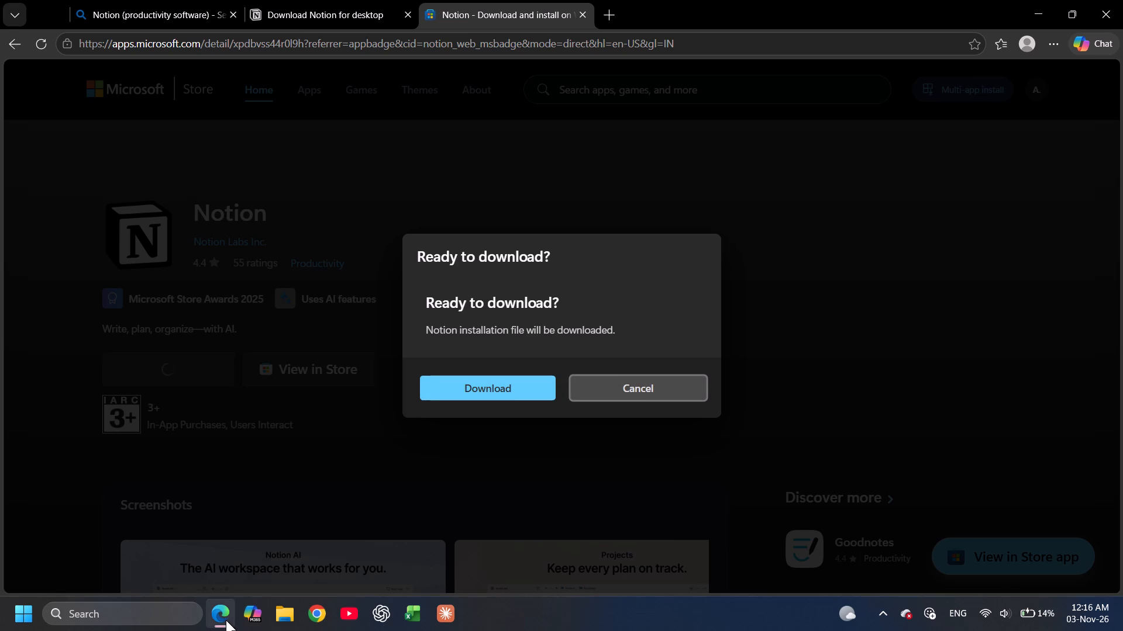
Search Windows for mic and open the Microsoft Store app.
{"action": "left_click", "coordinate": [167, 614]}
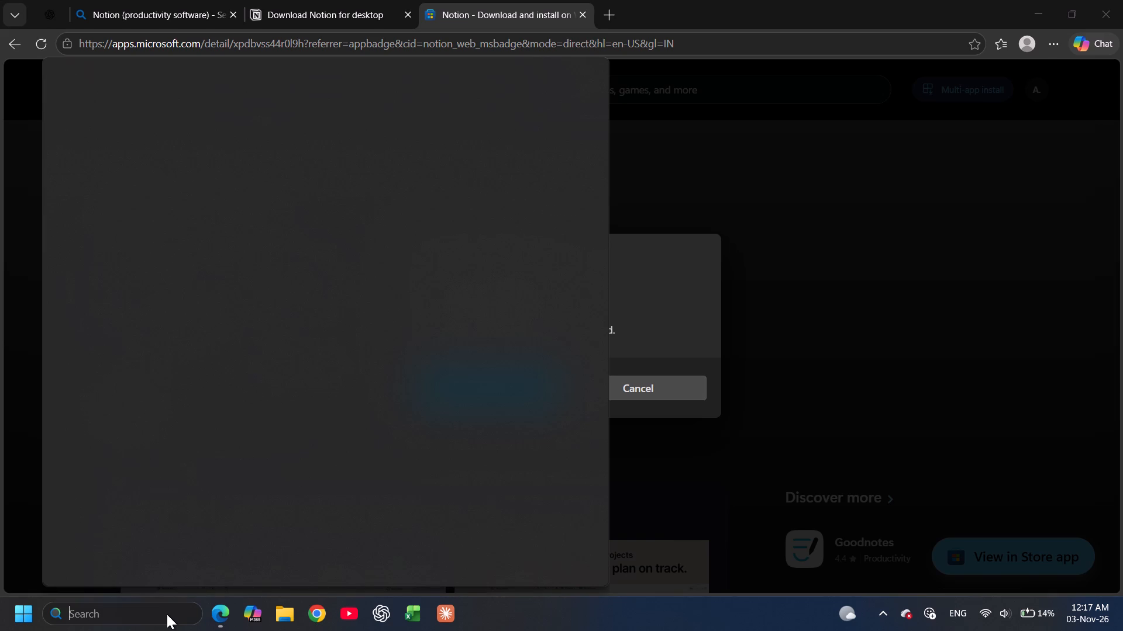
{"action": "type", "text": "mi"}
{"action": "key", "text": "c"}
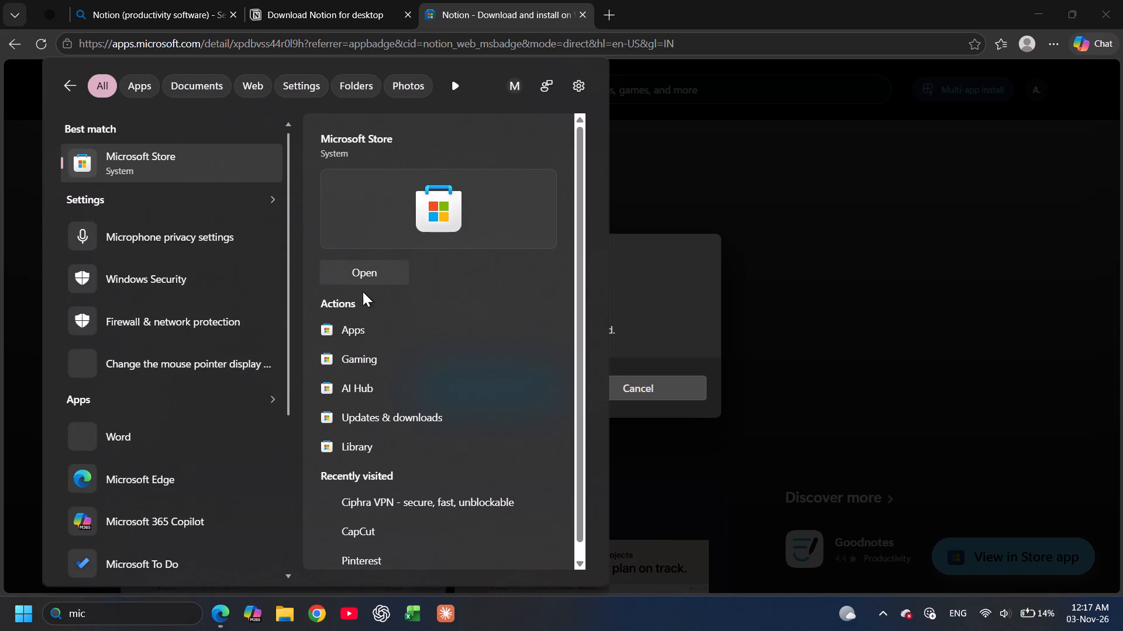
{"action": "left_click", "coordinate": [361, 285]}
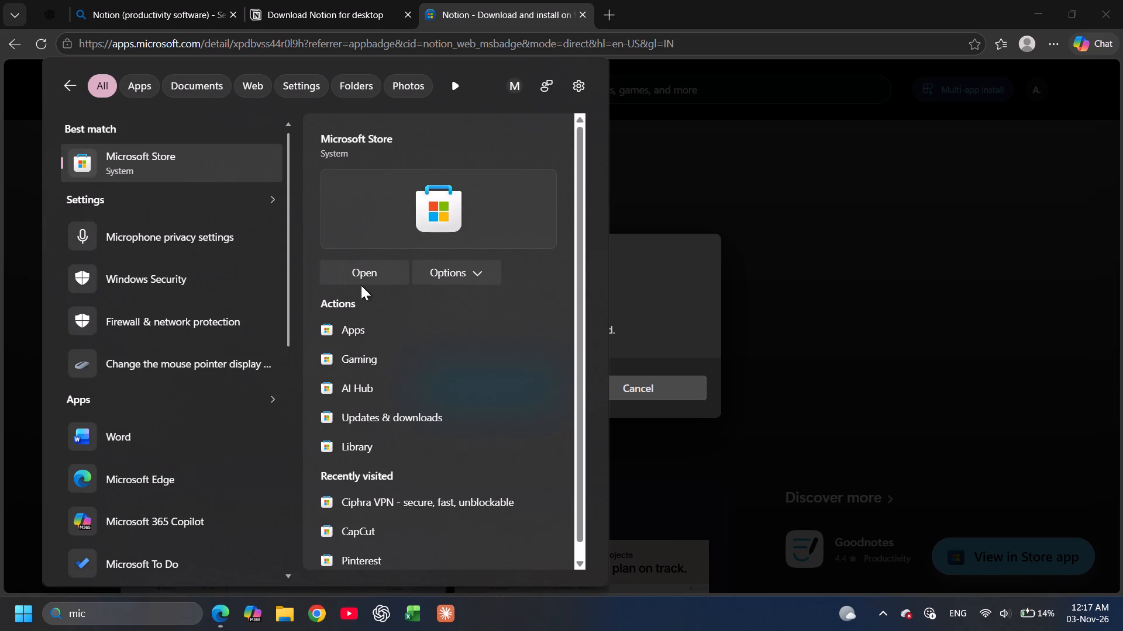
{"action": "key", "text": "Return"}
{"action": "left_click", "coordinate": [348, 265]}
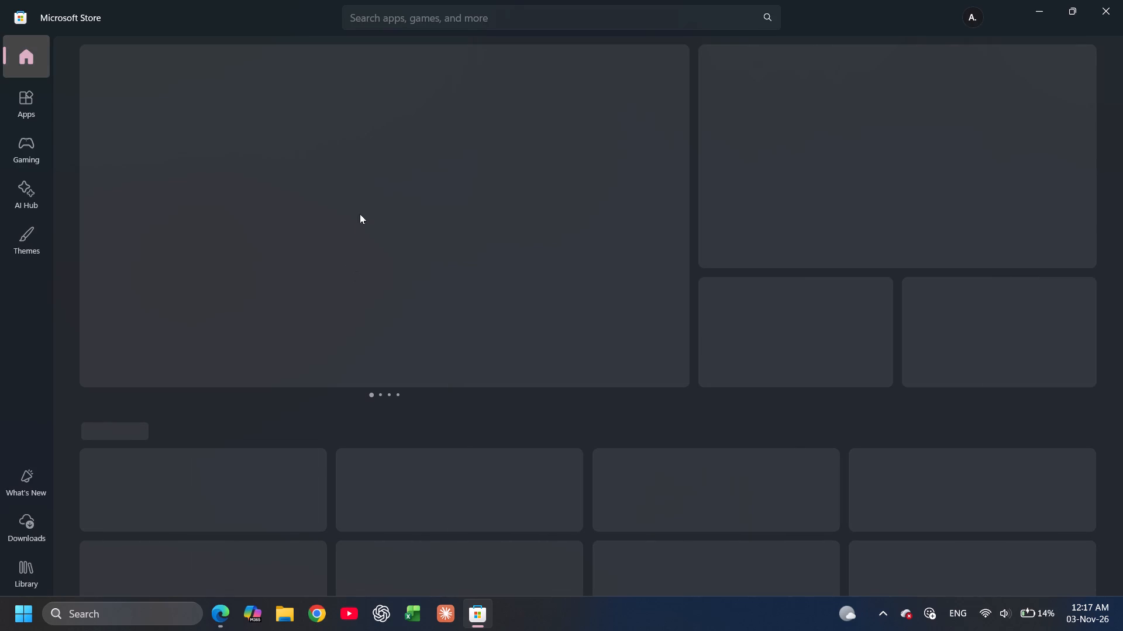
Search the Microsoft Store for notion and open the Notion app's page.
{"action": "left_click", "coordinate": [403, 13]}
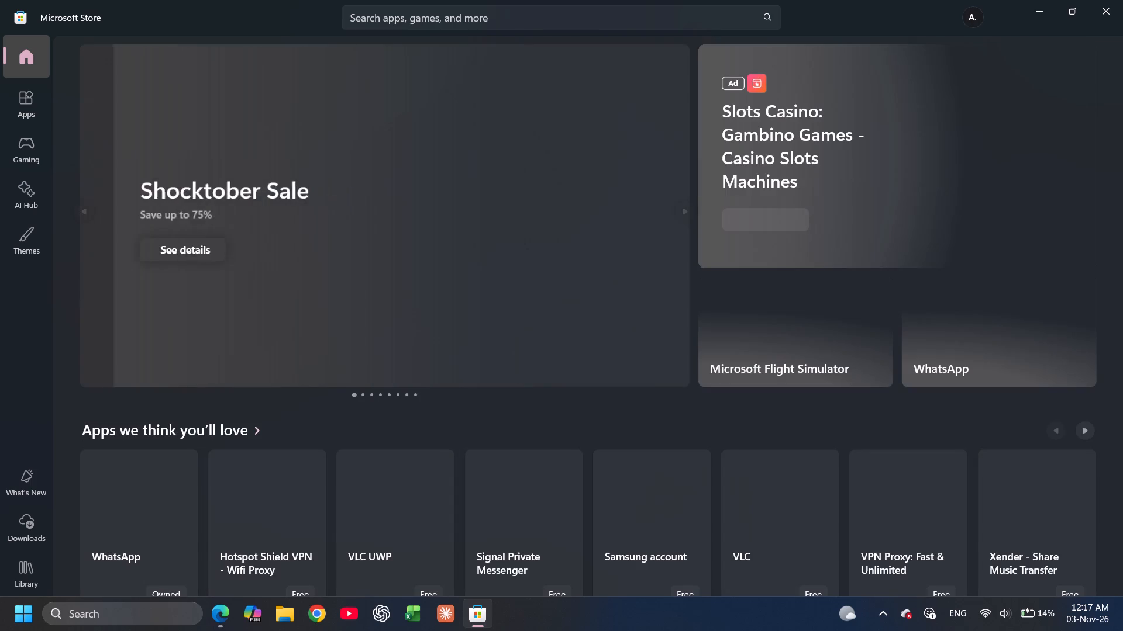
{"action": "type", "text": "notion"}
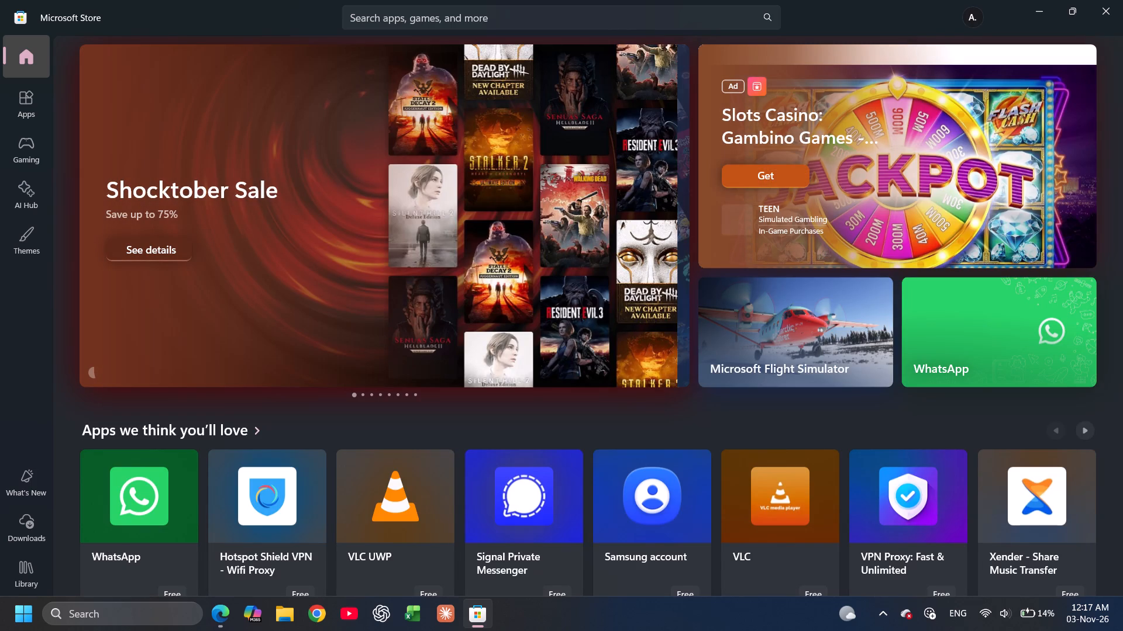
{"action": "left_click", "coordinate": [403, 13]}
{"action": "left_click", "coordinate": [465, 22]}
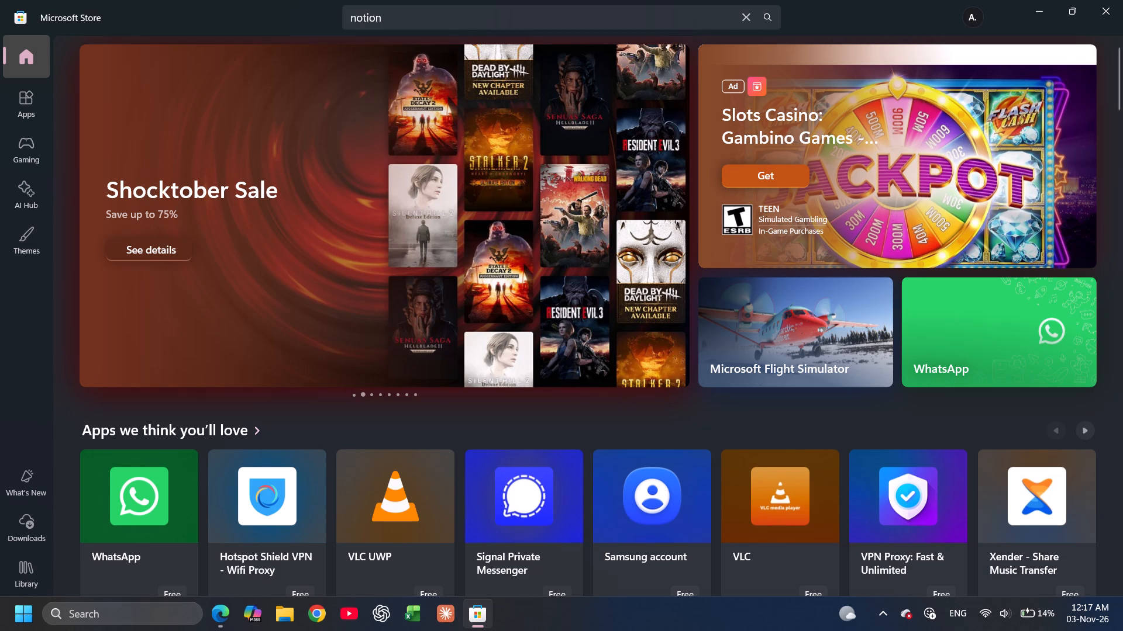
{"action": "key", "text": "Return"}
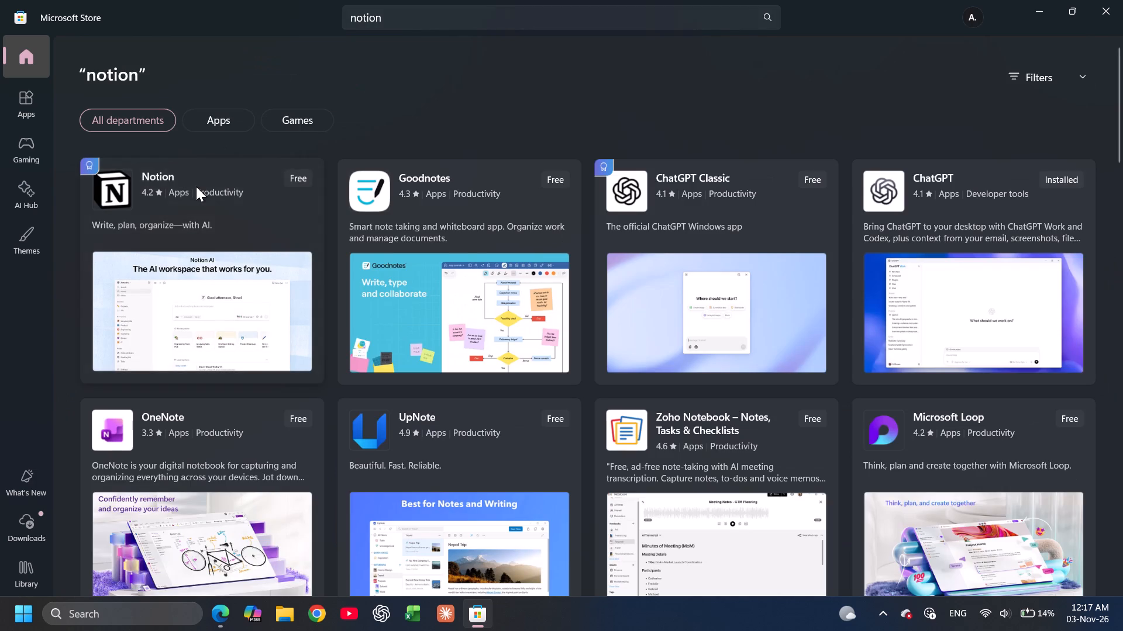
{"action": "left_click", "coordinate": [196, 186]}
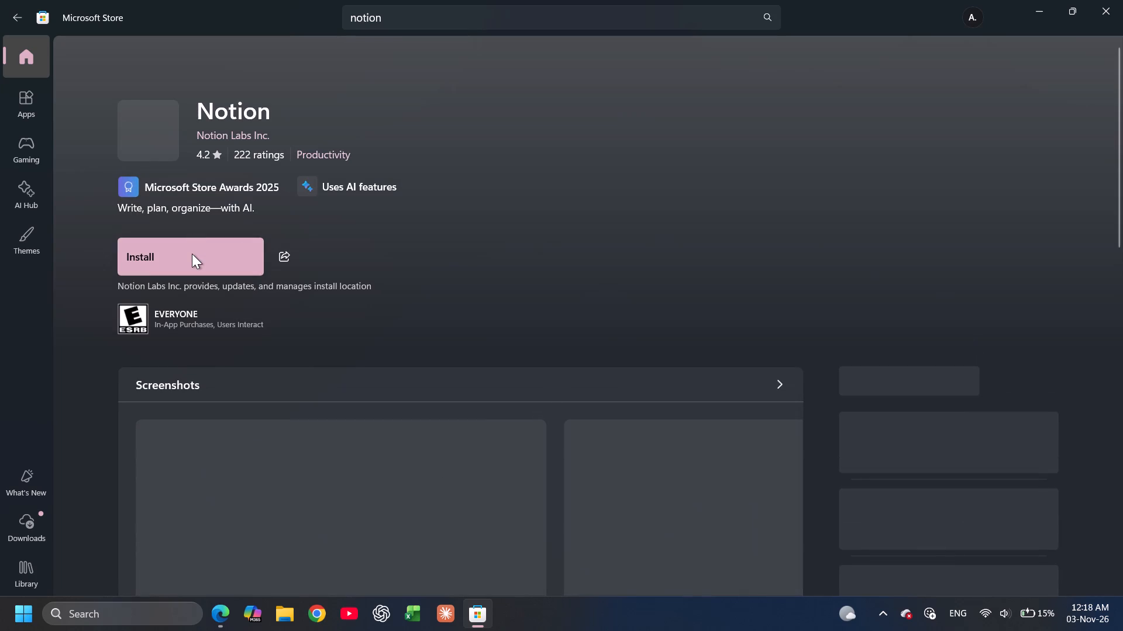
Start installing the Notion app from its Microsoft Store page.
{"action": "left_click", "coordinate": [192, 254]}
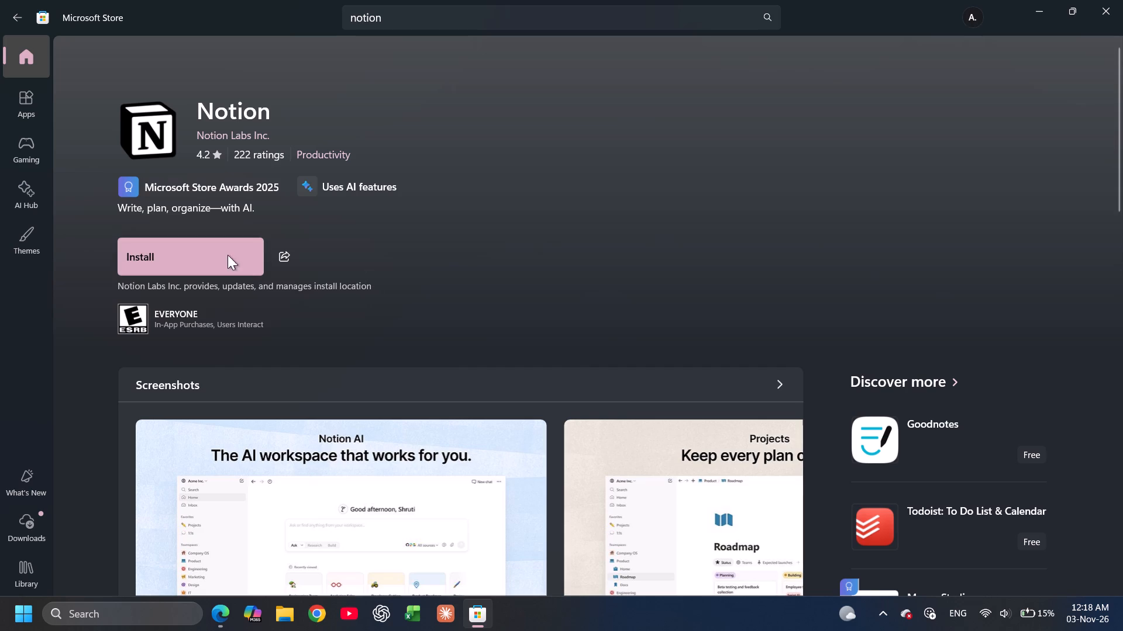
{"action": "left_click", "coordinate": [195, 254]}
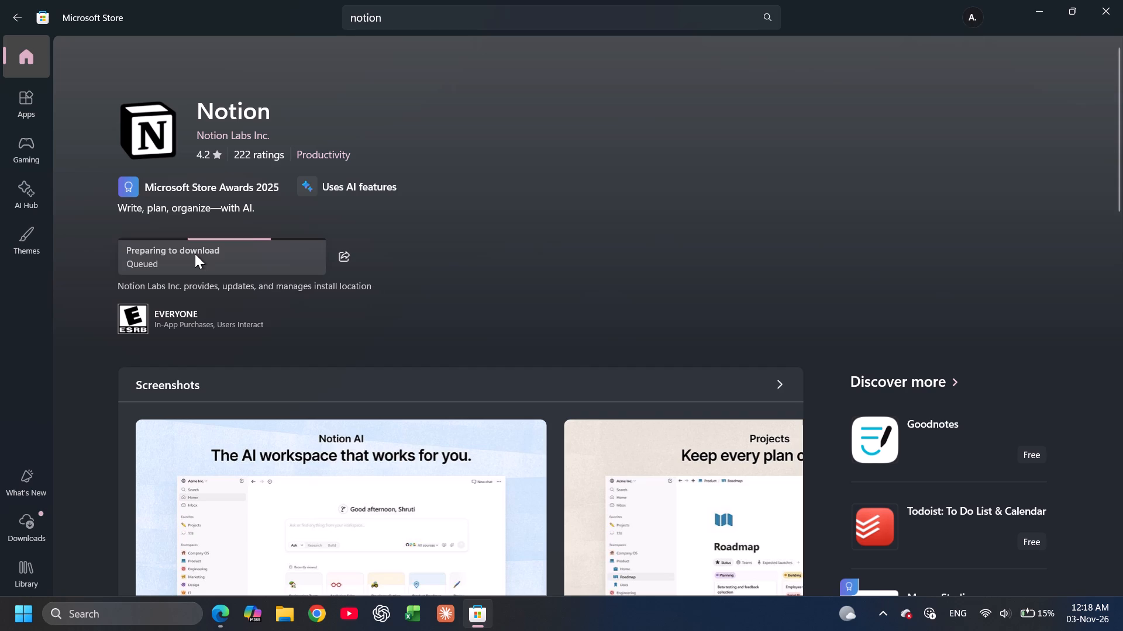
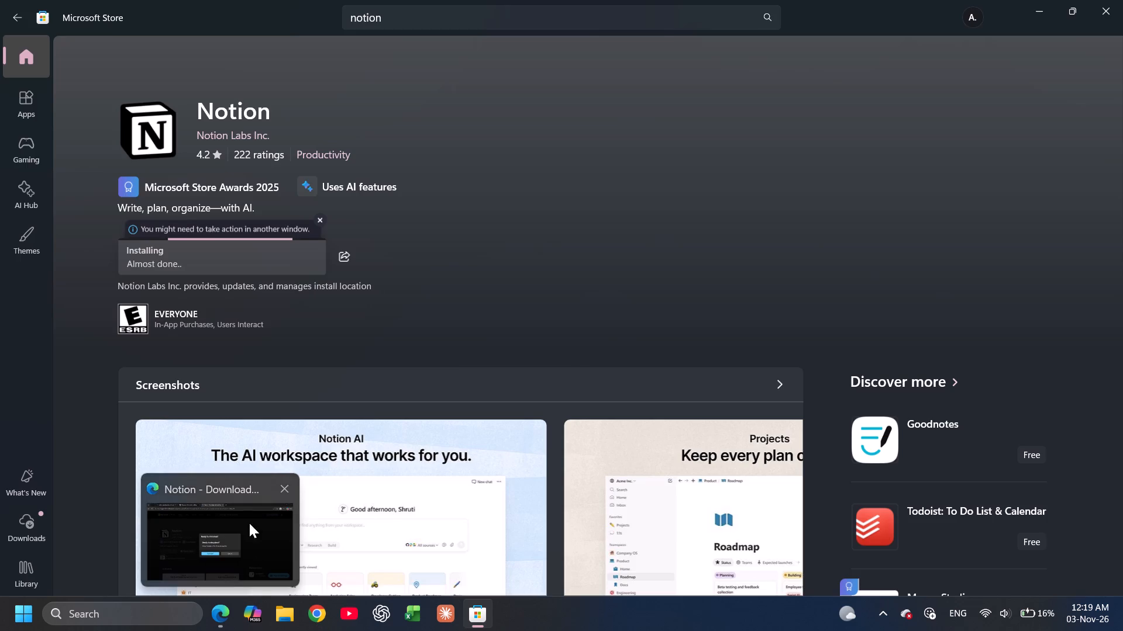
Close the Edge window with the Notion download page and the Microsoft Store window.
{"action": "left_click", "coordinate": [291, 493]}
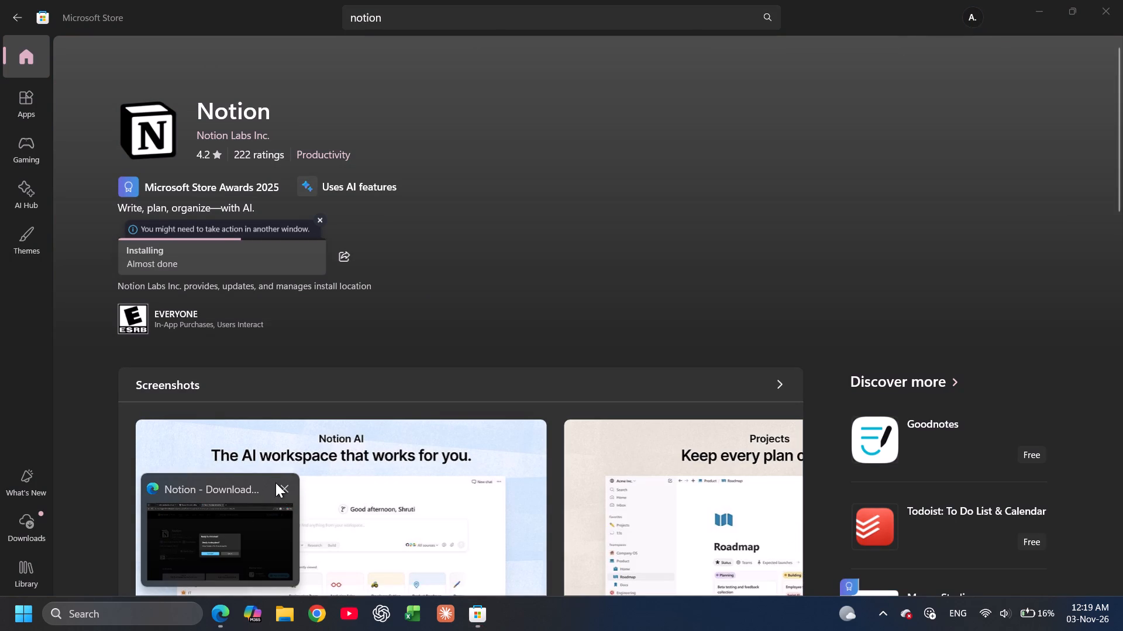
{"action": "left_click", "coordinate": [282, 492]}
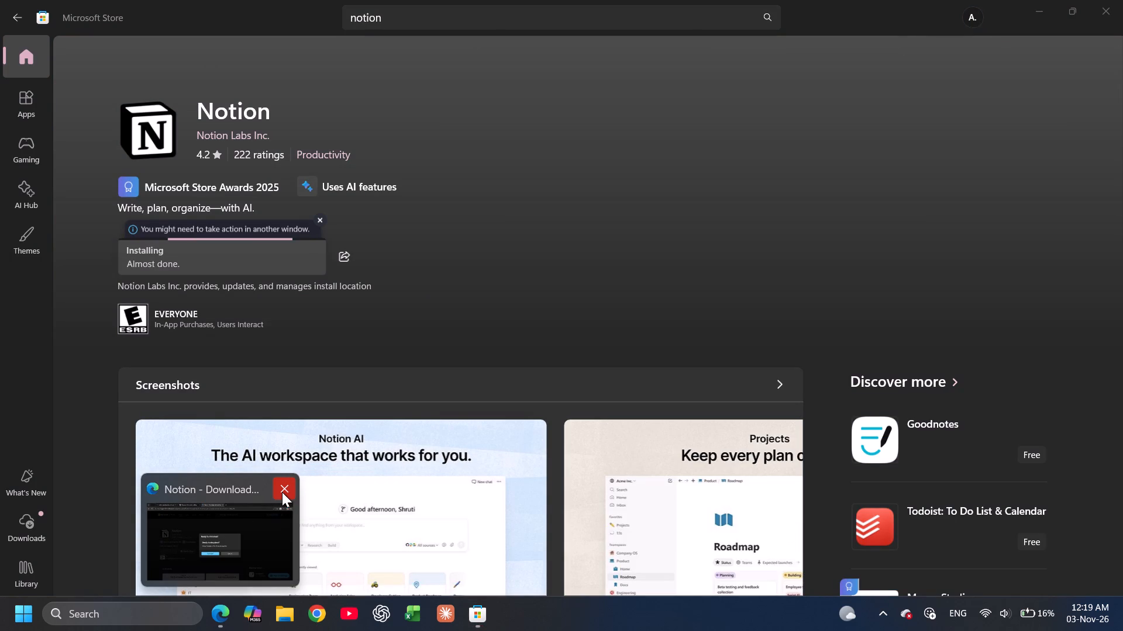
{"action": "left_click", "coordinate": [282, 492]}
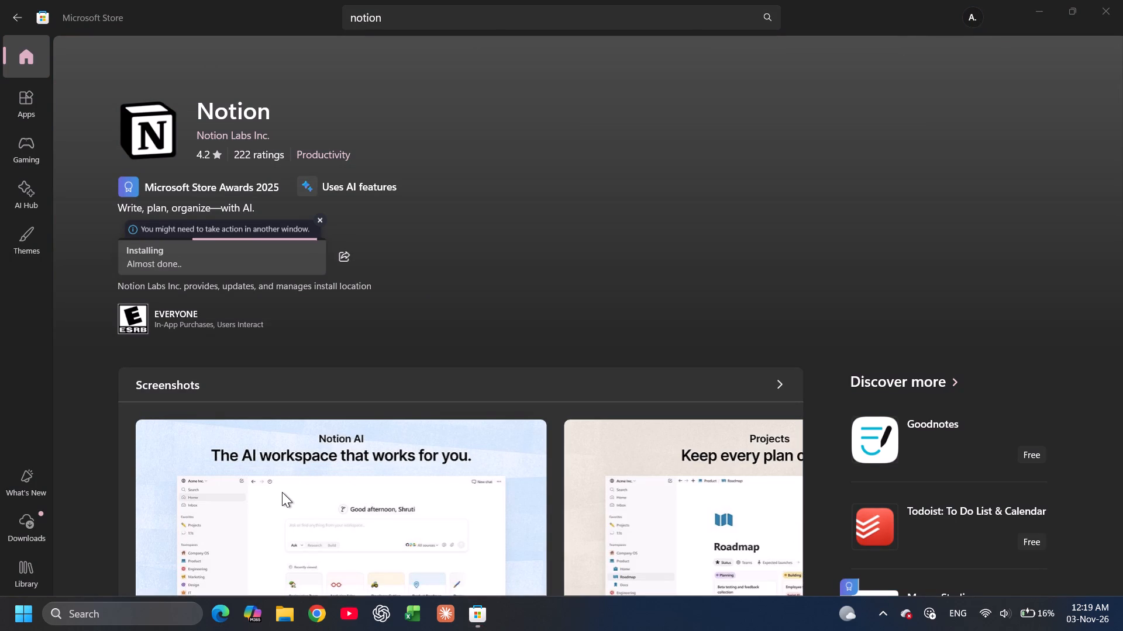
{"action": "left_click", "coordinate": [1094, 9]}
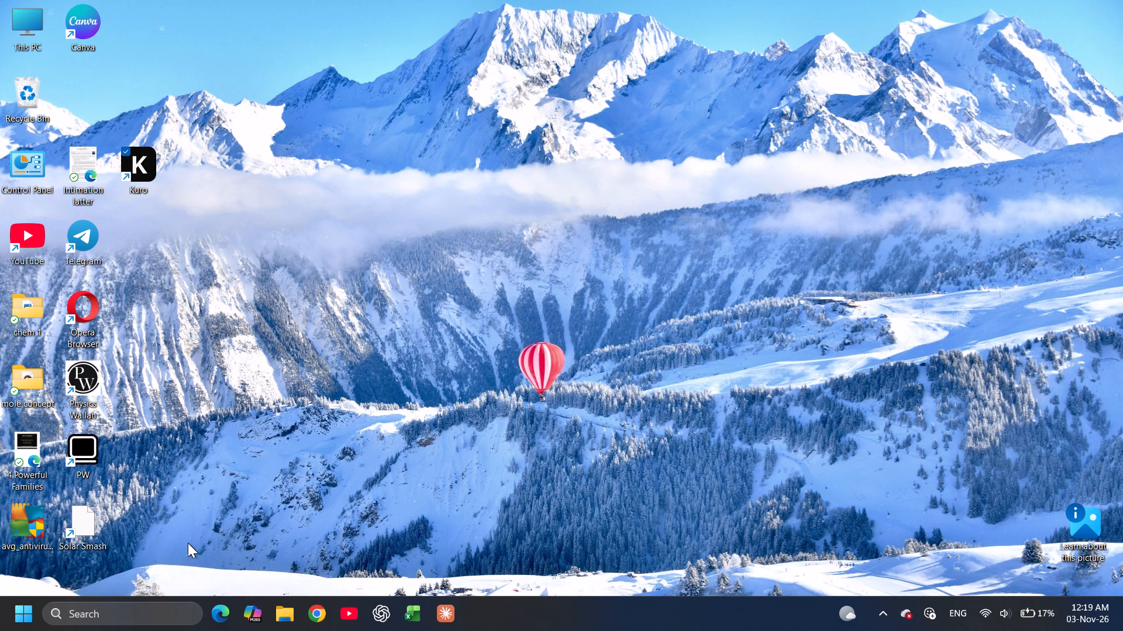
Delete the Solar Smash shortcut from the desktop, moving it to the Recycle Bin.
{"action": "right_click", "coordinate": [75, 527]}
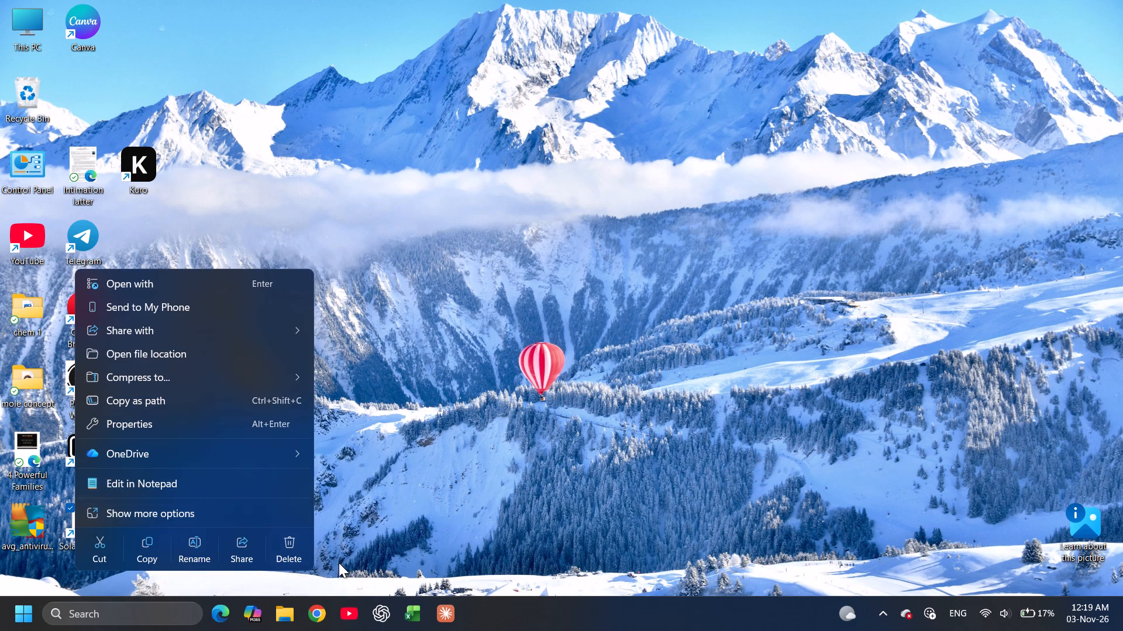
{"action": "left_click", "coordinate": [291, 554]}
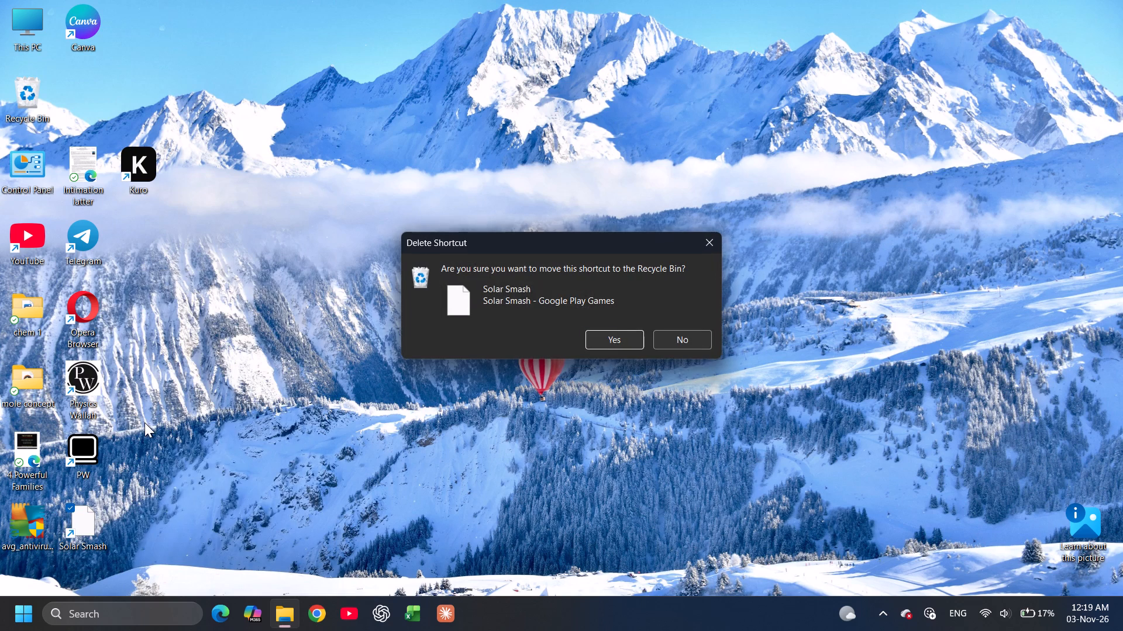
{"action": "left_click", "coordinate": [600, 343]}
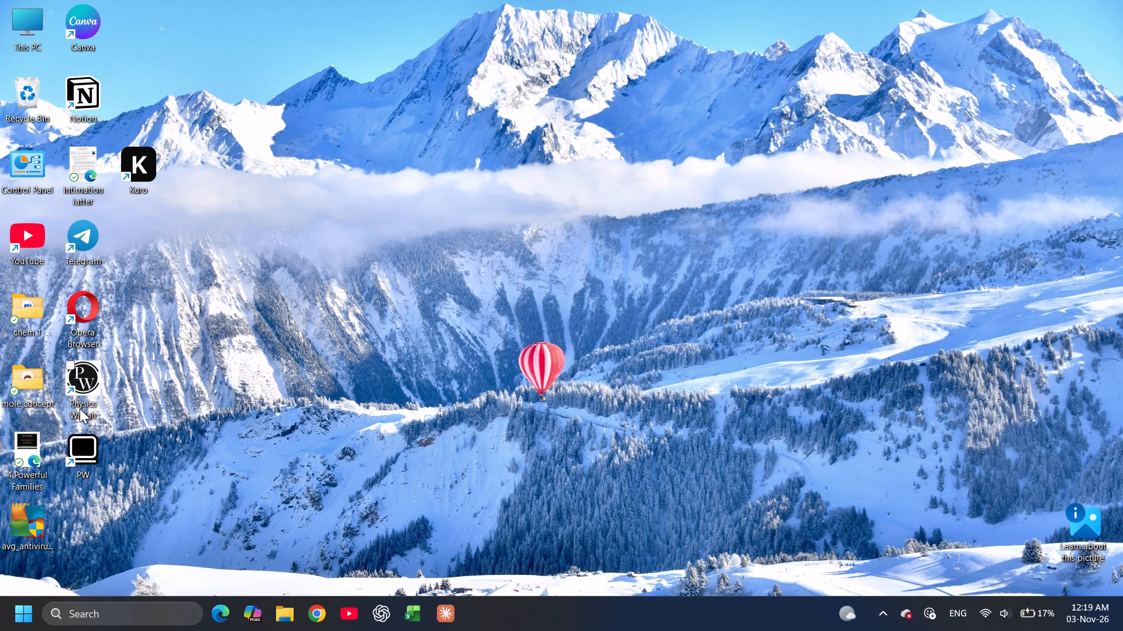
Launch the Notion app from its desktop shortcut.
{"action": "double_click", "coordinate": [83, 96]}
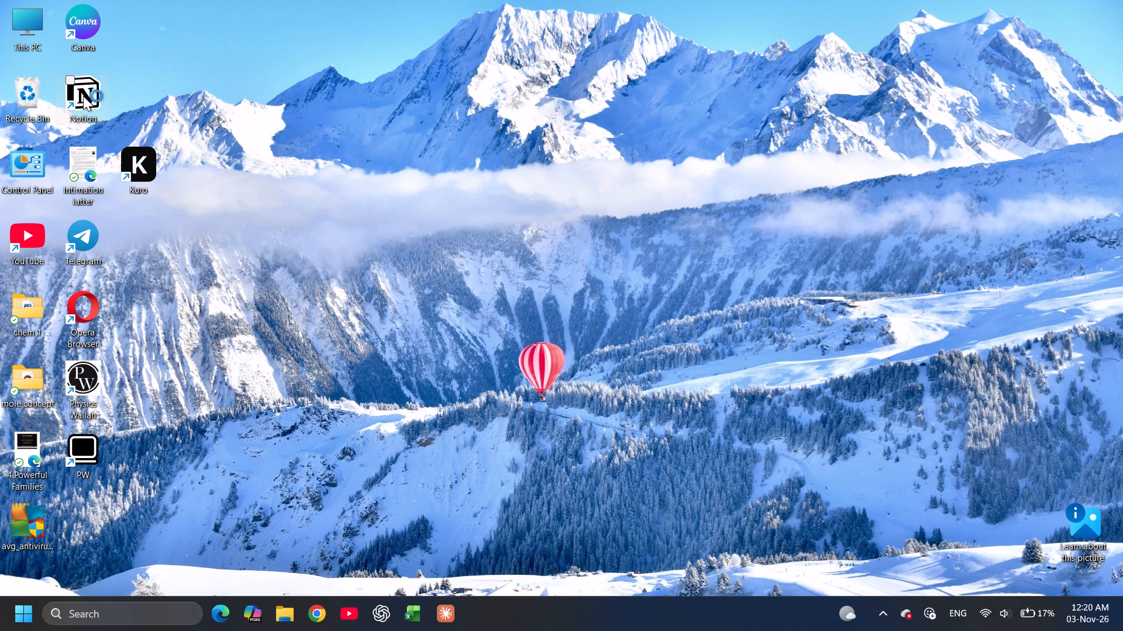
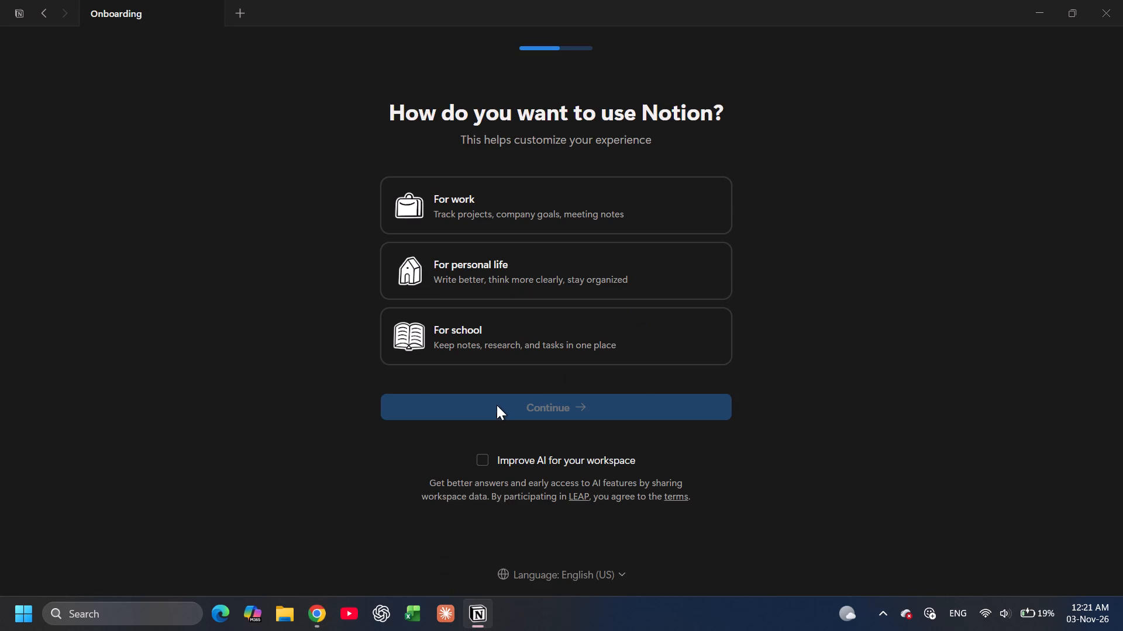
{"action": "left_click", "coordinate": [511, 261]}
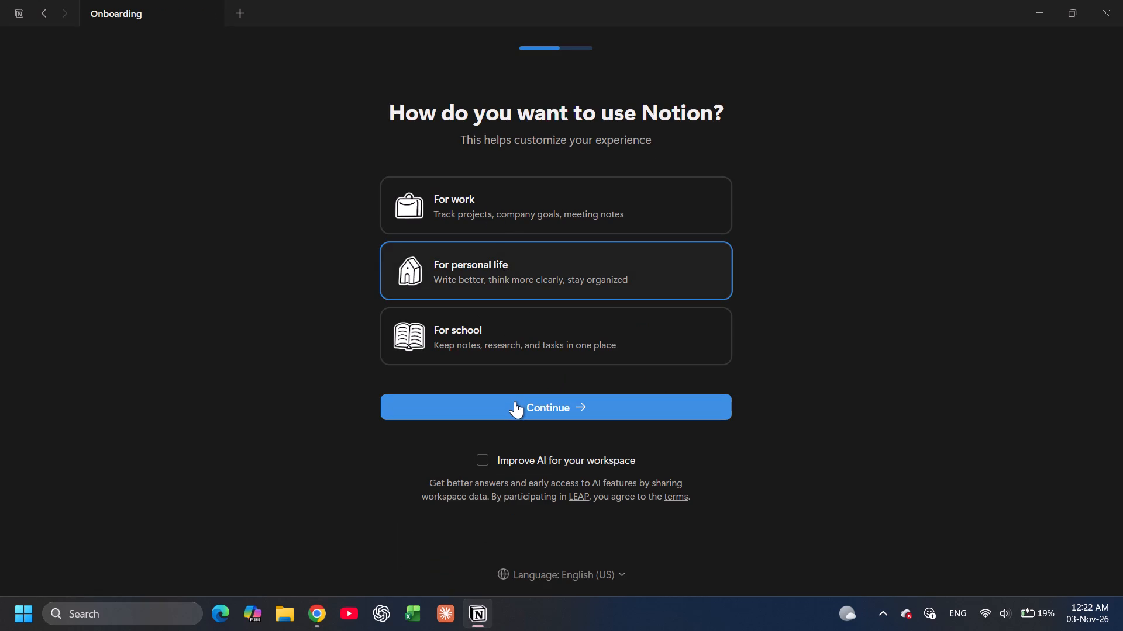
{"action": "left_click", "coordinate": [481, 465]}
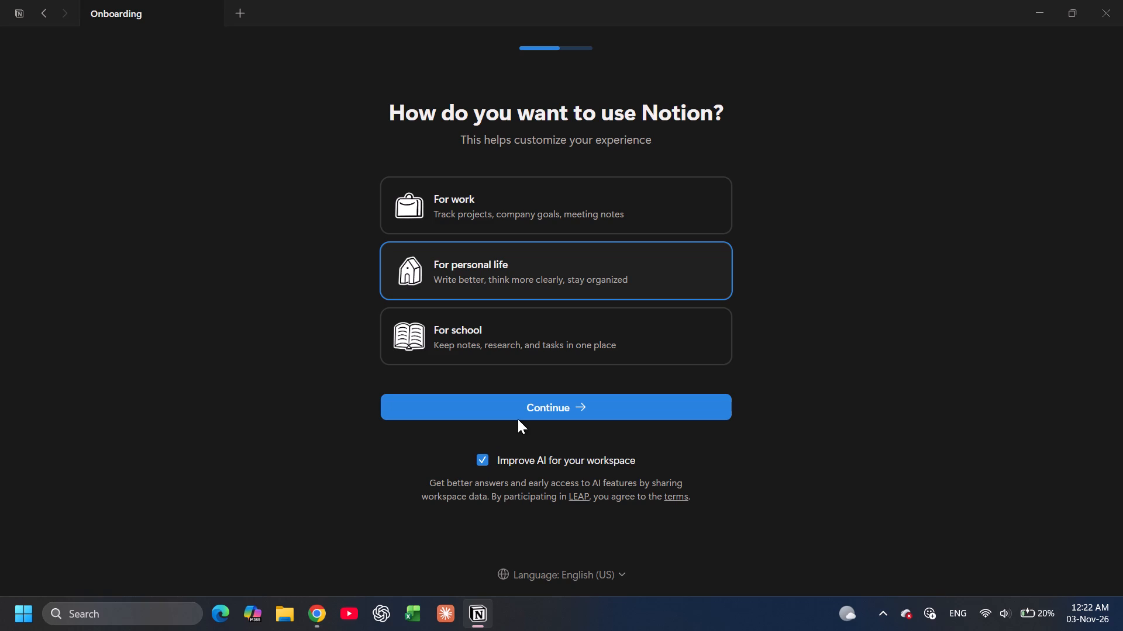
{"action": "left_click", "coordinate": [530, 411]}
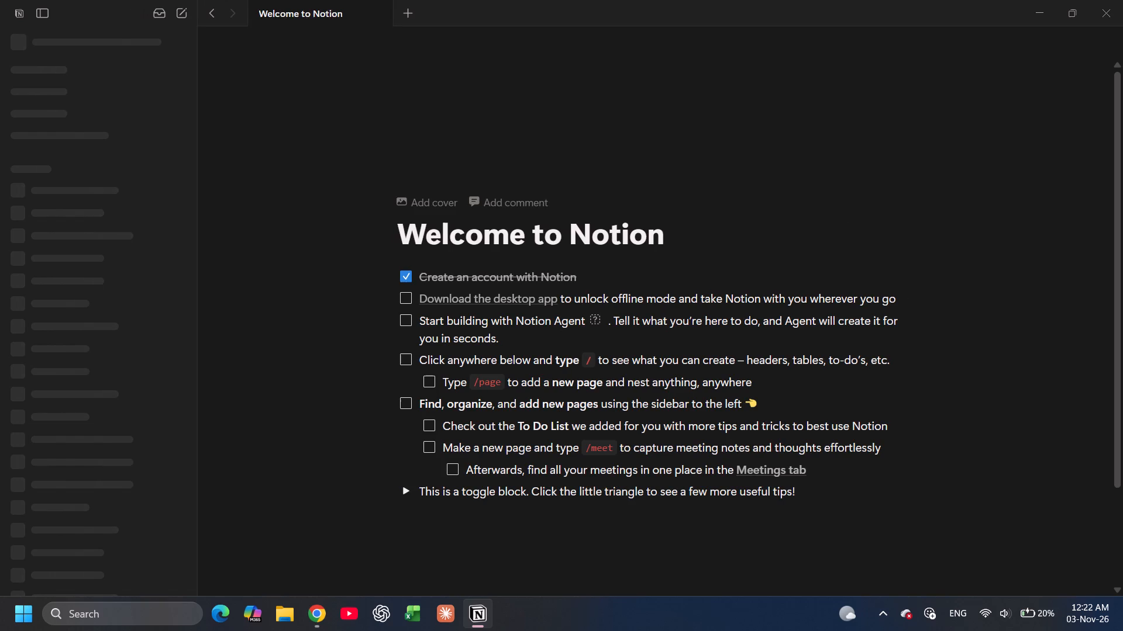
Tick off the desktop app download and Notion Agent items in the Welcome to Notion checklist.
{"action": "left_click", "coordinate": [404, 303]}
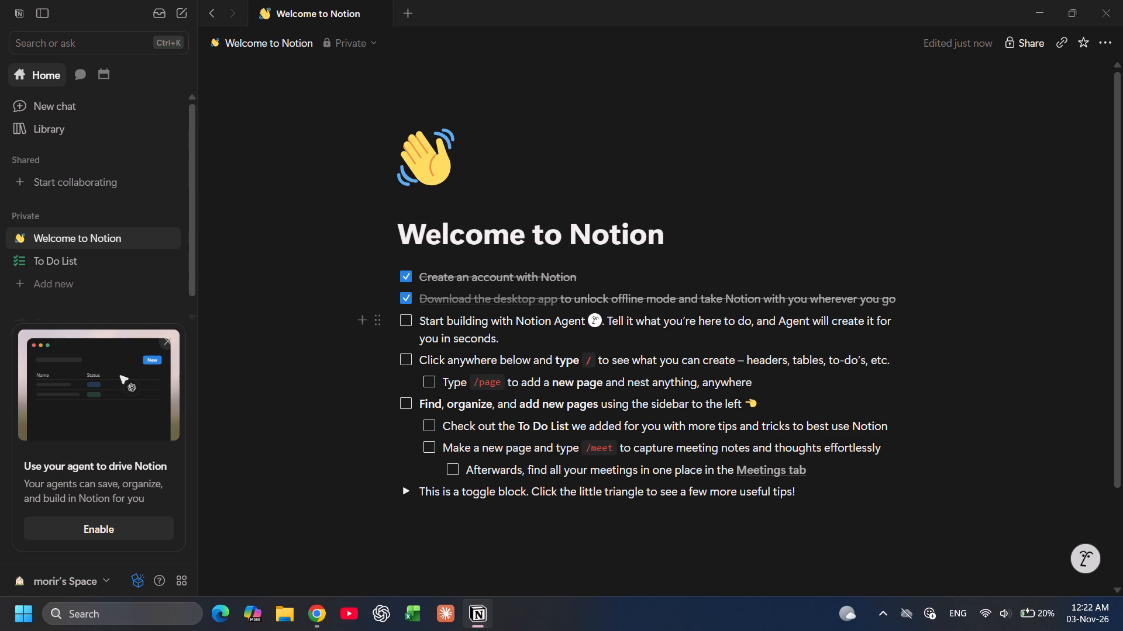
{"action": "scroll", "coordinate": [560, 339], "scroll_direction": "down", "scroll_amount": 2}
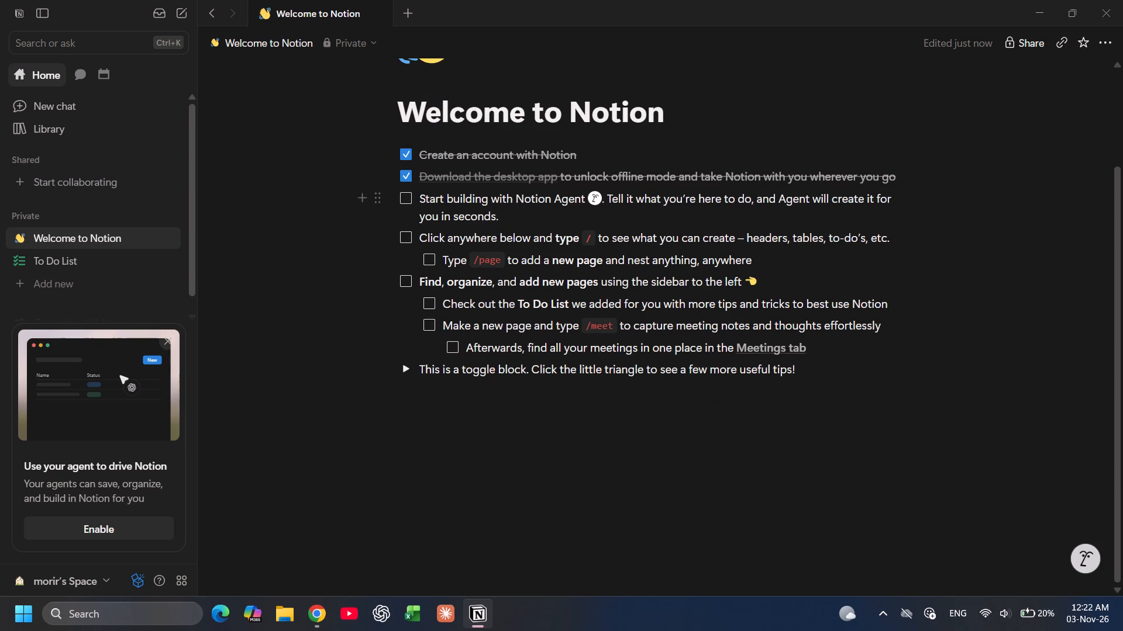
{"action": "left_click", "coordinate": [591, 244]}
{"action": "left_click", "coordinate": [402, 200]}
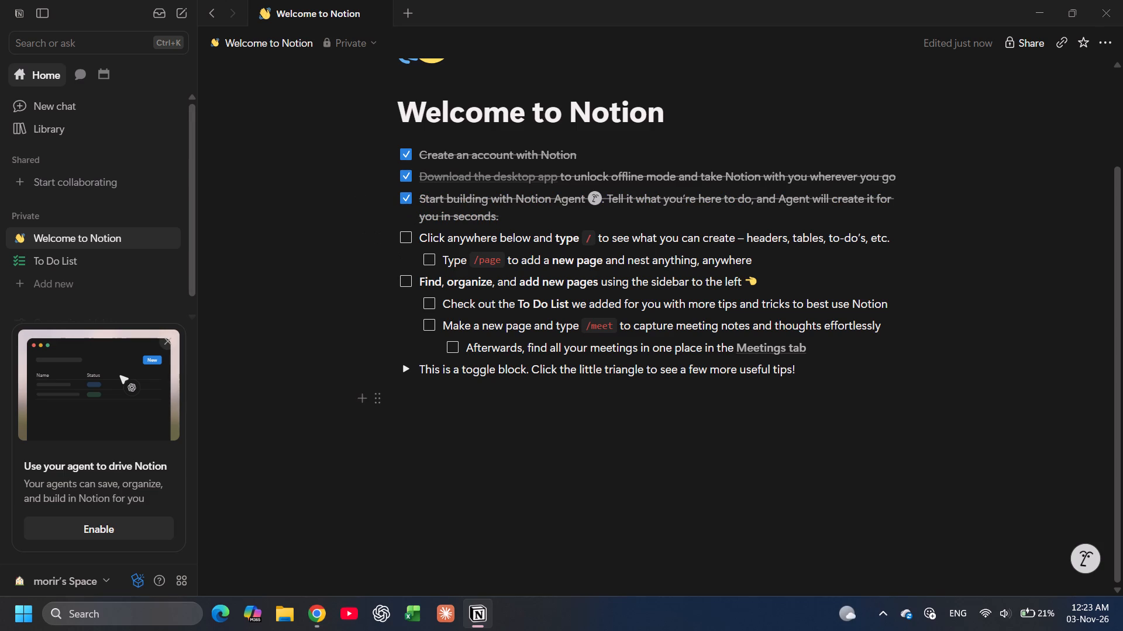
Bring up the slash command list on the empty line below the checklist and dismiss it.
{"action": "left_click", "coordinate": [532, 425]}
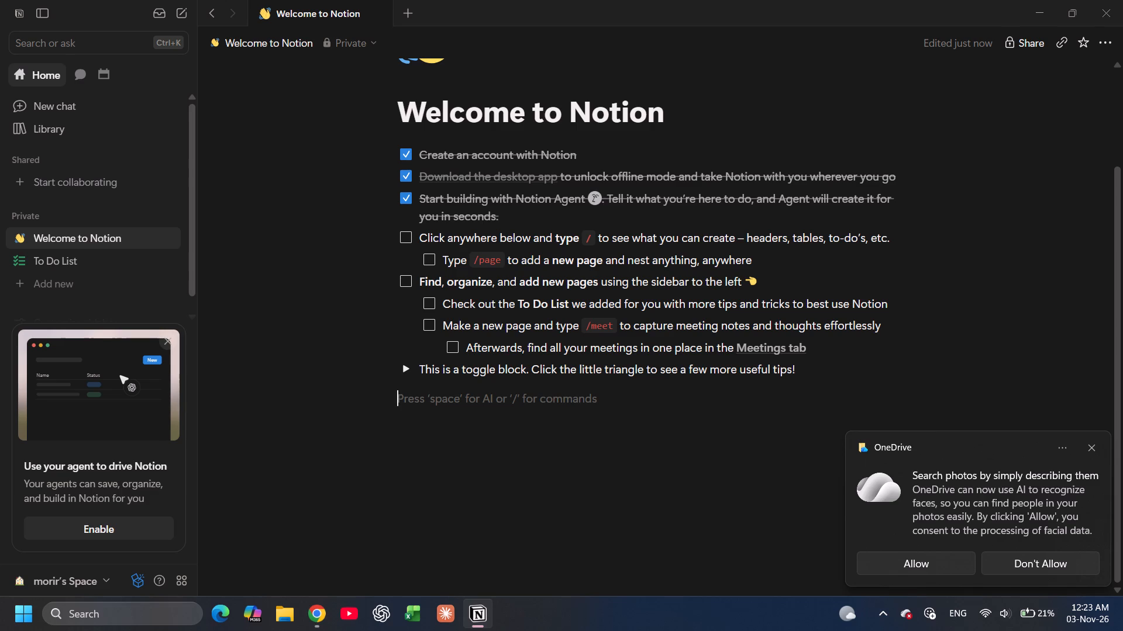
{"action": "key", "text": "slash"}
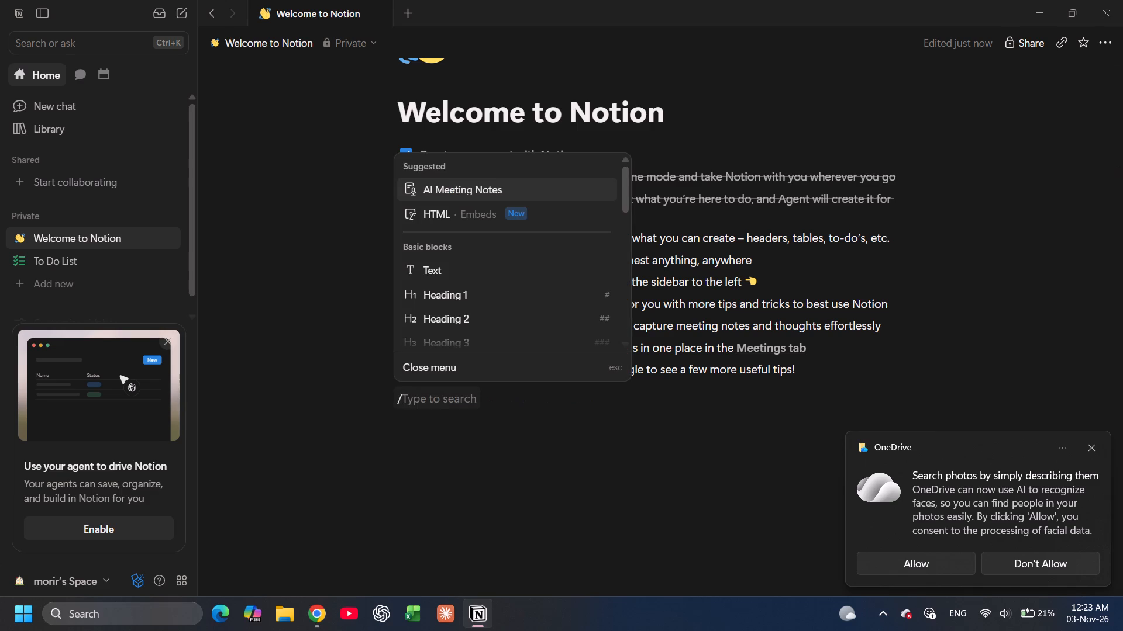
{"action": "key", "text": "BackSpace"}
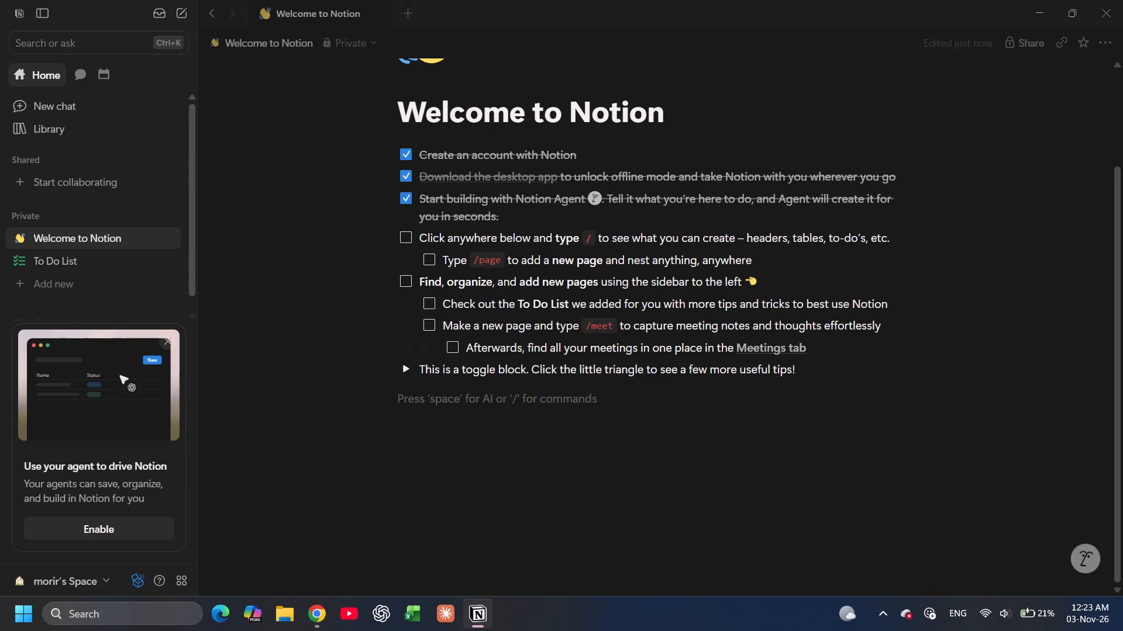
Tick off the remaining Welcome to Notion checklist items, from the slash-command item through the Meetings tab item.
{"action": "left_click", "coordinate": [408, 241]}
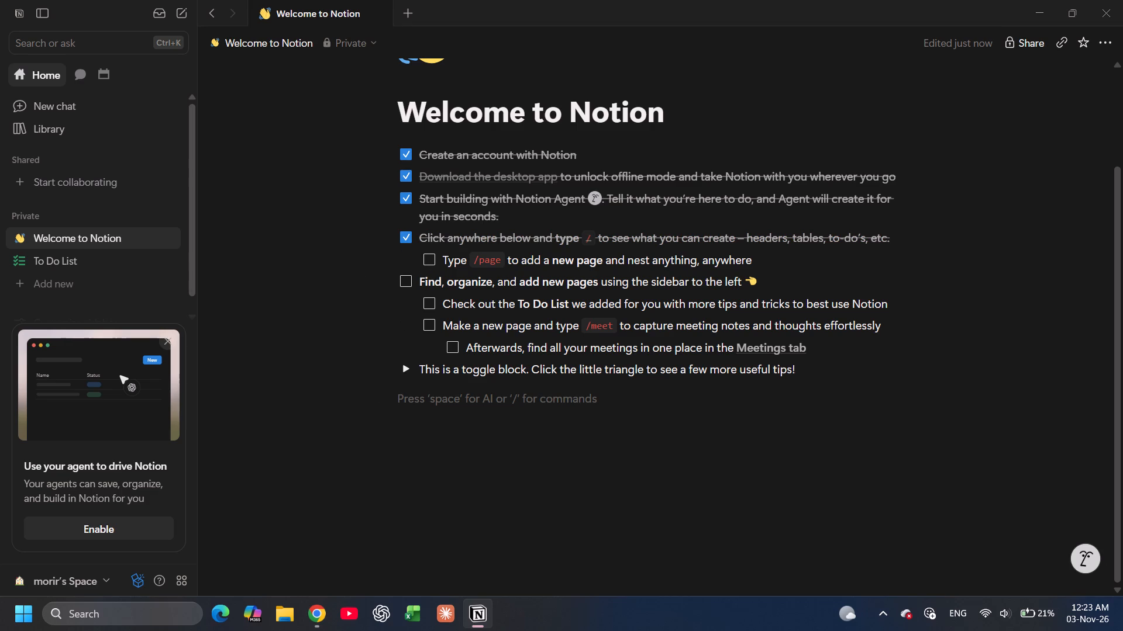
{"action": "left_click", "coordinate": [428, 255]}
{"action": "left_click", "coordinate": [402, 285]}
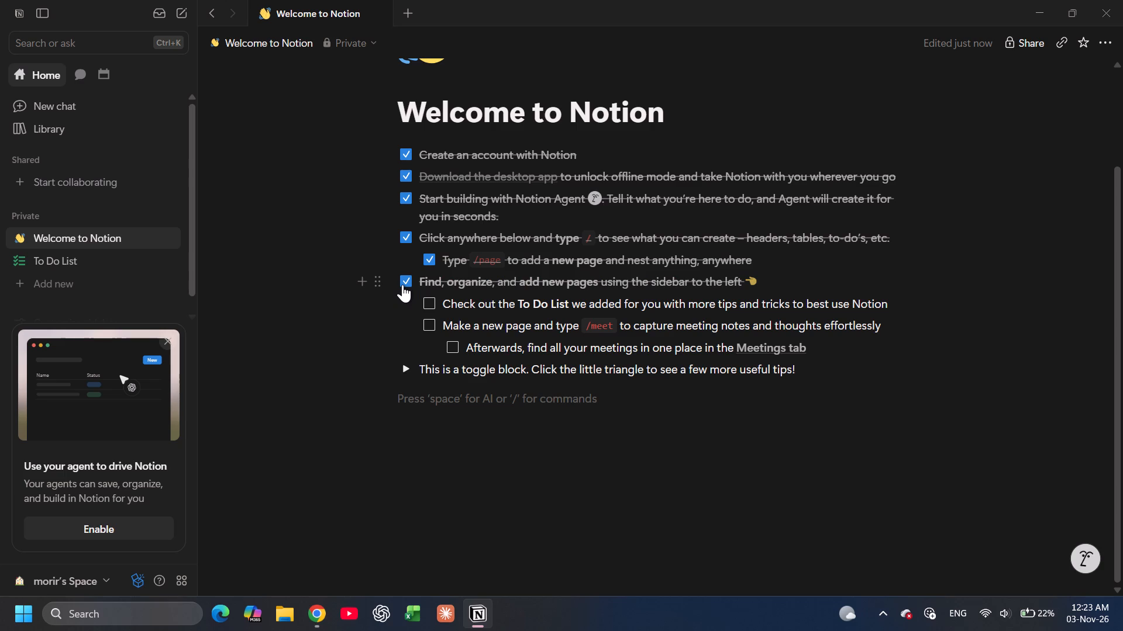
{"action": "left_click", "coordinate": [428, 307]}
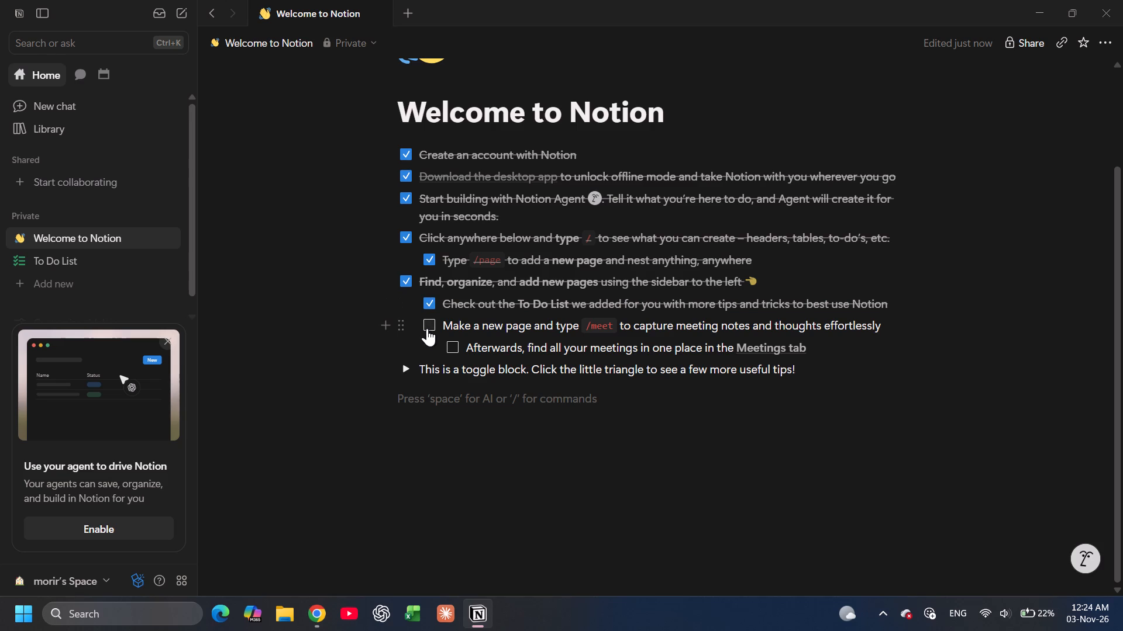
{"action": "left_click", "coordinate": [427, 328]}
{"action": "left_click", "coordinate": [454, 350]}
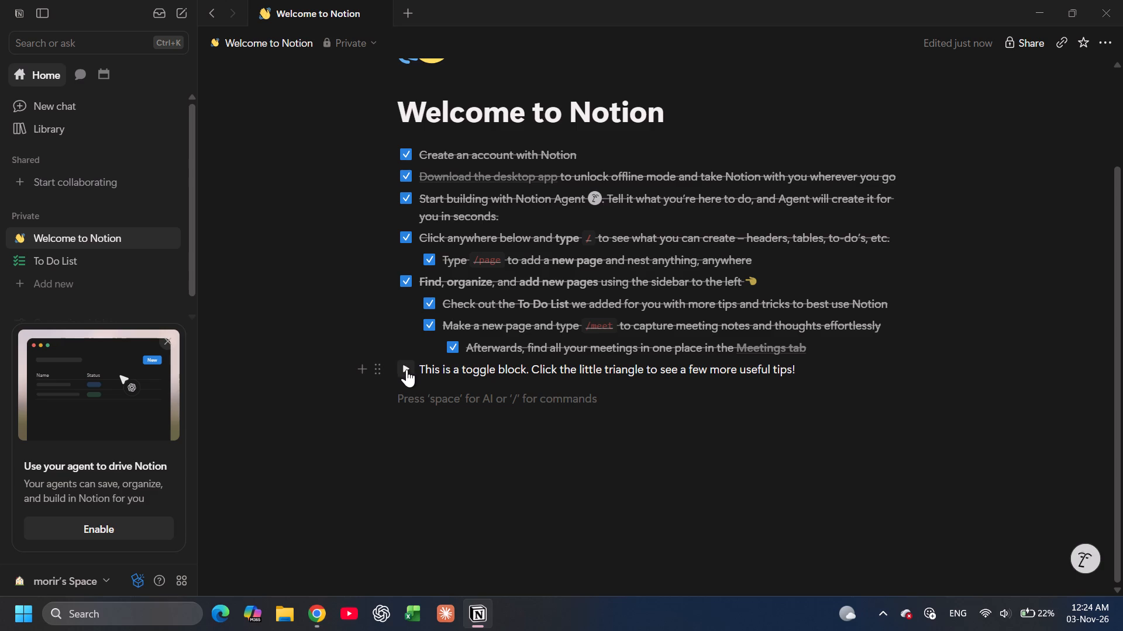
Expand the toggle block below the checklist to read its tips, and collapse it again.
{"action": "left_click", "coordinate": [407, 369]}
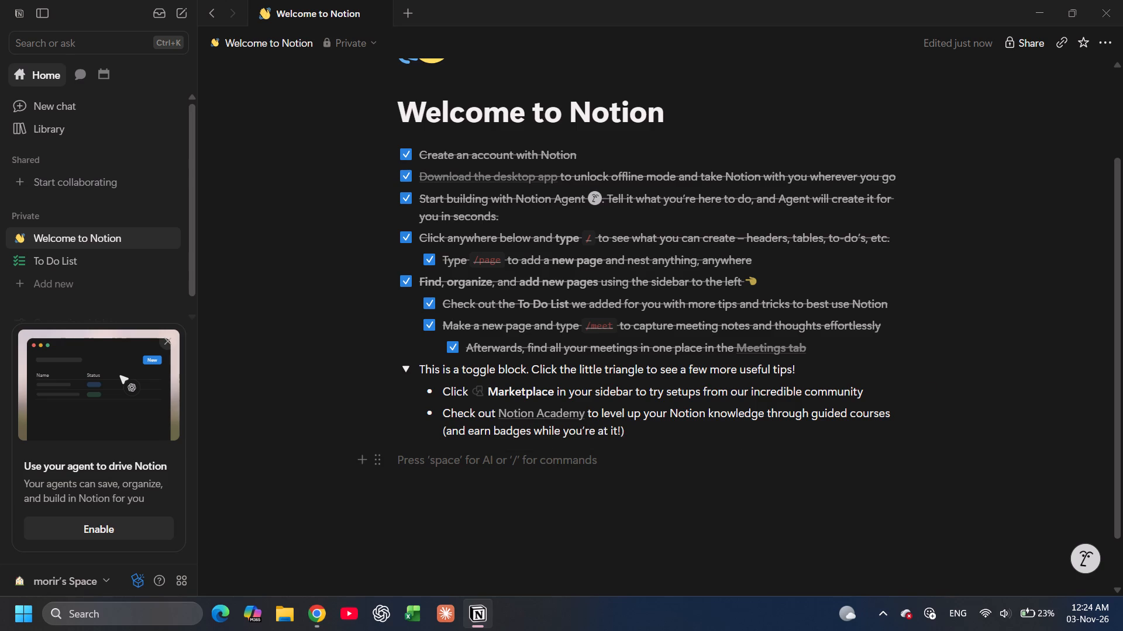
{"action": "left_click", "coordinate": [406, 369]}
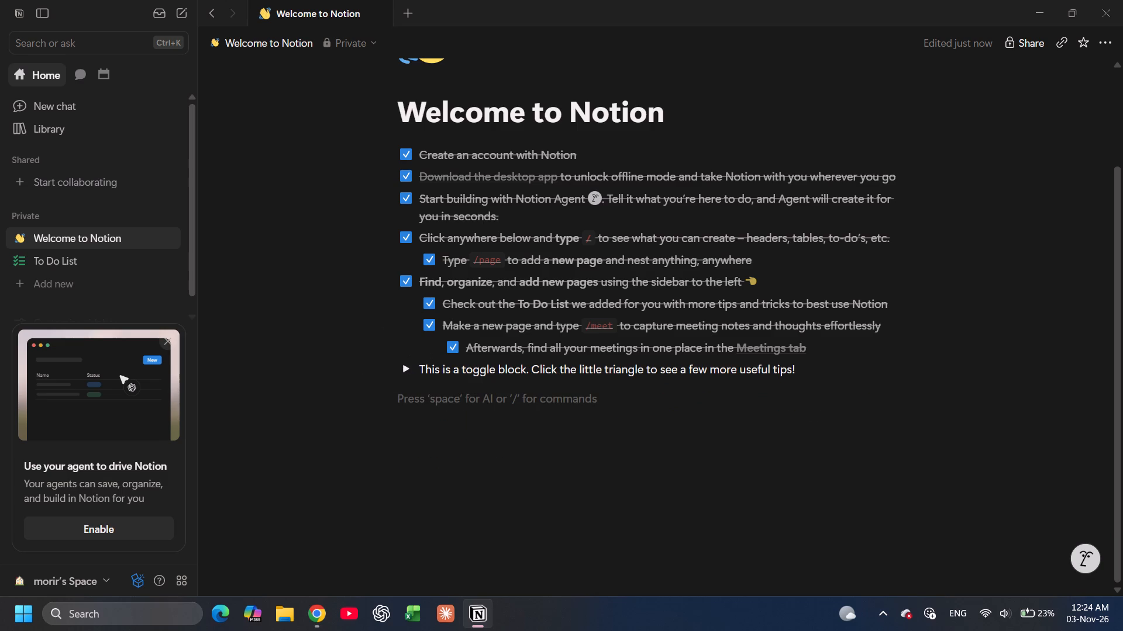
On the To Do List page, mark the due date, even more detail and blue New button tasks as done.
{"action": "left_click", "coordinate": [104, 254]}
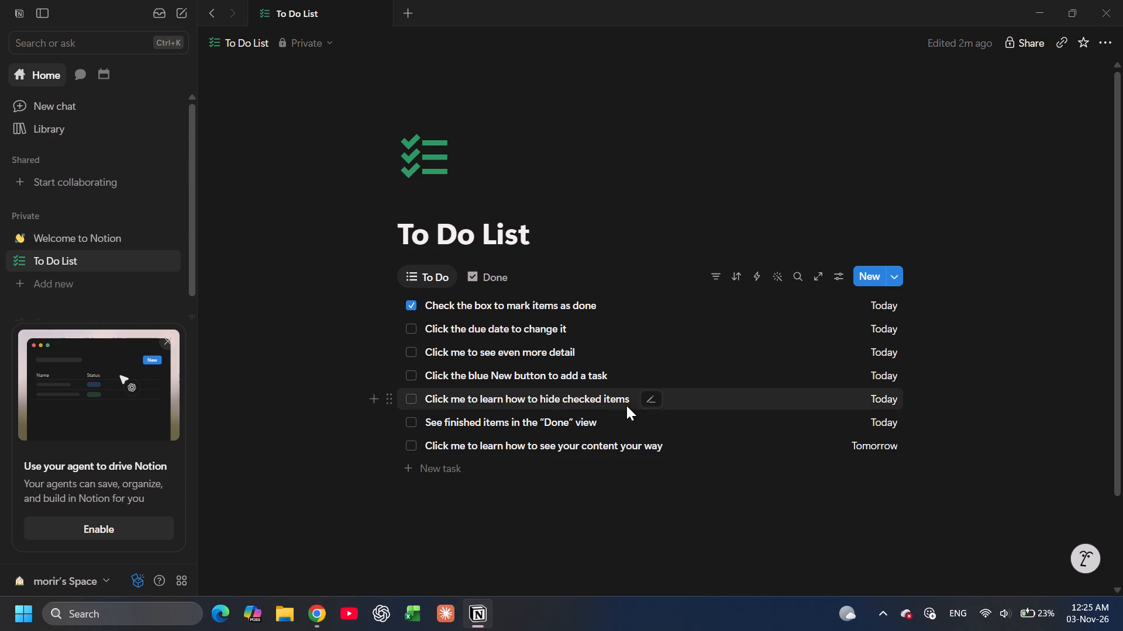
{"action": "left_click", "coordinate": [412, 327]}
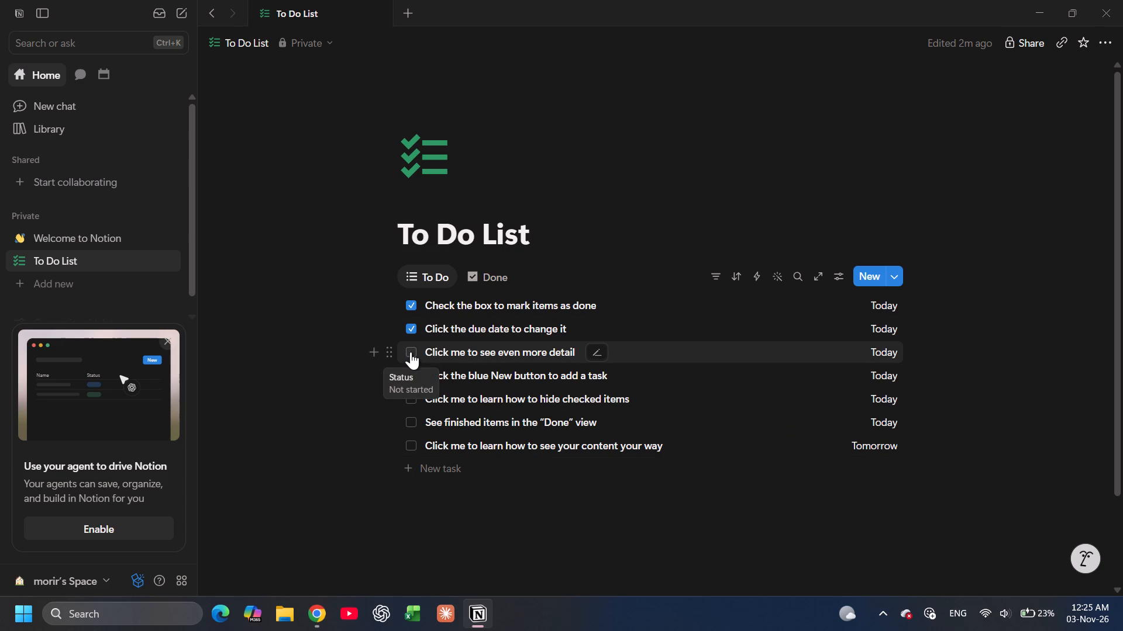
{"action": "left_click", "coordinate": [411, 352]}
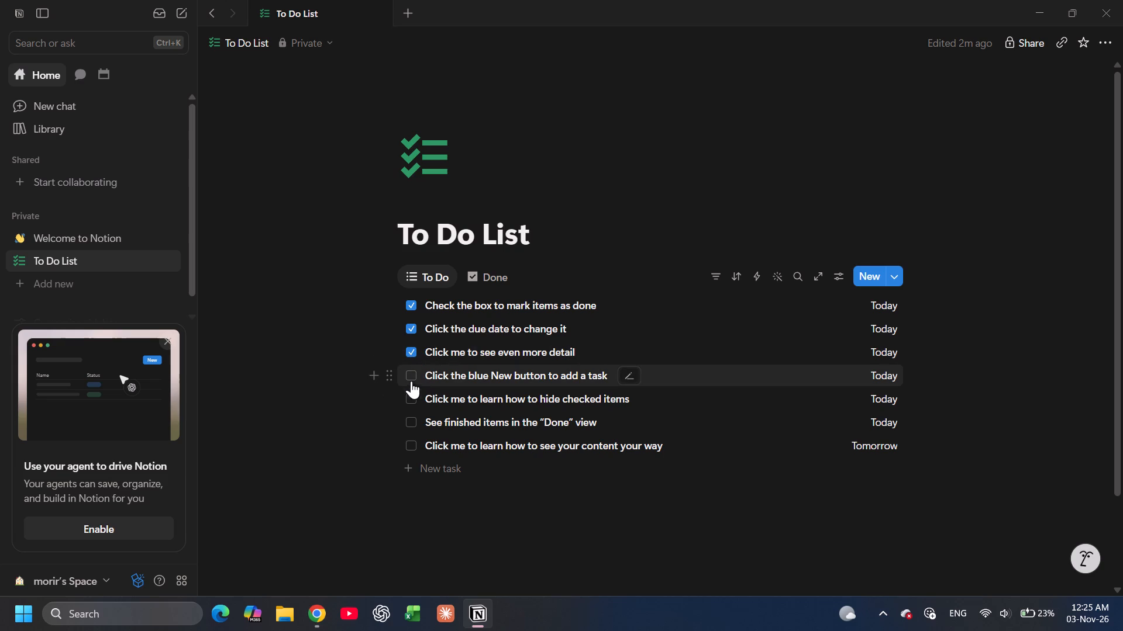
{"action": "left_click", "coordinate": [411, 372]}
Add an empty page to the Private section.
{"action": "left_click", "coordinate": [122, 287]}
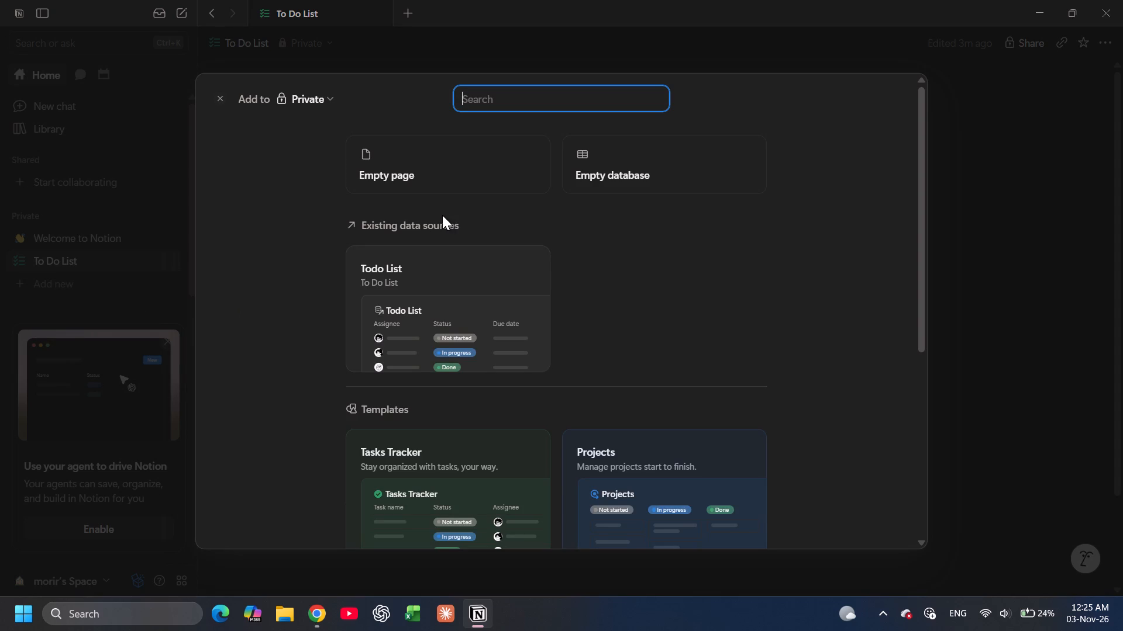
{"action": "left_click", "coordinate": [422, 150]}
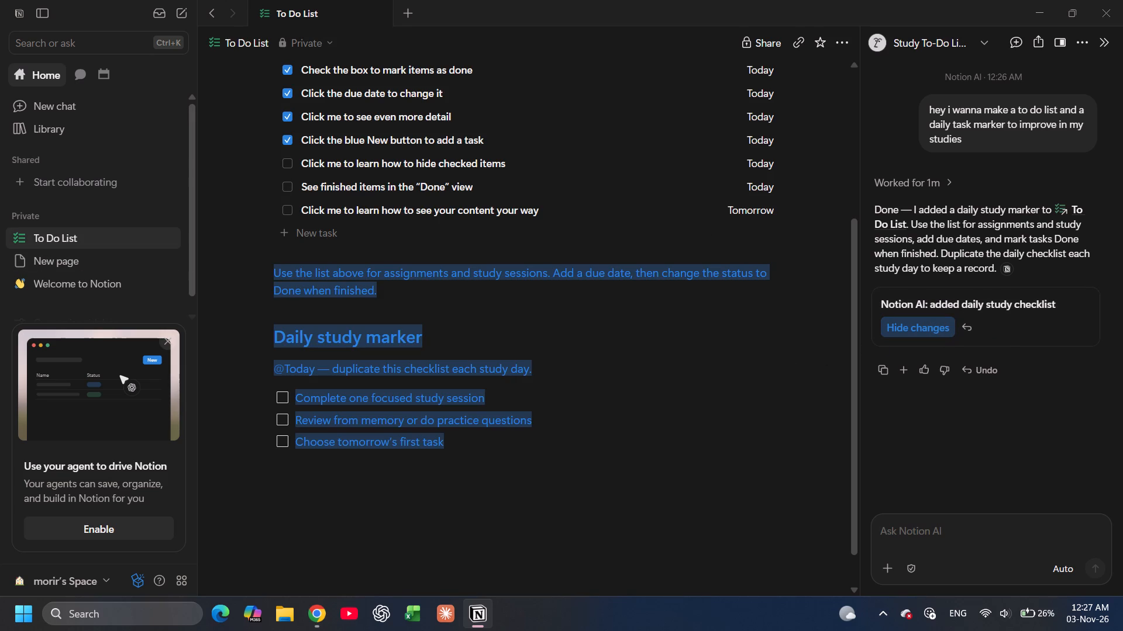
Review the study instructions and Daily study marker on the To Do List page, also through the page link in the AI reply.
{"action": "scroll", "coordinate": [444, 362], "scroll_direction": "down", "scroll_amount": 1}
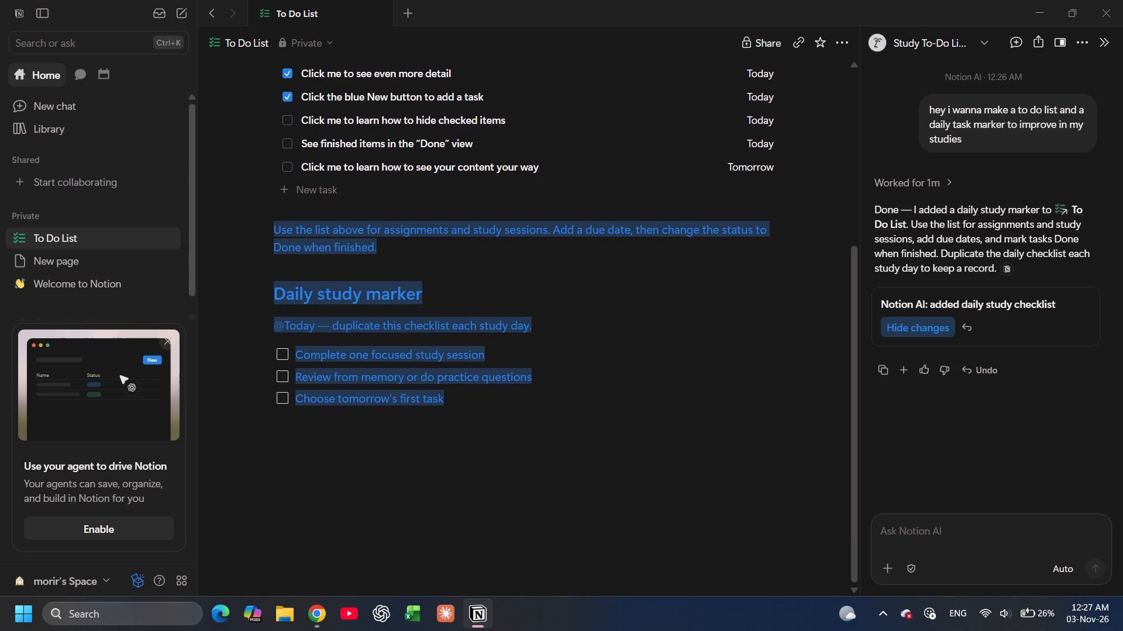
{"action": "scroll", "coordinate": [444, 362], "scroll_direction": "down", "scroll_amount": 1}
{"action": "scroll", "coordinate": [473, 230], "scroll_direction": "up", "scroll_amount": 4}
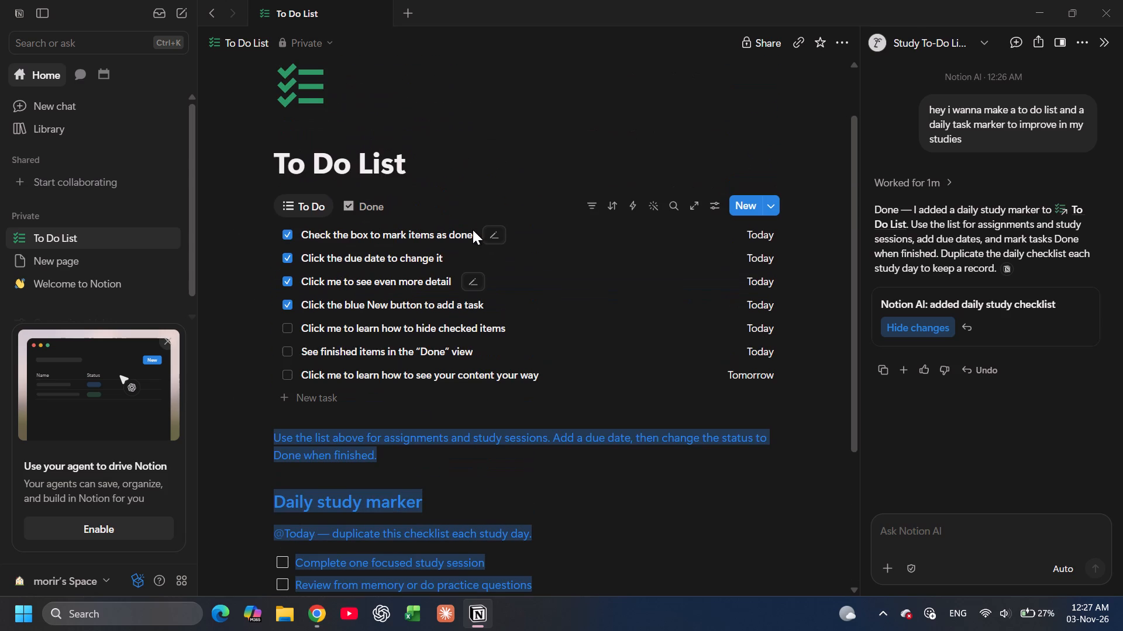
{"action": "scroll", "coordinate": [473, 230], "scroll_direction": "down", "scroll_amount": 1}
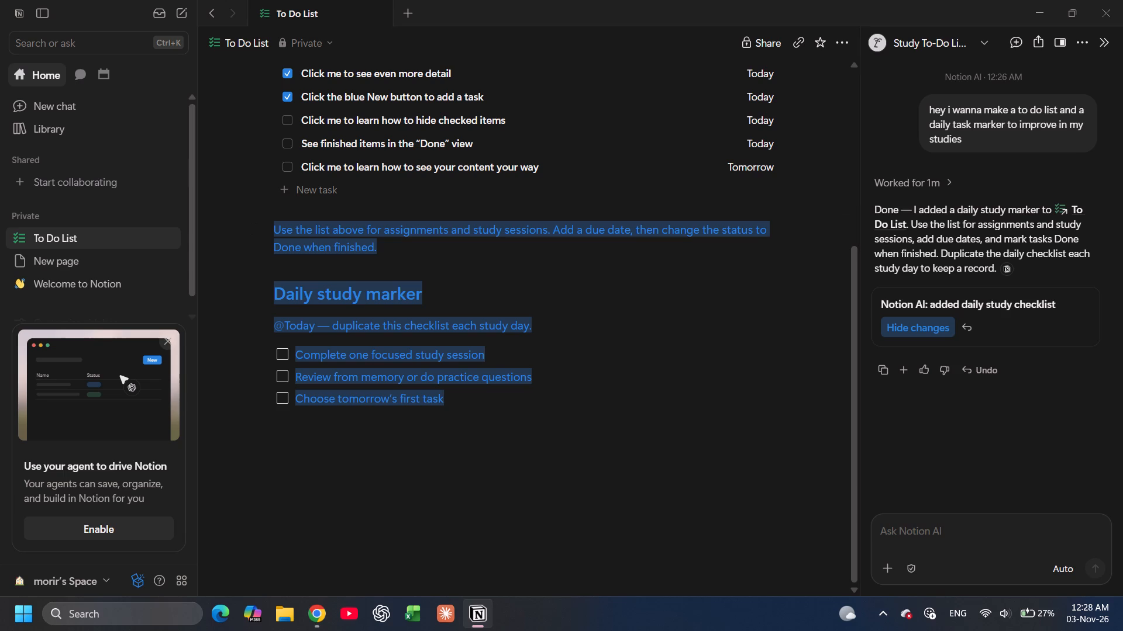
{"action": "left_click", "coordinate": [1063, 204]}
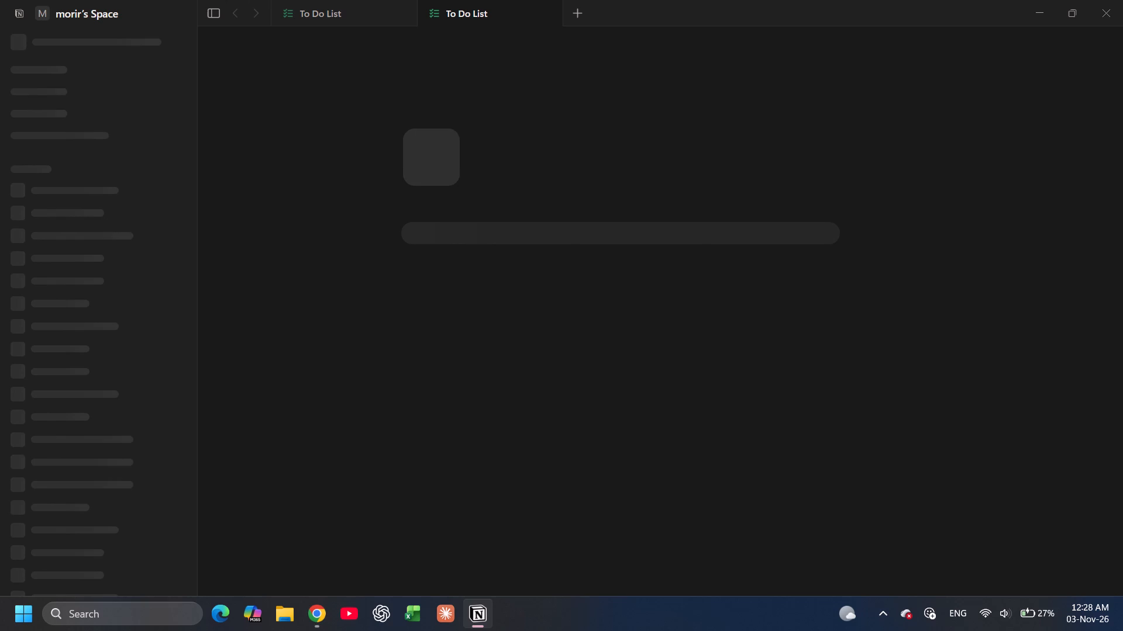
{"action": "scroll", "coordinate": [484, 376], "scroll_direction": "down", "scroll_amount": 1}
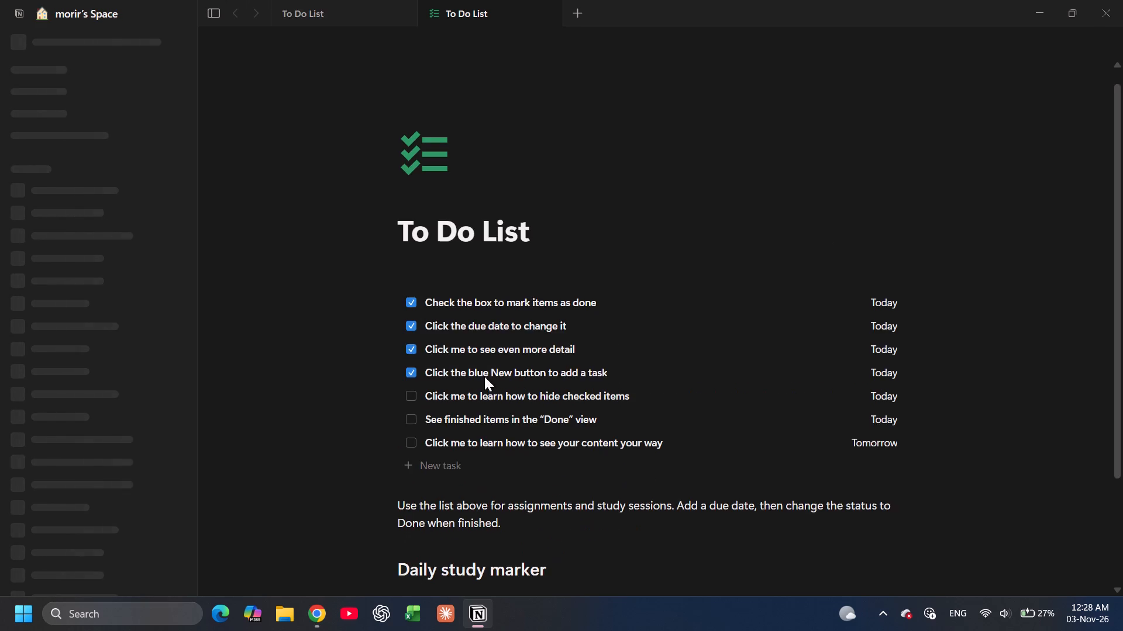
{"action": "scroll", "coordinate": [484, 376], "scroll_direction": "down", "scroll_amount": 4}
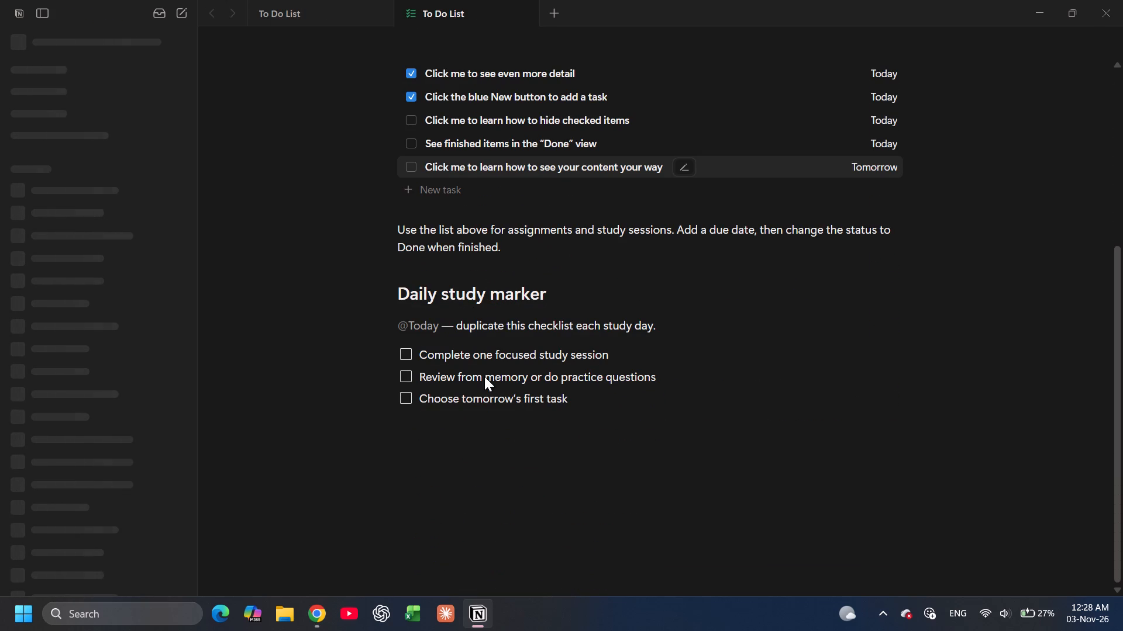
{"action": "left_click", "coordinate": [523, 9]}
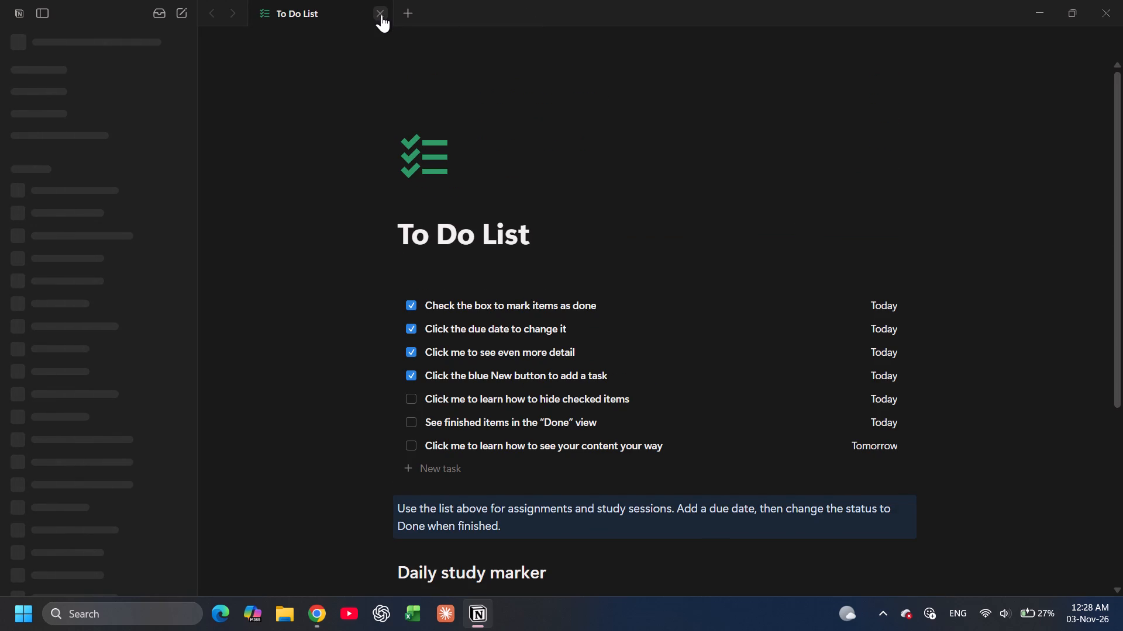
Close the remaining Notion tab and the leftover Chrome window with the sign-in redirect page.
{"action": "left_click", "coordinate": [381, 15]}
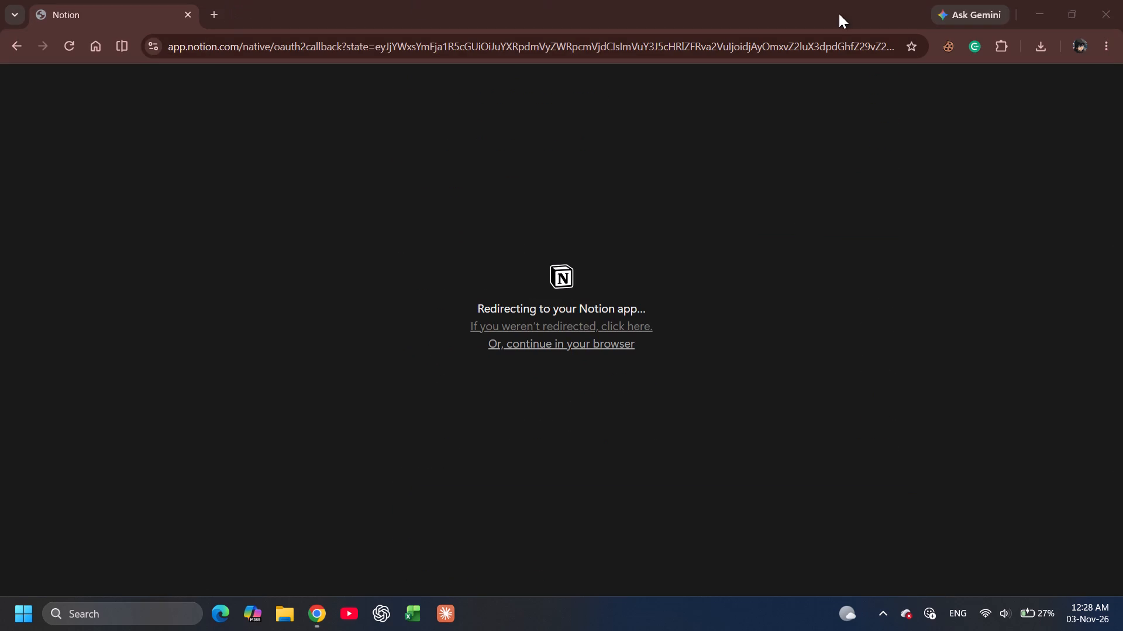
{"action": "left_click", "coordinate": [1122, 9]}
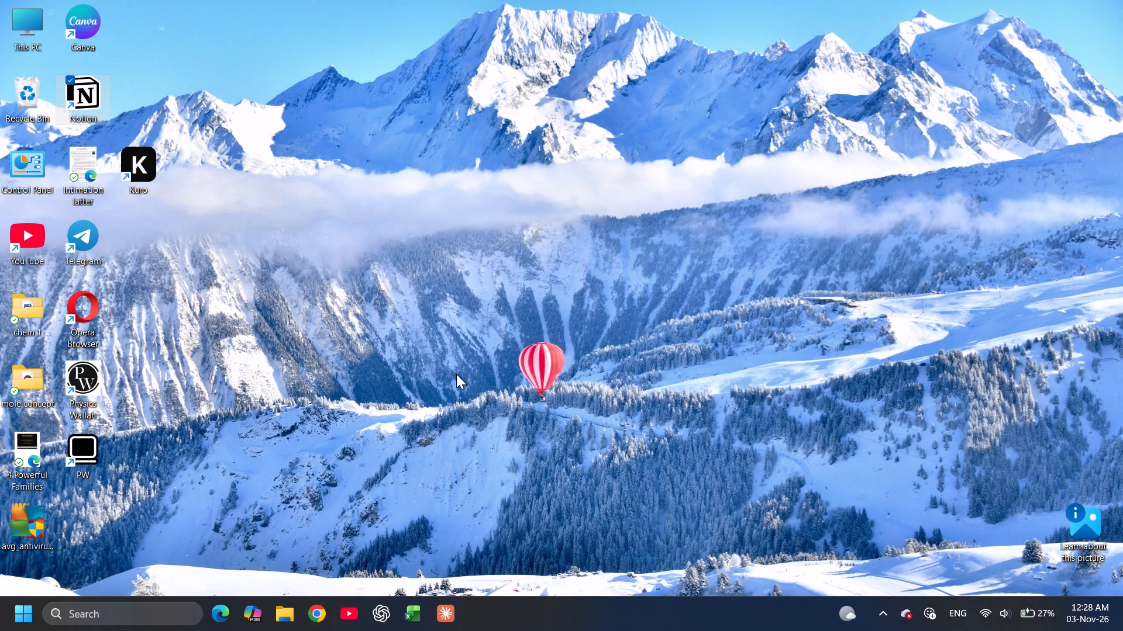
Relaunch Notion from the desktop.
{"action": "double_click", "coordinate": [89, 84]}
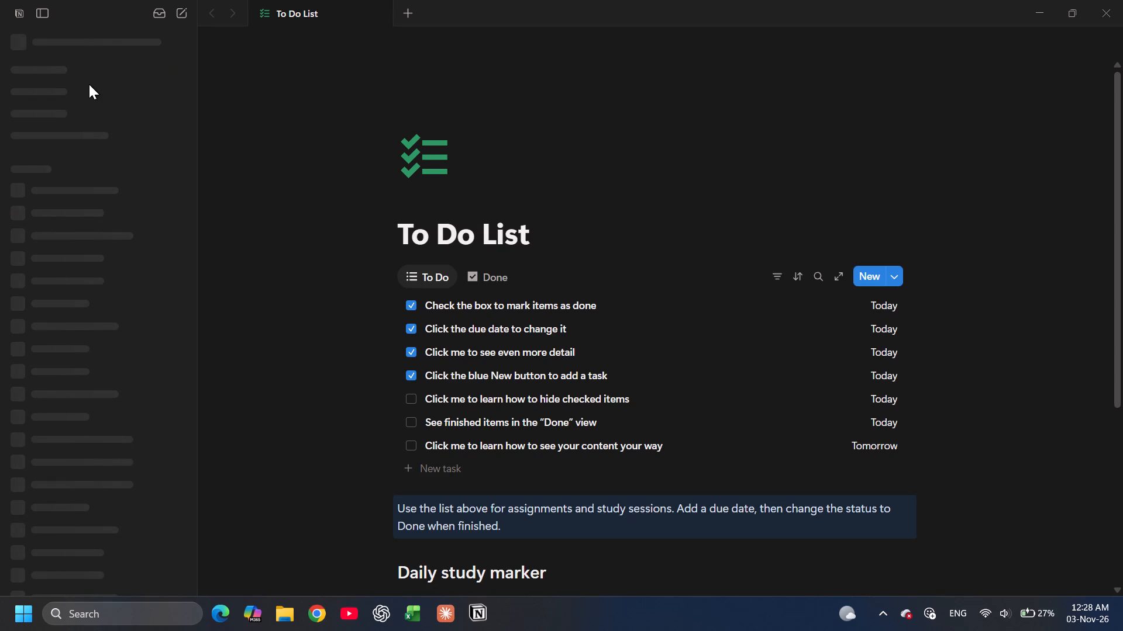
{"action": "scroll", "coordinate": [509, 333], "scroll_direction": "down", "scroll_amount": 3}
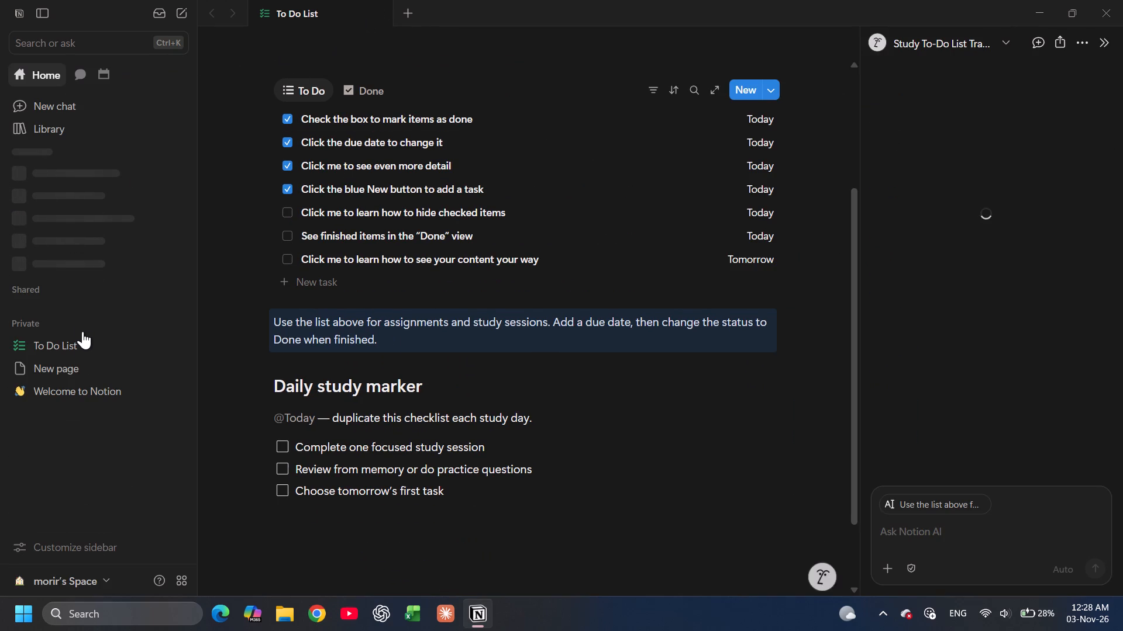
Open the empty New page in the Private section and close the Notion AI chat beside it.
{"action": "left_click", "coordinate": [92, 373]}
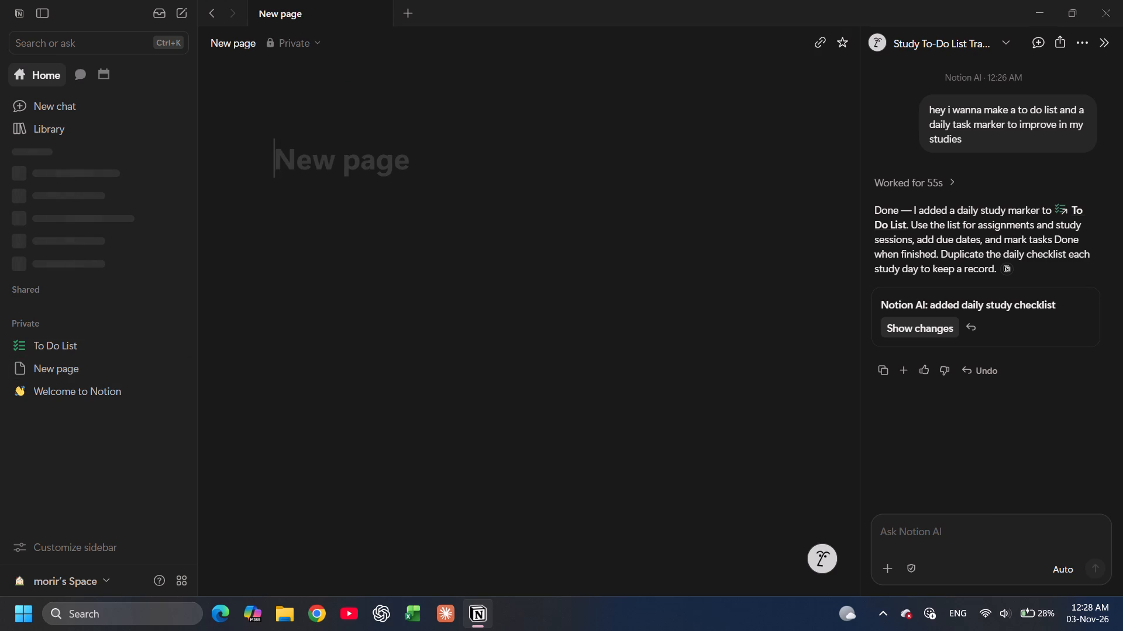
{"action": "left_click", "coordinate": [850, 255]}
{"action": "left_click", "coordinate": [850, 255]}
{"action": "left_click", "coordinate": [1105, 37]}
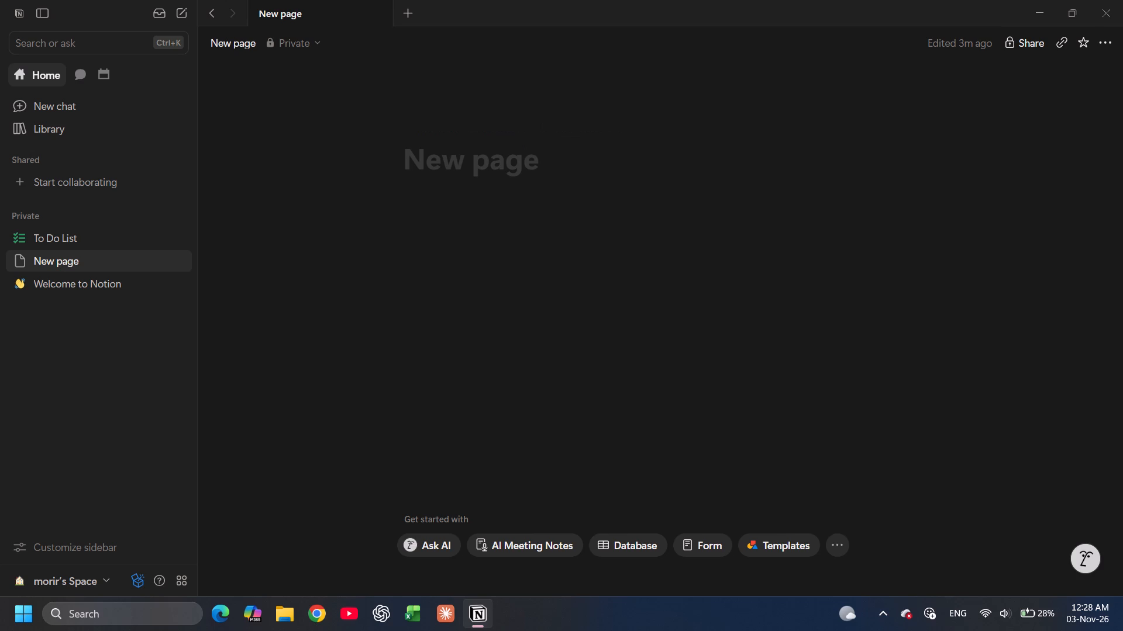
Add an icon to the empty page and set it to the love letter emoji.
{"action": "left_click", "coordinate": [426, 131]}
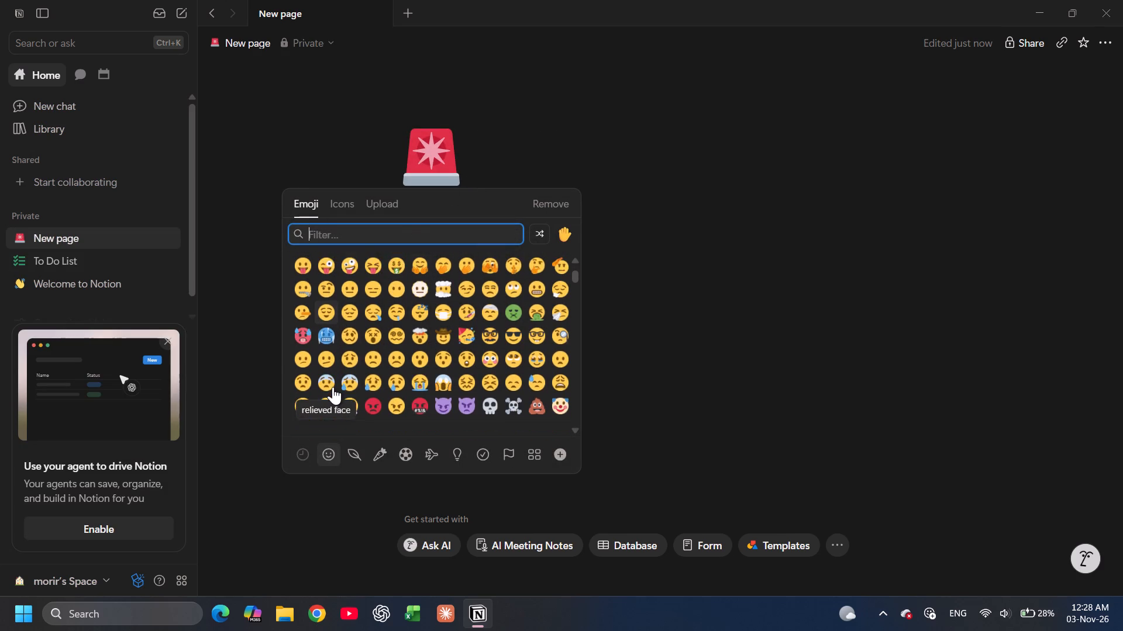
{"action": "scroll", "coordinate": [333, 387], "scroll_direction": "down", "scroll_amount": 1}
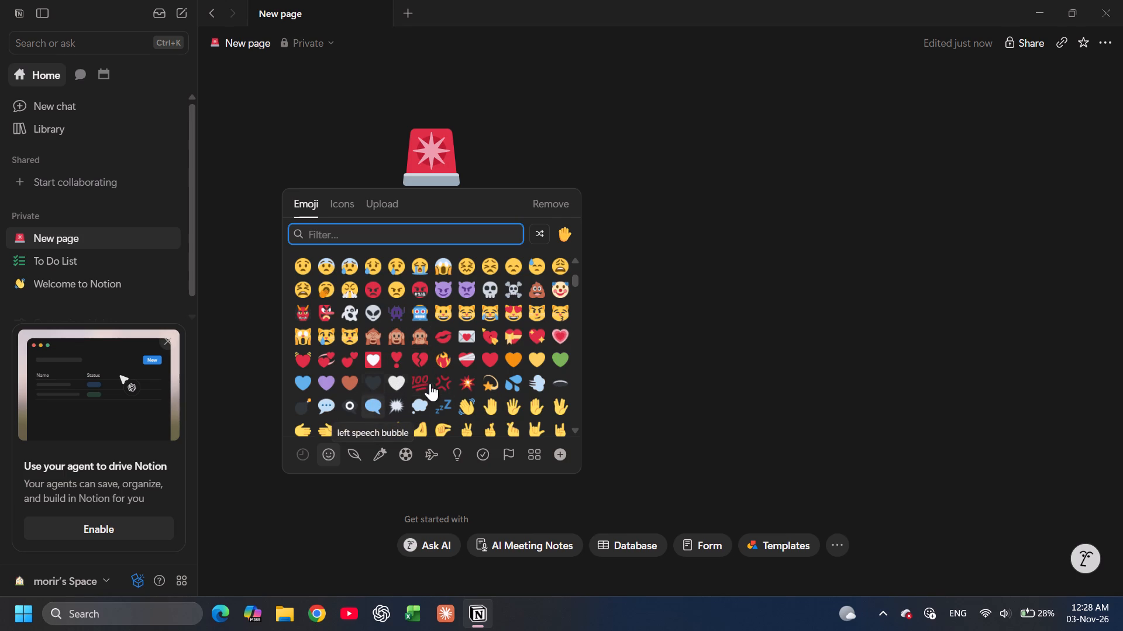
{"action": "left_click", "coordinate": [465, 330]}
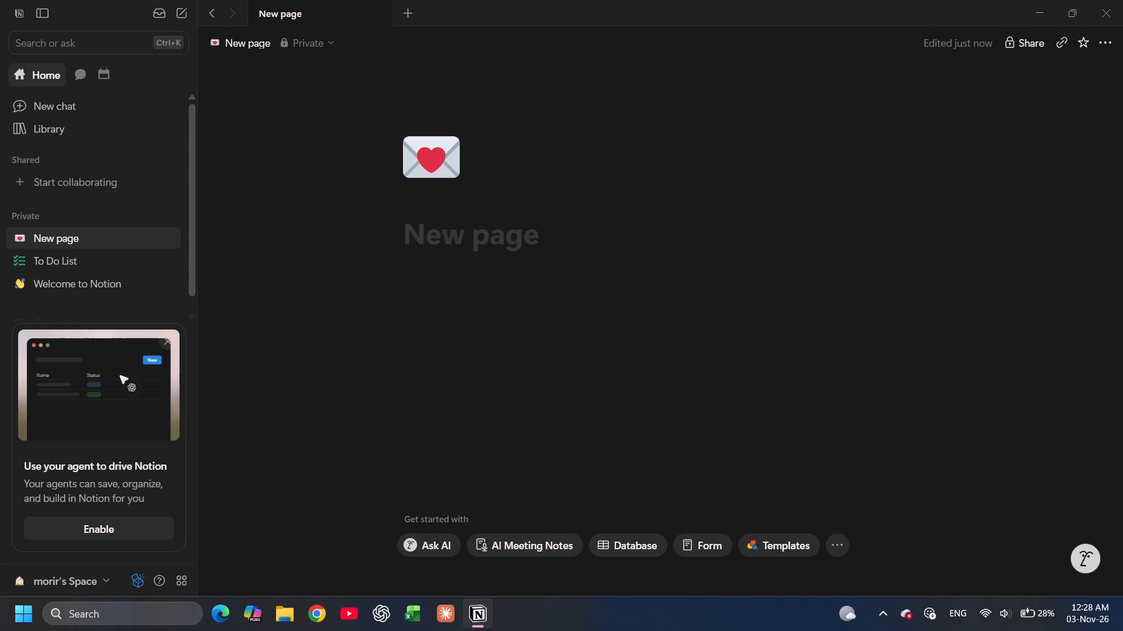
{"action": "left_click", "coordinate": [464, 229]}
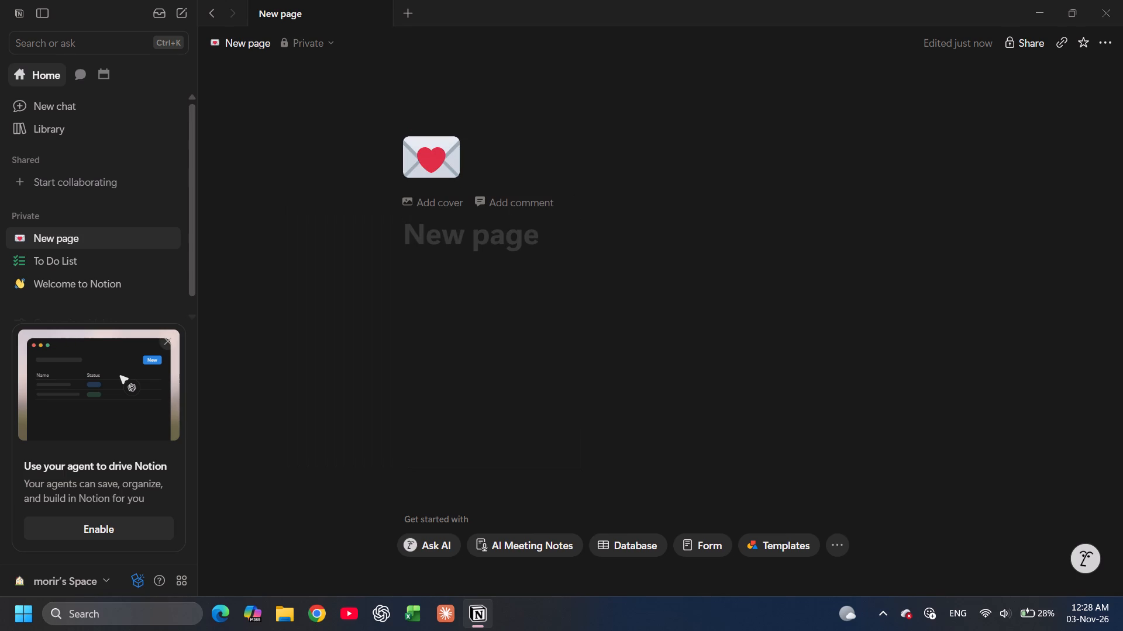
Set the page's icon to the checkmark list icon in gray.
{"action": "left_click", "coordinate": [431, 161]}
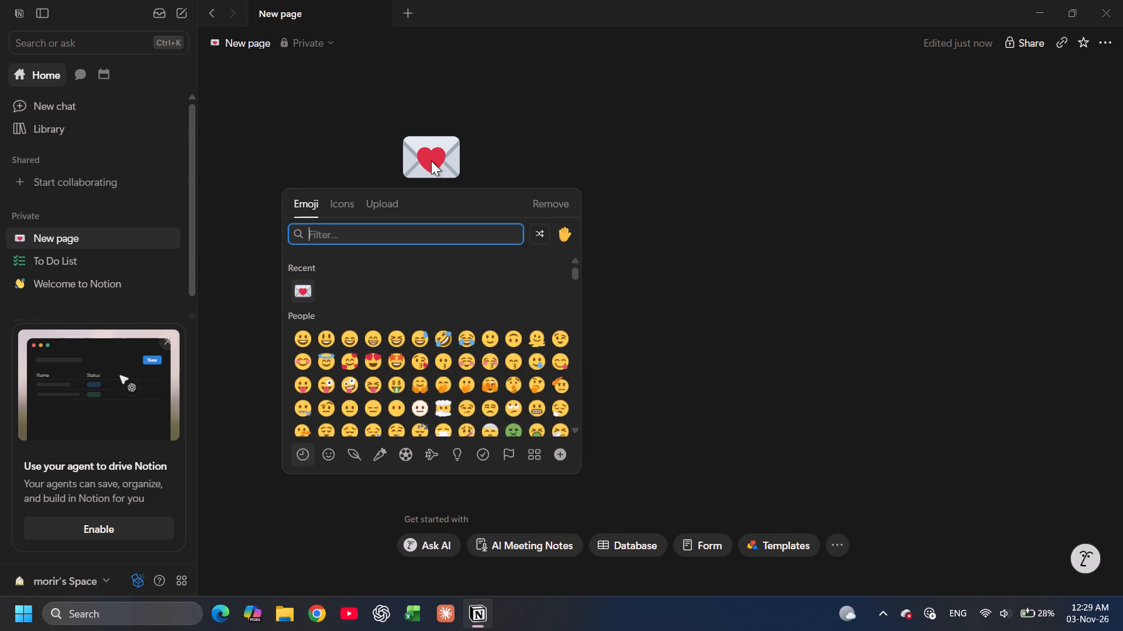
{"action": "left_click", "coordinate": [344, 210]}
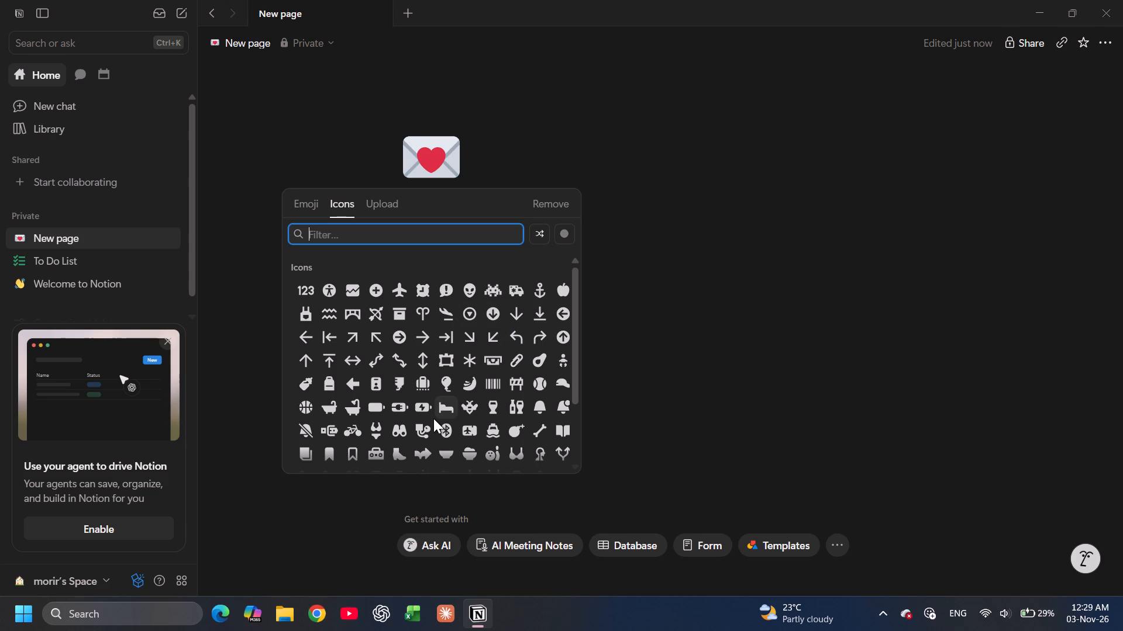
{"action": "scroll", "coordinate": [433, 418], "scroll_direction": "down", "scroll_amount": 1}
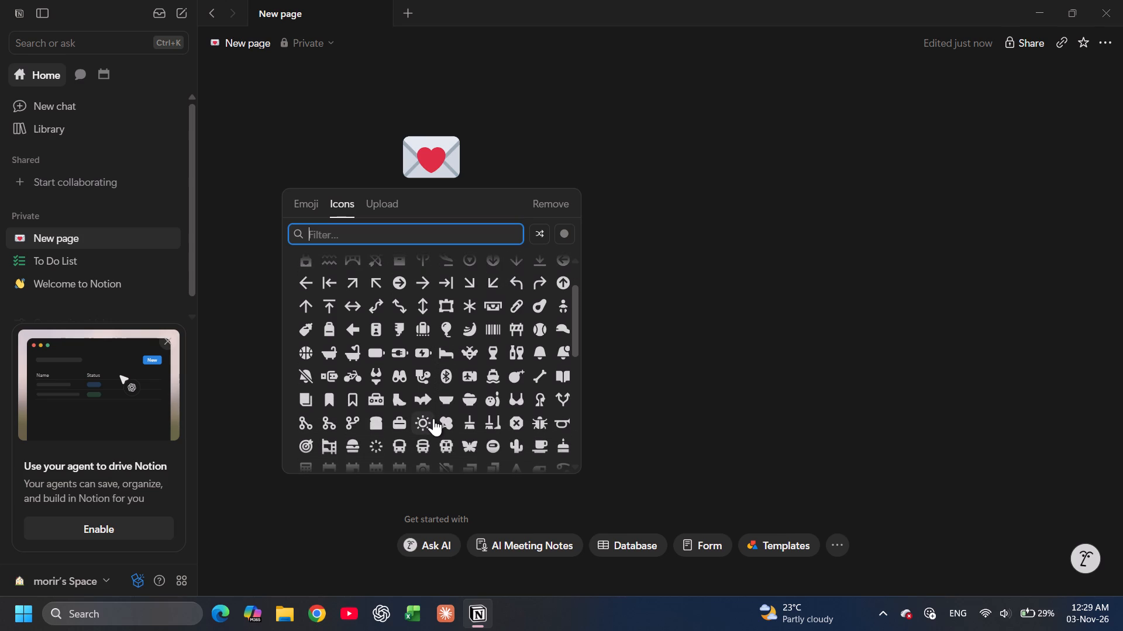
{"action": "scroll", "coordinate": [433, 418], "scroll_direction": "down", "scroll_amount": 1}
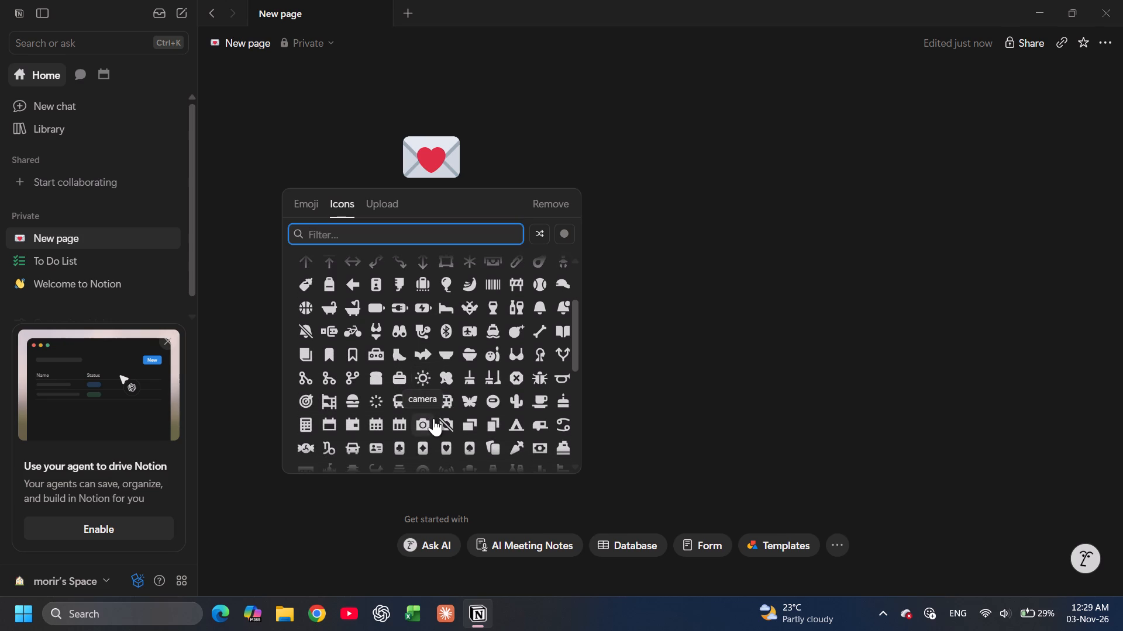
{"action": "scroll", "coordinate": [433, 418], "scroll_direction": "down", "scroll_amount": 1}
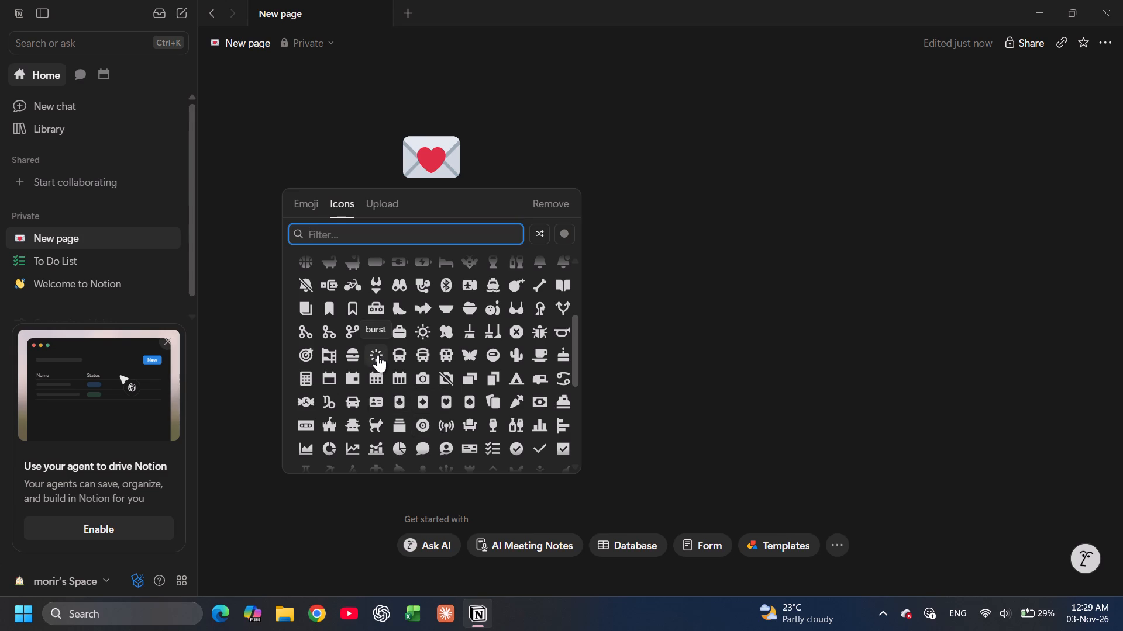
{"action": "left_click", "coordinate": [490, 446]}
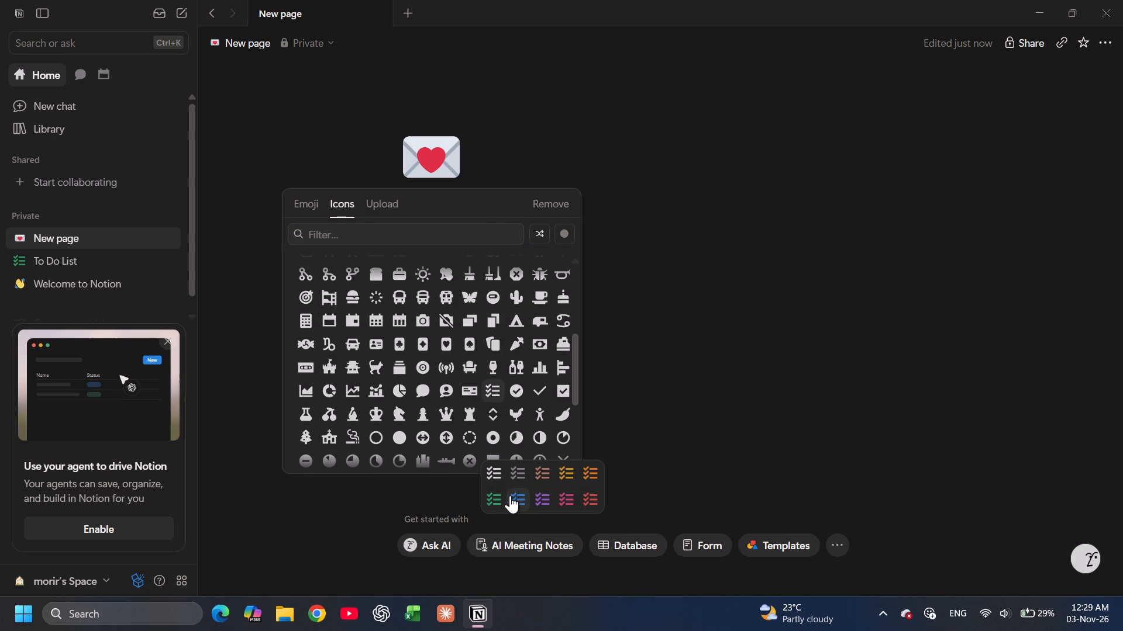
{"action": "left_click", "coordinate": [516, 476]}
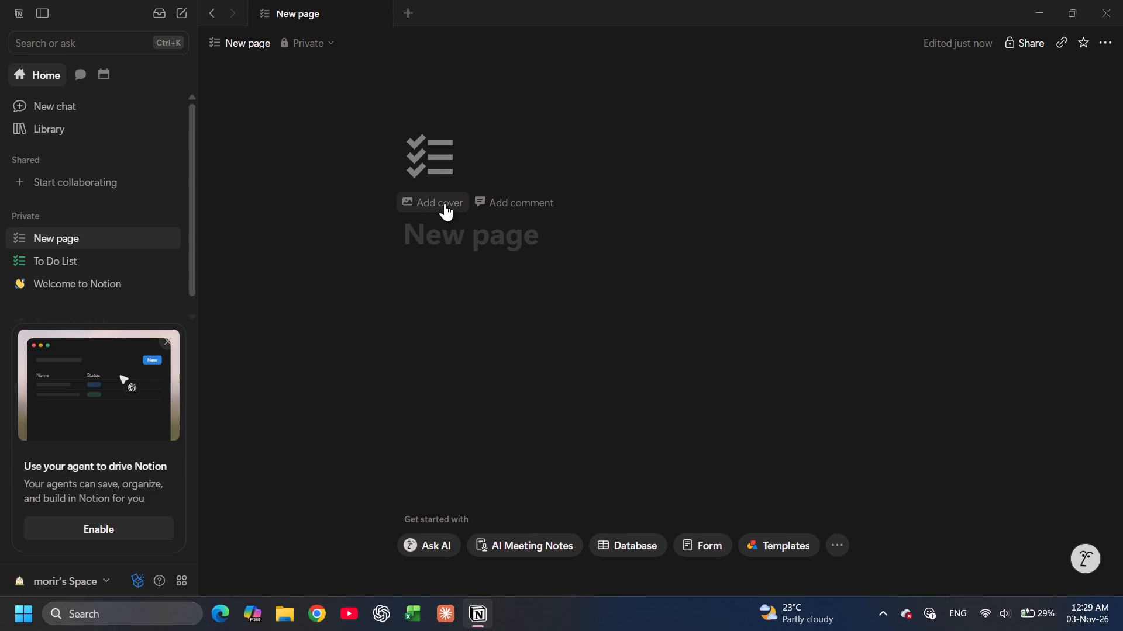
Add a cover image to the page.
{"action": "left_click", "coordinate": [445, 203]}
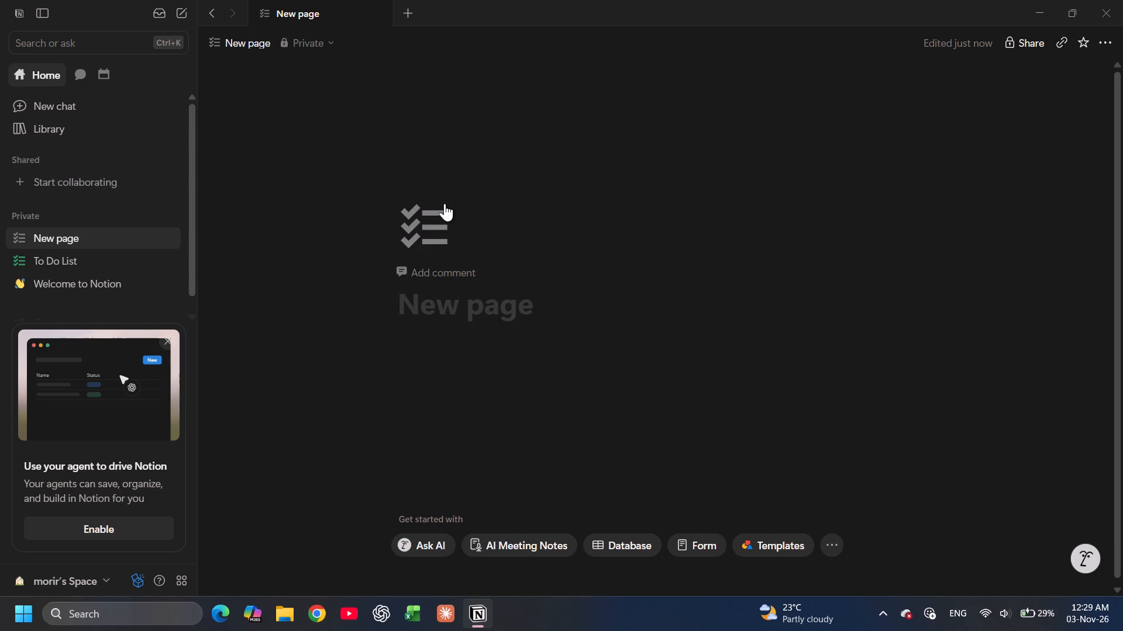
Start a comment below the page title, leaving it empty.
{"action": "left_click", "coordinate": [457, 275]}
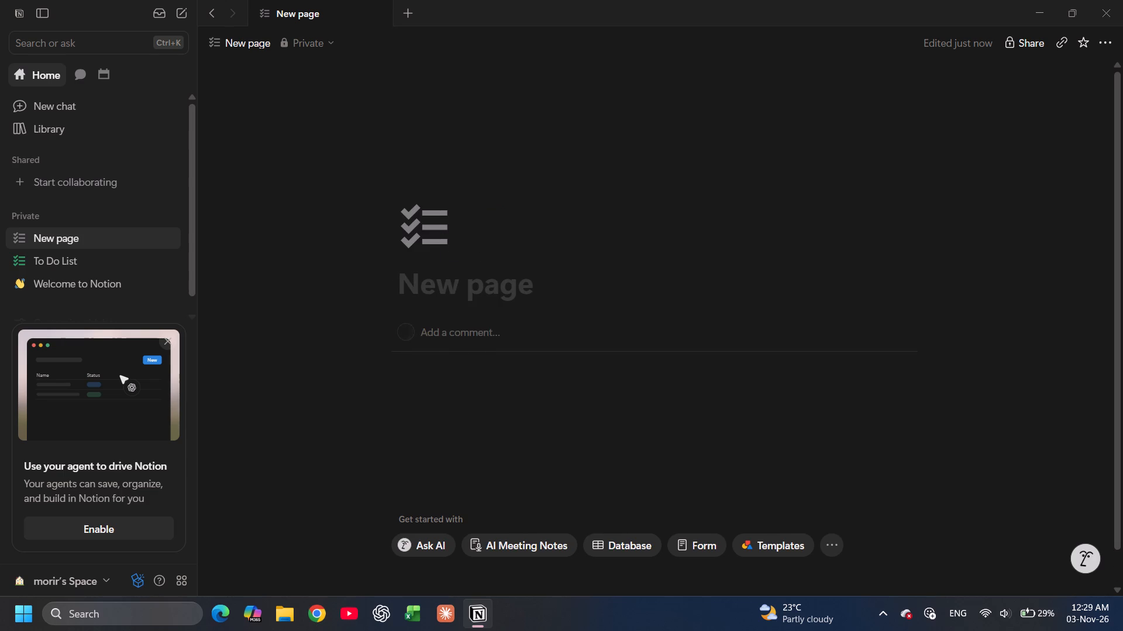
{"action": "left_click", "coordinate": [457, 333]}
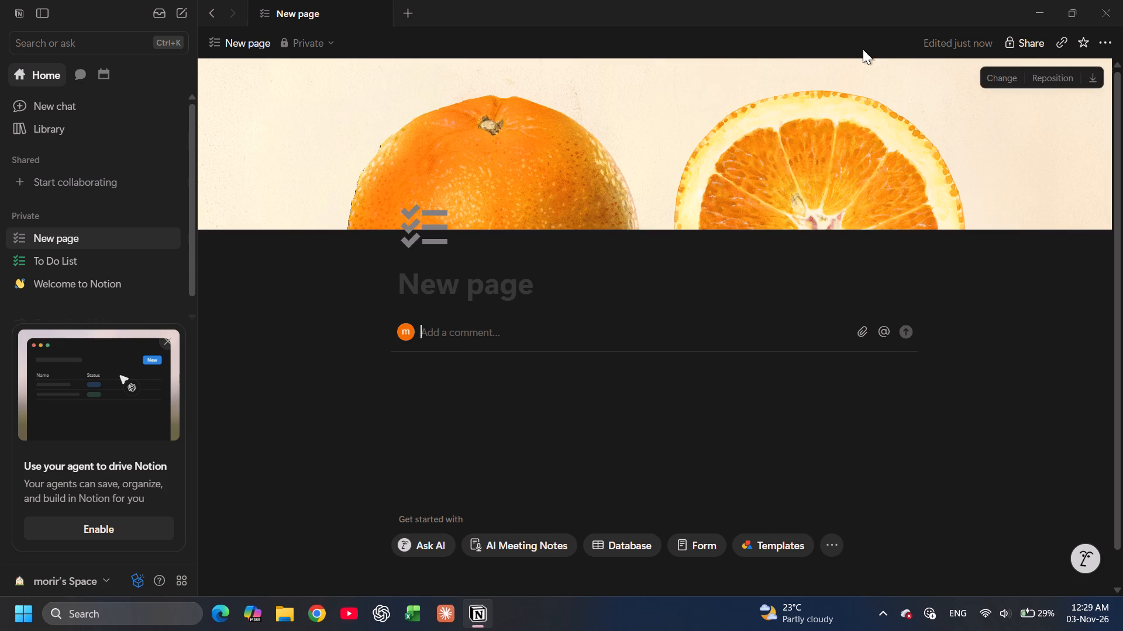
Change the page cover to the Bruce McCandless Spacewalk 1984 image from the NASA Archive gallery collection.
{"action": "left_click", "coordinate": [1008, 77]}
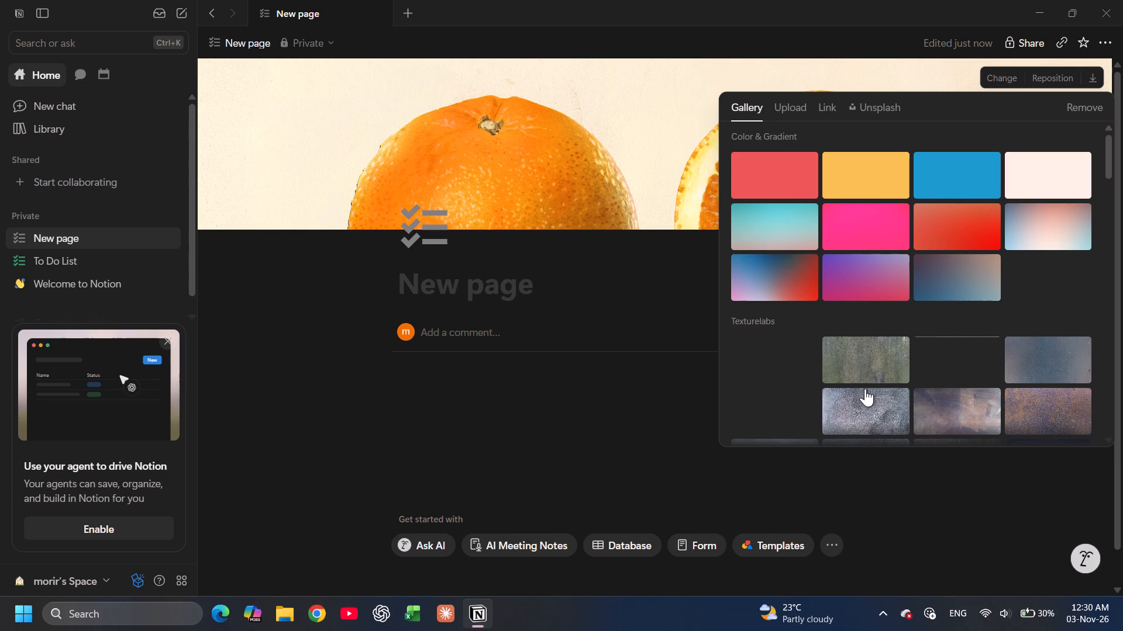
{"action": "scroll", "coordinate": [864, 397], "scroll_direction": "down", "scroll_amount": 1}
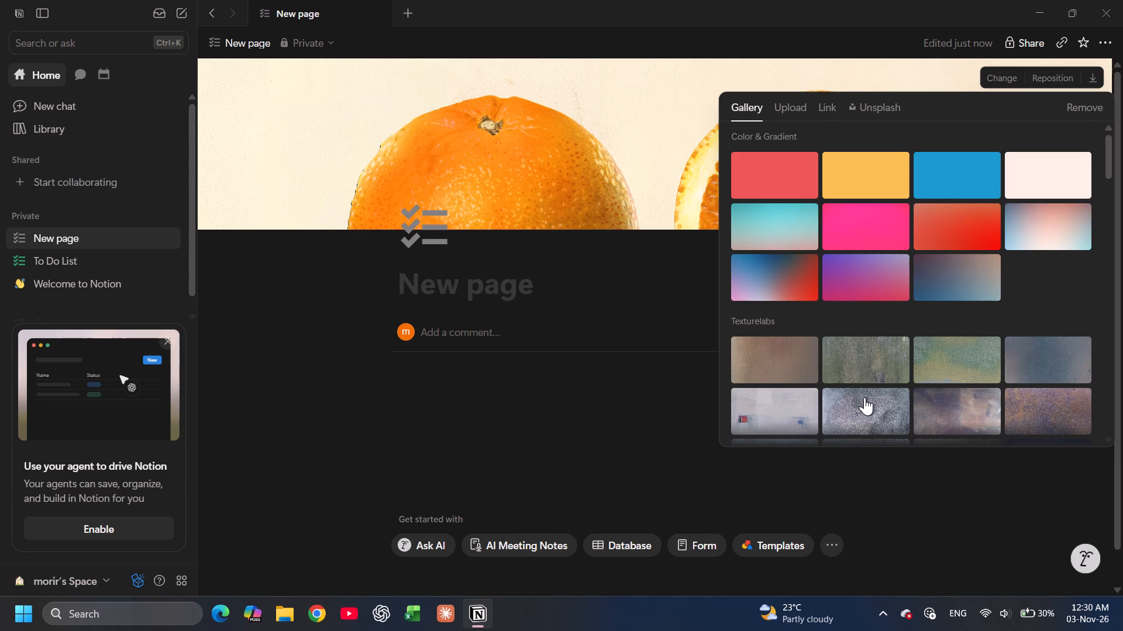
{"action": "scroll", "coordinate": [864, 397], "scroll_direction": "down", "scroll_amount": 2}
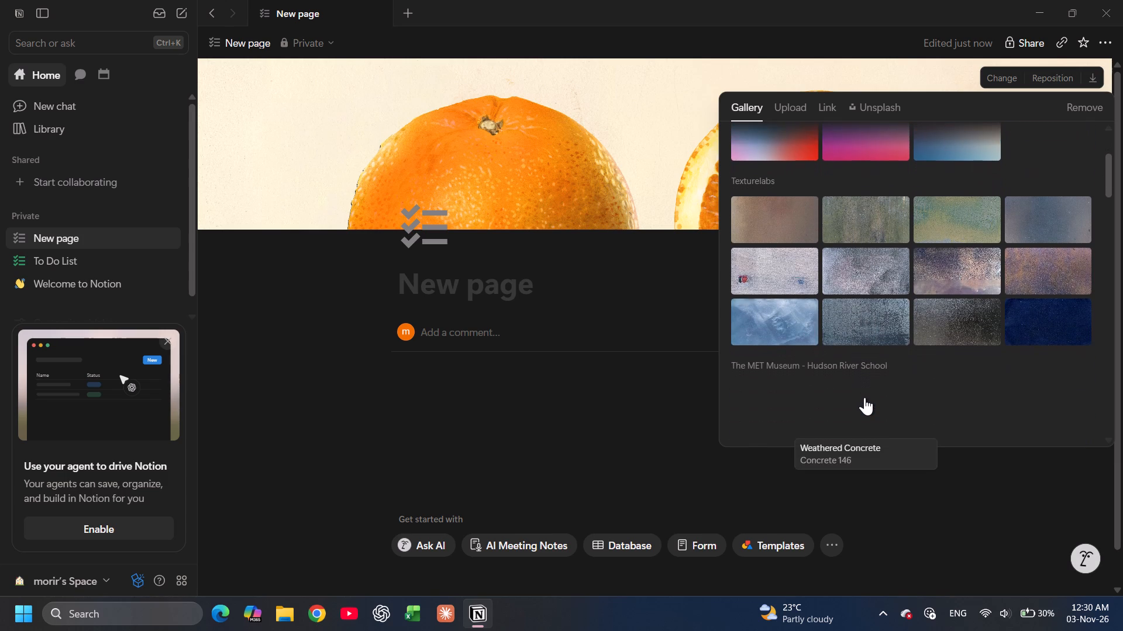
{"action": "scroll", "coordinate": [864, 397], "scroll_direction": "down", "scroll_amount": 1}
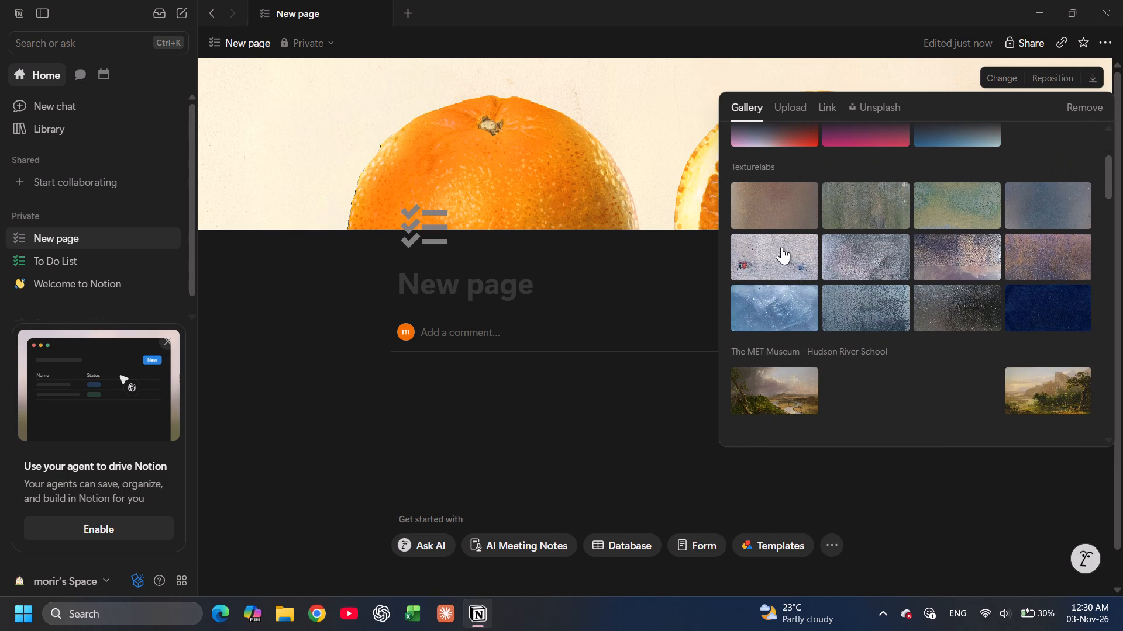
{"action": "scroll", "coordinate": [850, 334], "scroll_direction": "down", "scroll_amount": 2}
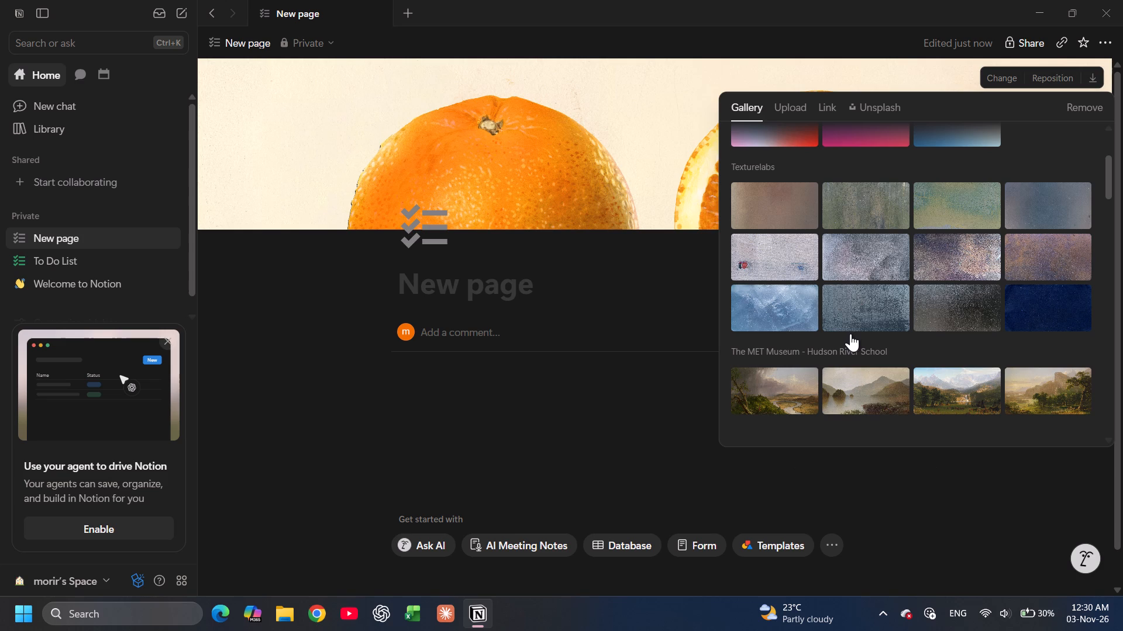
{"action": "scroll", "coordinate": [850, 334], "scroll_direction": "down", "scroll_amount": 1}
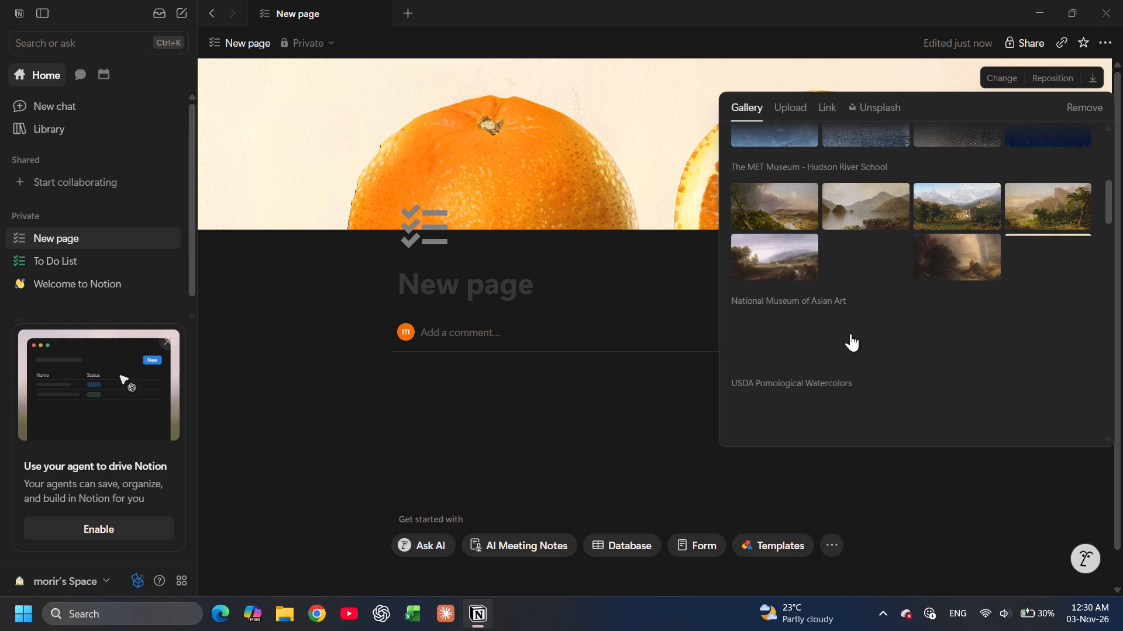
{"action": "scroll", "coordinate": [850, 334], "scroll_direction": "down", "scroll_amount": 1}
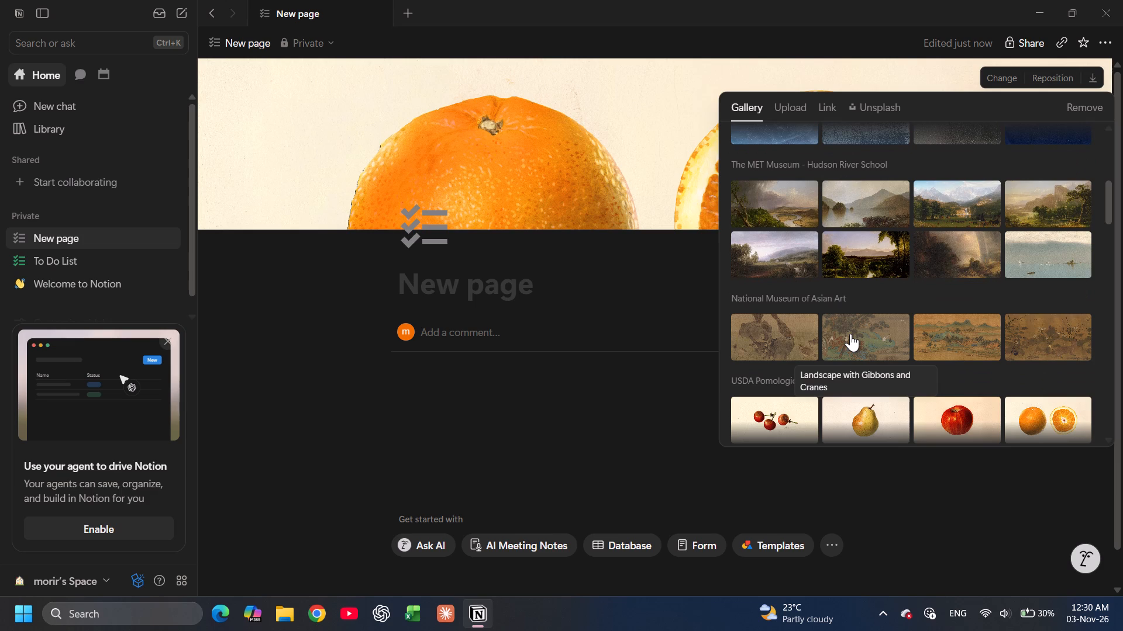
{"action": "scroll", "coordinate": [850, 334], "scroll_direction": "down", "scroll_amount": 1}
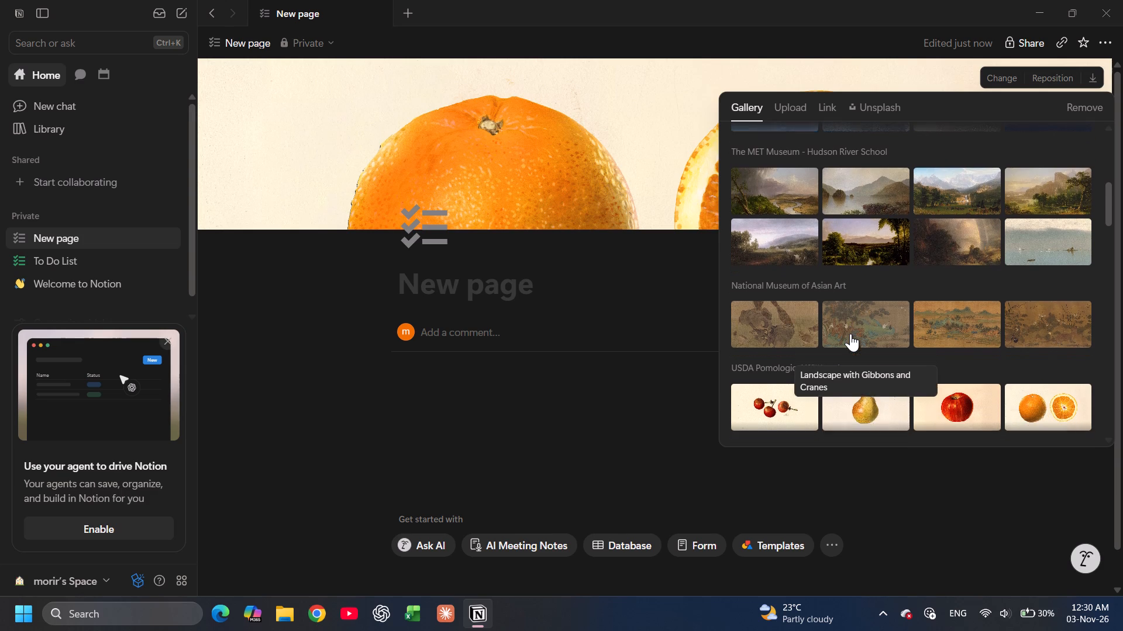
{"action": "scroll", "coordinate": [850, 334], "scroll_direction": "down", "scroll_amount": 2}
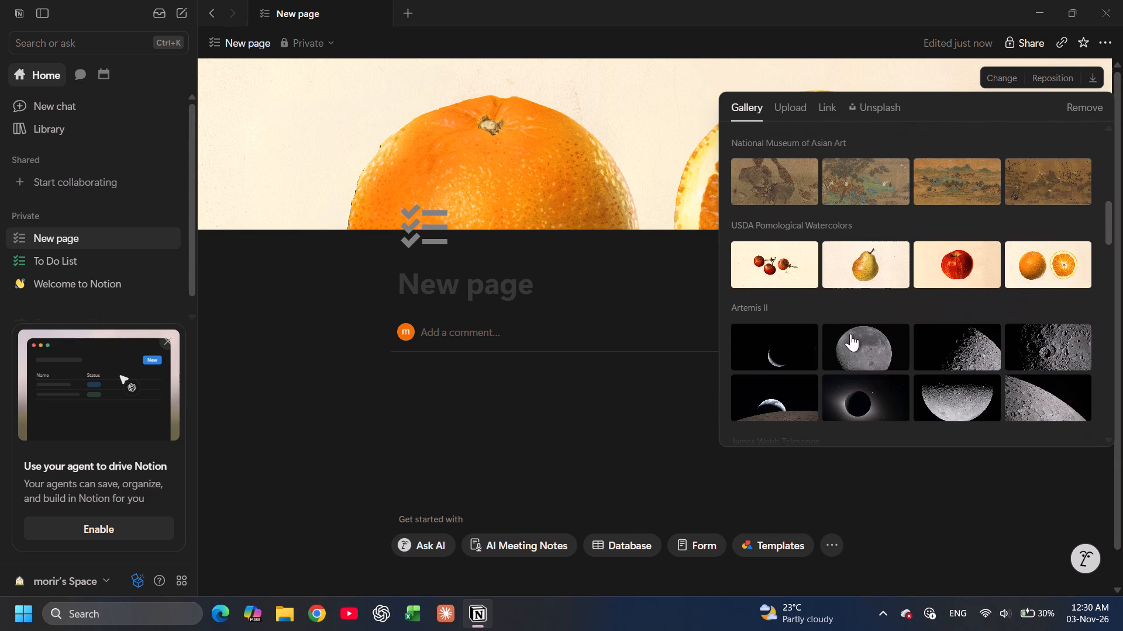
{"action": "scroll", "coordinate": [850, 334], "scroll_direction": "down", "scroll_amount": 3}
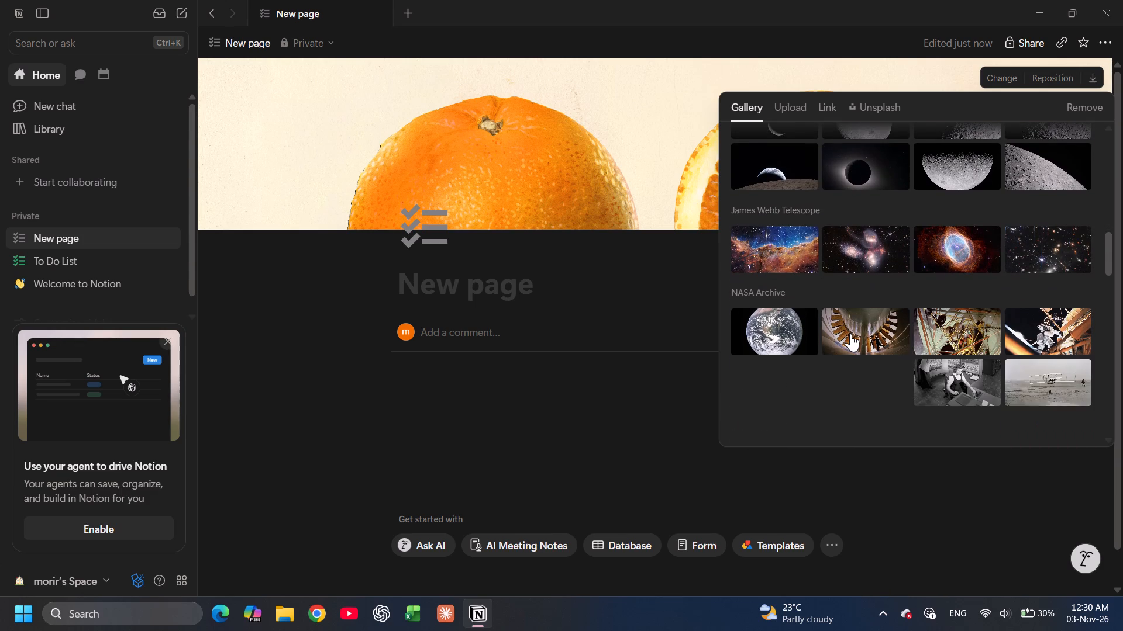
{"action": "scroll", "coordinate": [850, 334], "scroll_direction": "down", "scroll_amount": 2}
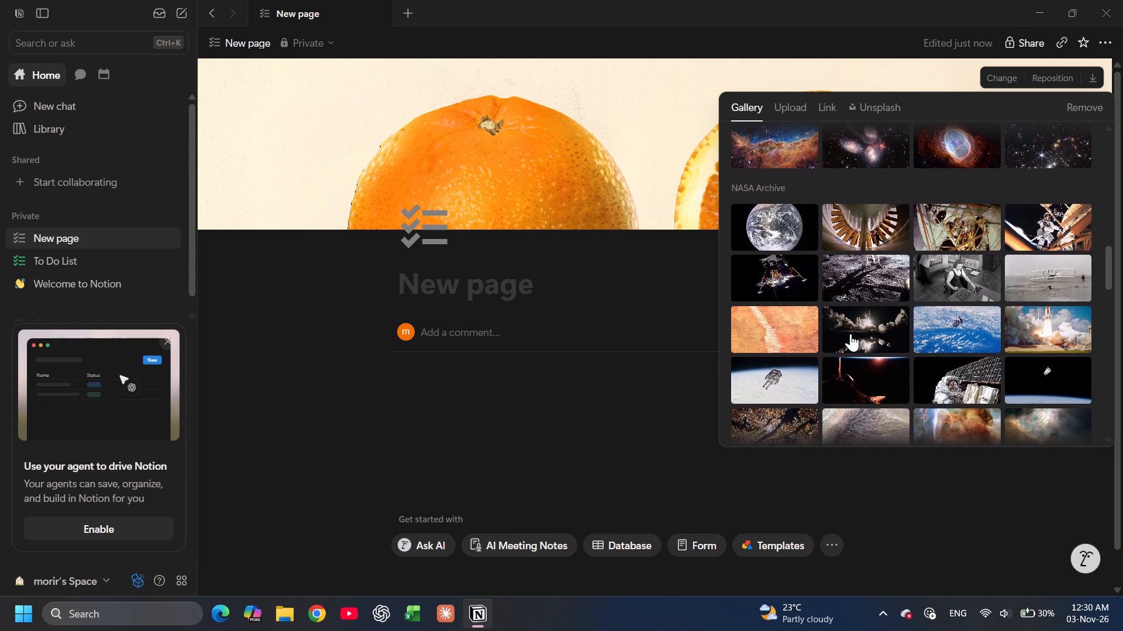
{"action": "scroll", "coordinate": [850, 334], "scroll_direction": "down", "scroll_amount": 3}
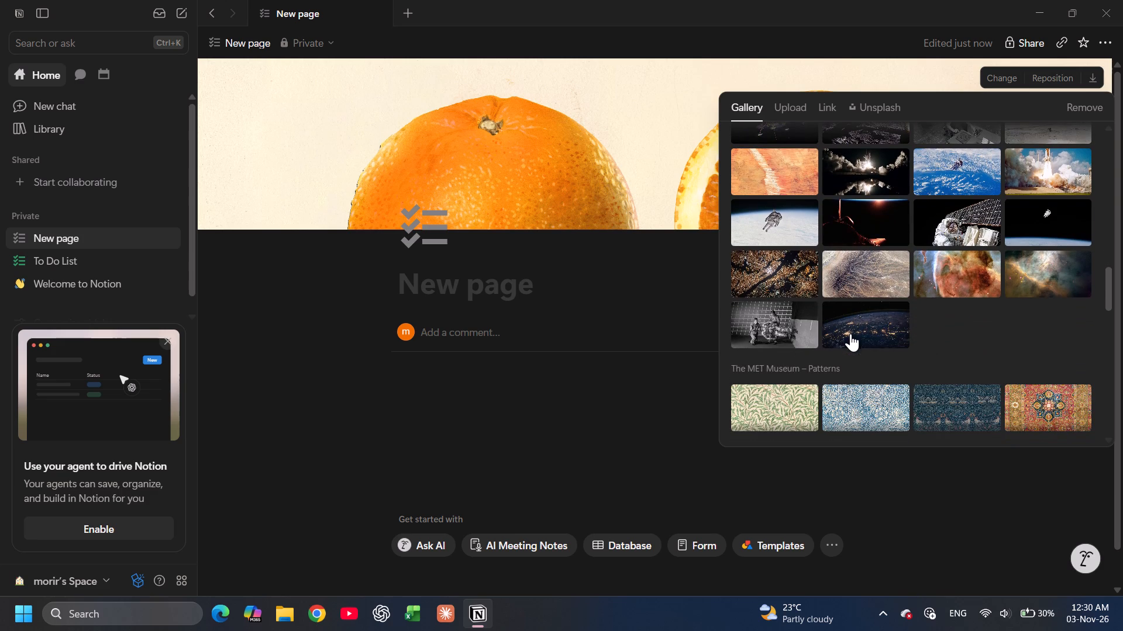
{"action": "scroll", "coordinate": [850, 334], "scroll_direction": "down", "scroll_amount": 2}
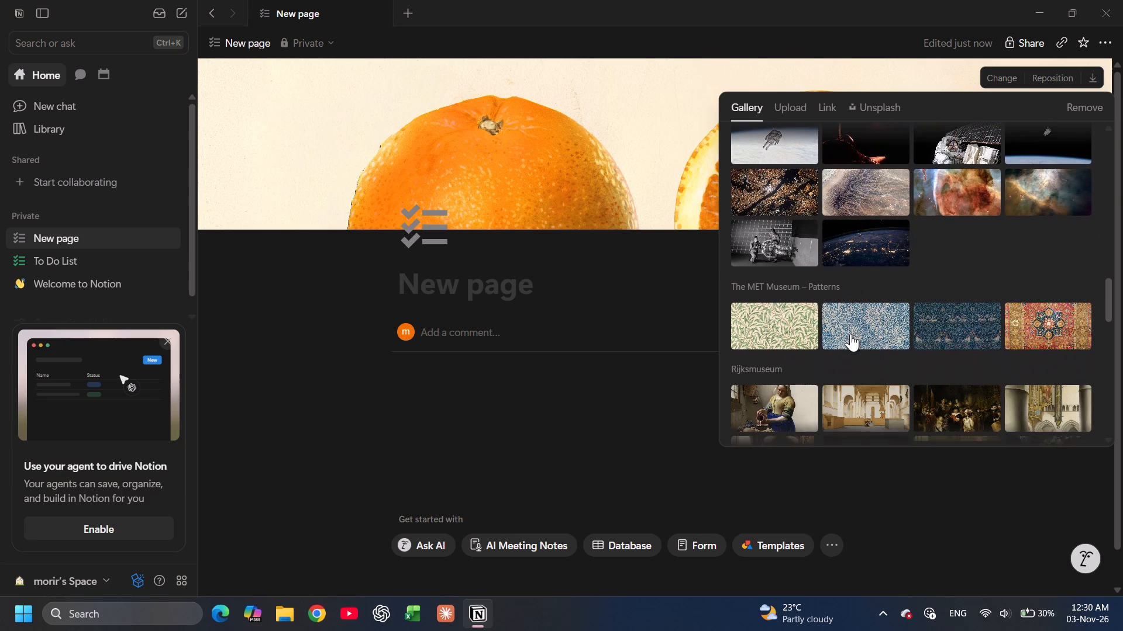
{"action": "scroll", "coordinate": [850, 334], "scroll_direction": "down", "scroll_amount": 1}
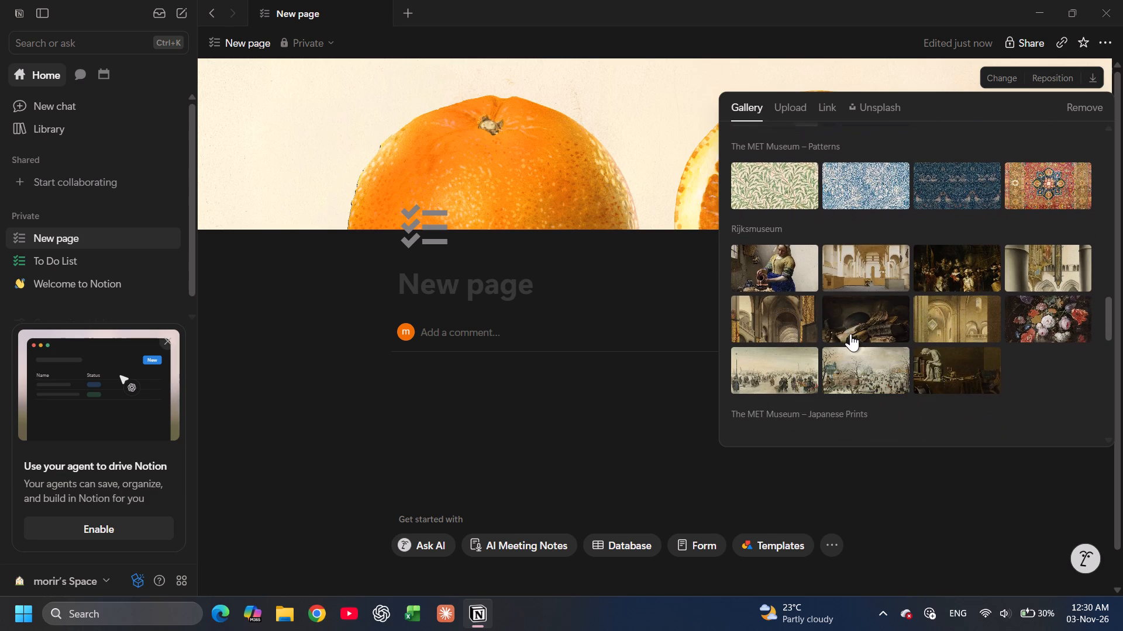
{"action": "scroll", "coordinate": [850, 334], "scroll_direction": "down", "scroll_amount": 2}
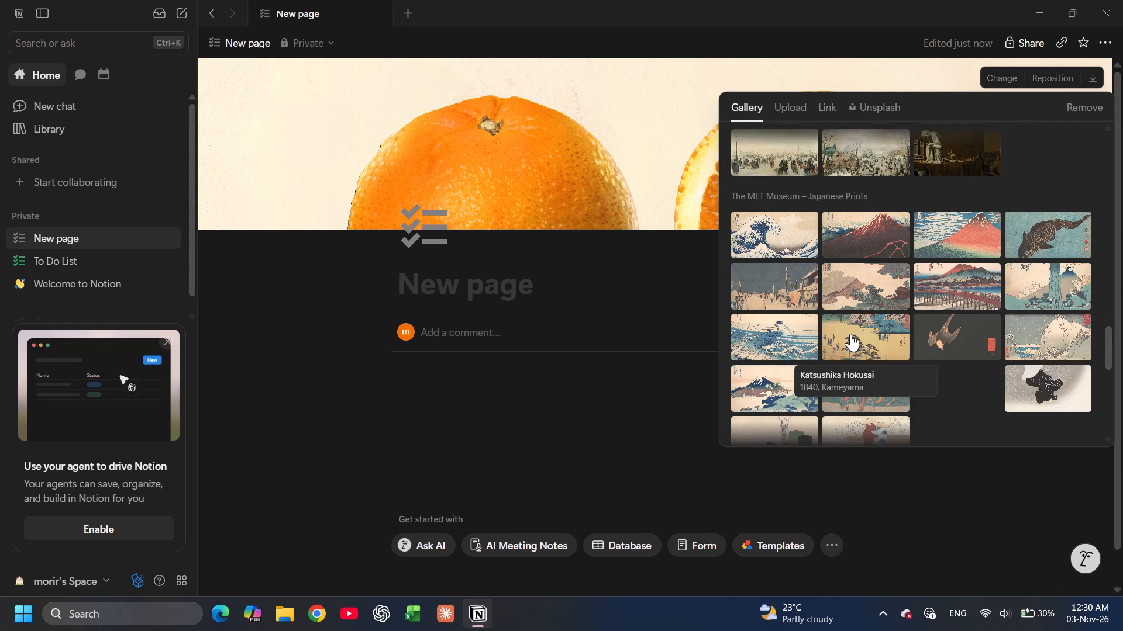
{"action": "scroll", "coordinate": [850, 334], "scroll_direction": "down", "scroll_amount": 4}
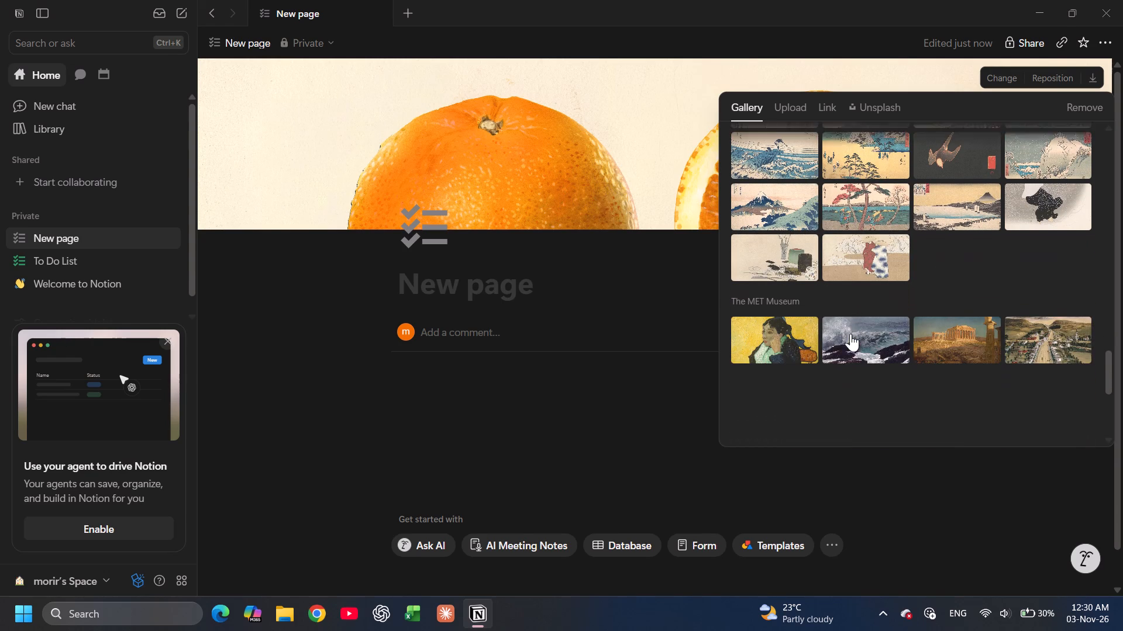
{"action": "scroll", "coordinate": [850, 334], "scroll_direction": "down", "scroll_amount": 3}
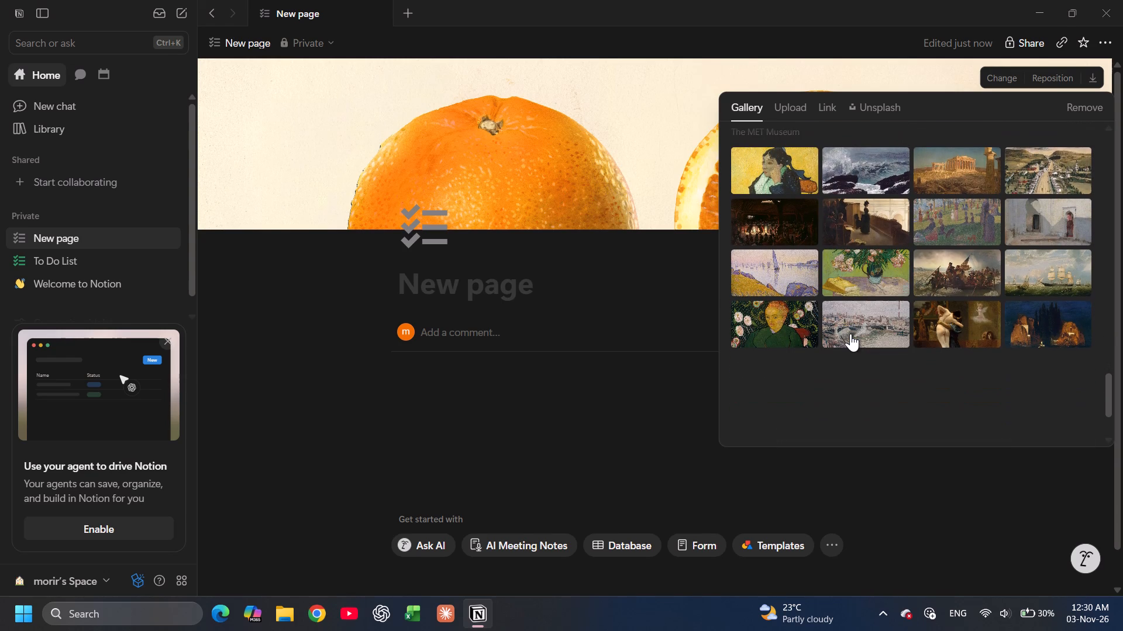
{"action": "scroll", "coordinate": [850, 334], "scroll_direction": "down", "scroll_amount": 4}
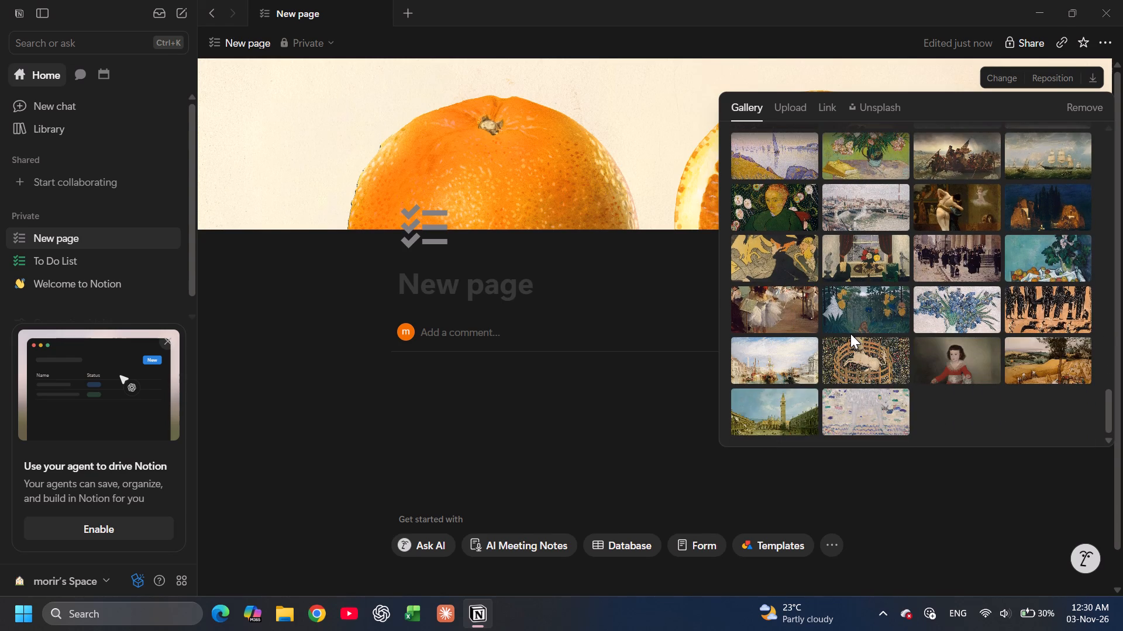
{"action": "scroll", "coordinate": [850, 334], "scroll_direction": "down", "scroll_amount": 1}
{"action": "scroll", "coordinate": [850, 334], "scroll_direction": "up", "scroll_amount": 3}
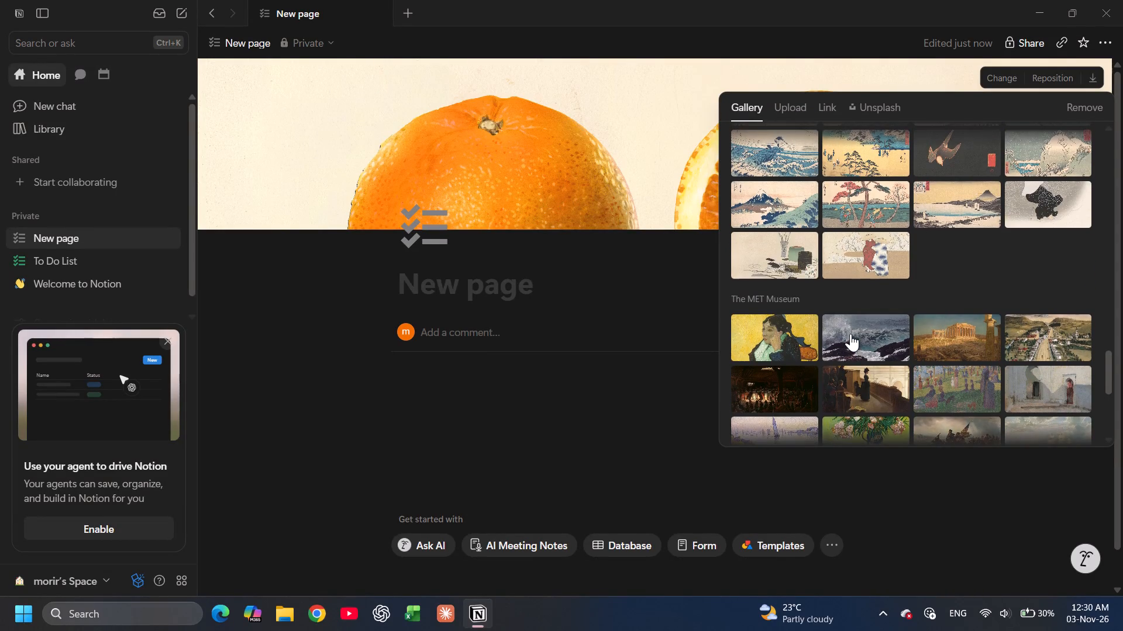
{"action": "scroll", "coordinate": [850, 334], "scroll_direction": "up", "scroll_amount": 2}
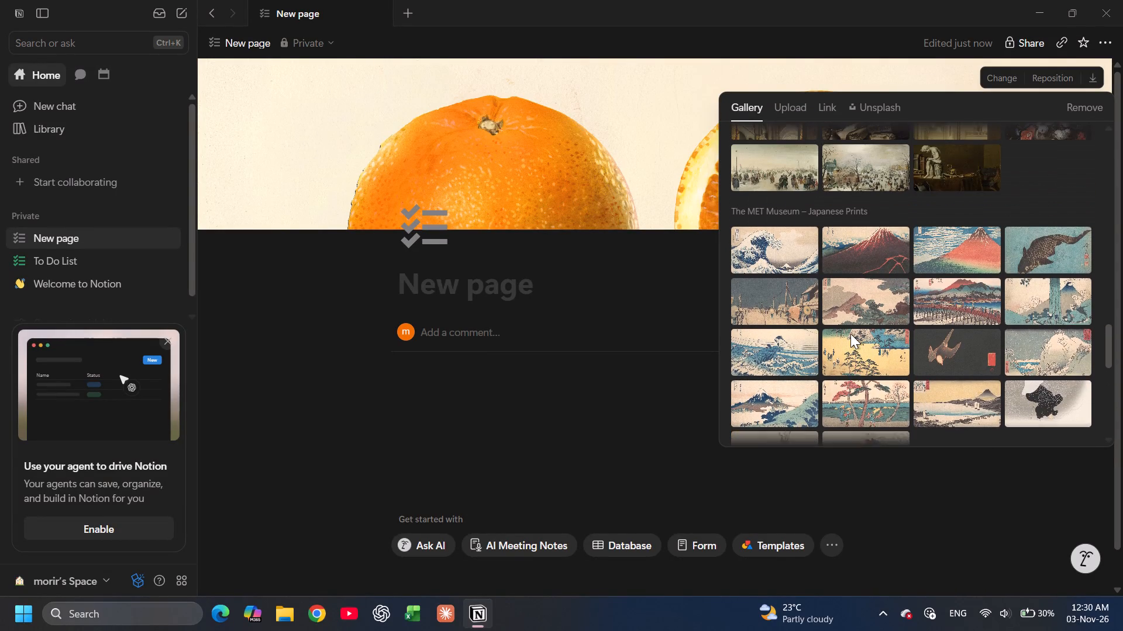
{"action": "scroll", "coordinate": [850, 334], "scroll_direction": "up", "scroll_amount": 3}
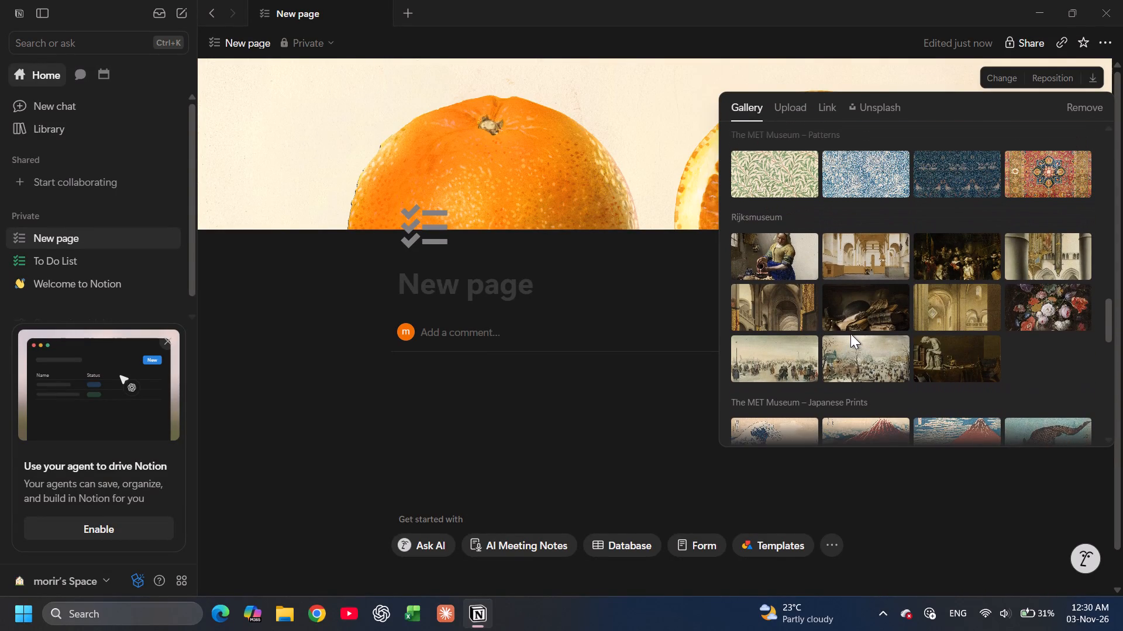
{"action": "scroll", "coordinate": [850, 334], "scroll_direction": "up", "scroll_amount": 3}
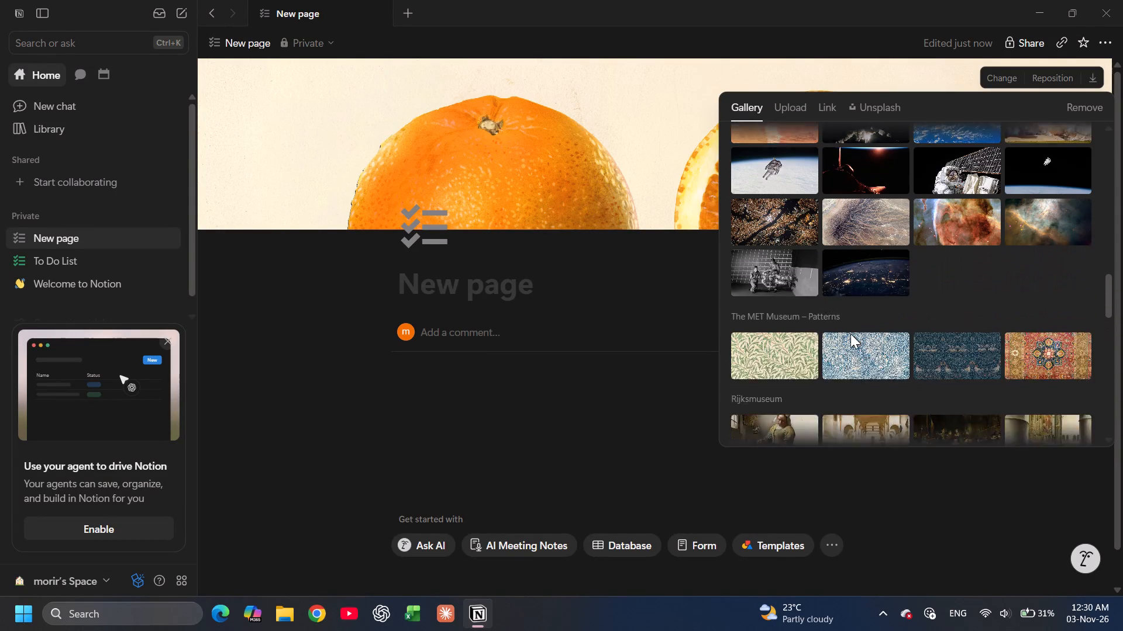
{"action": "scroll", "coordinate": [850, 334], "scroll_direction": "up", "scroll_amount": 3}
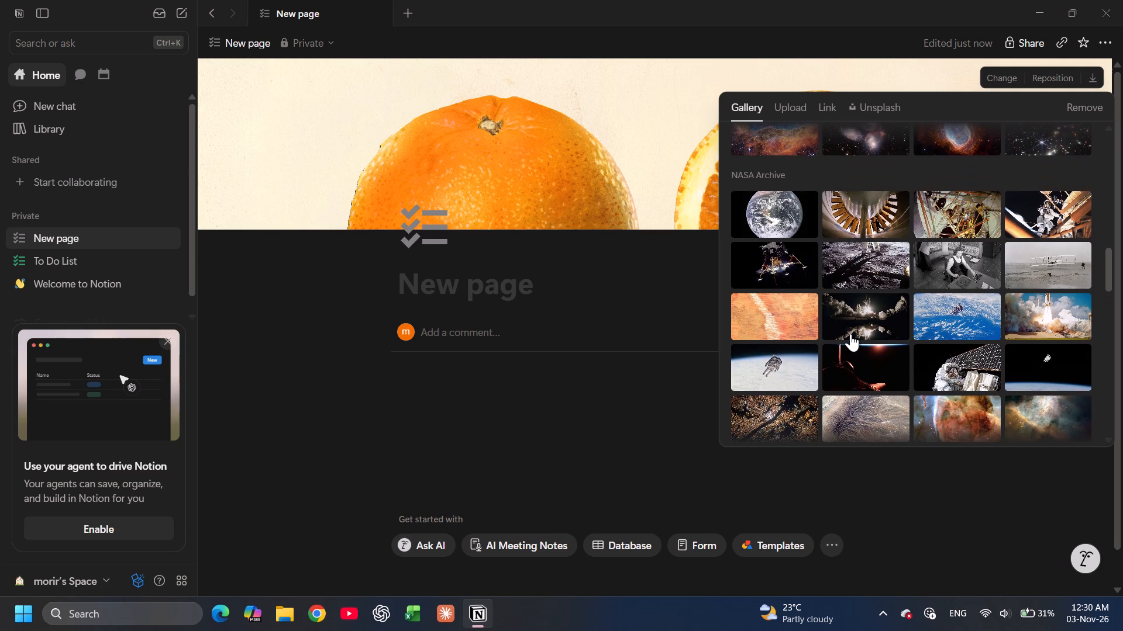
{"action": "left_click", "coordinate": [1040, 366]}
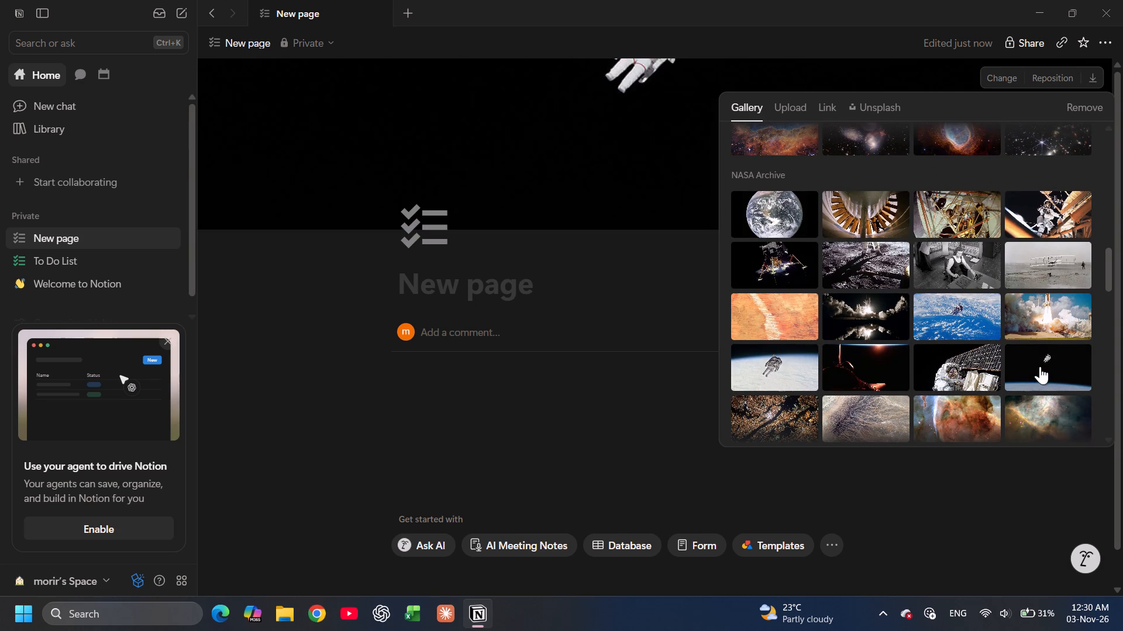
{"action": "left_click", "coordinate": [647, 386]}
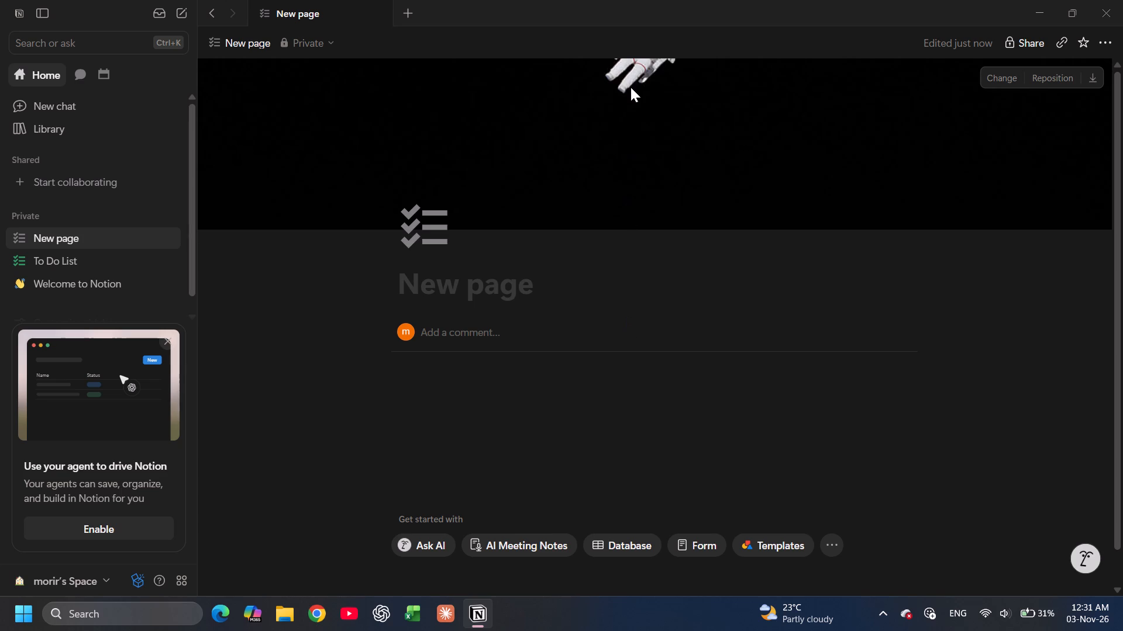
{"action": "left_click", "coordinate": [631, 87]}
{"action": "scroll", "coordinate": [631, 87], "scroll_direction": "up", "scroll_amount": 1}
Title the new page "Study Marker" and start an empty line in its body.
{"action": "left_click", "coordinate": [463, 287]}
{"action": "key", "text": "shift+s"}
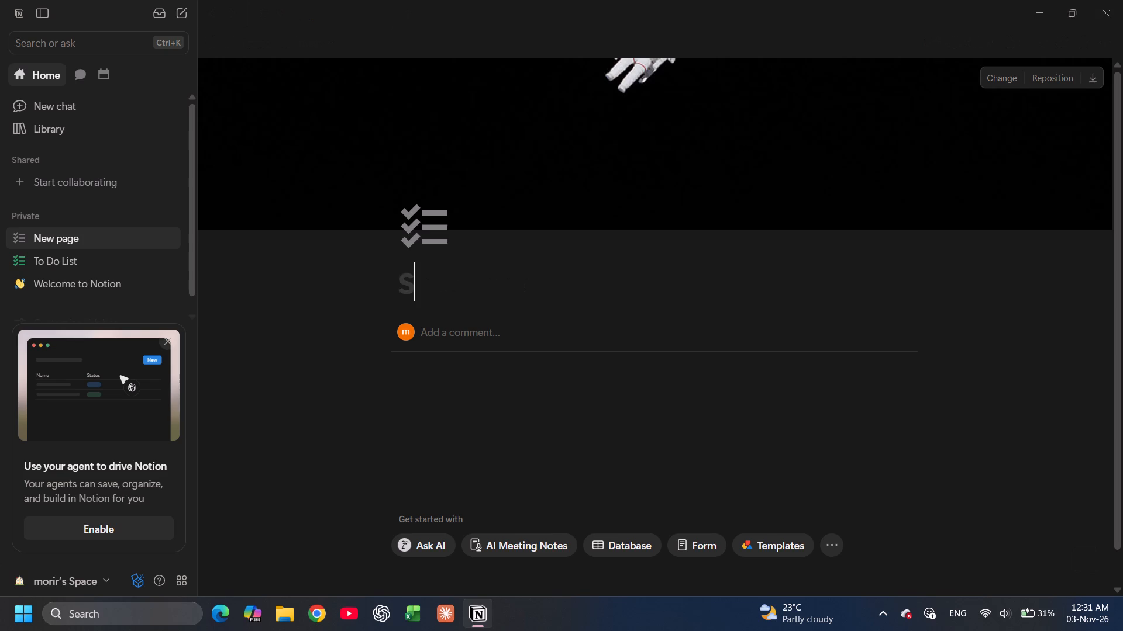
{"action": "type", "text": "tudy"}
{"action": "key", "text": "space"}
{"action": "type", "text": "Marker"}
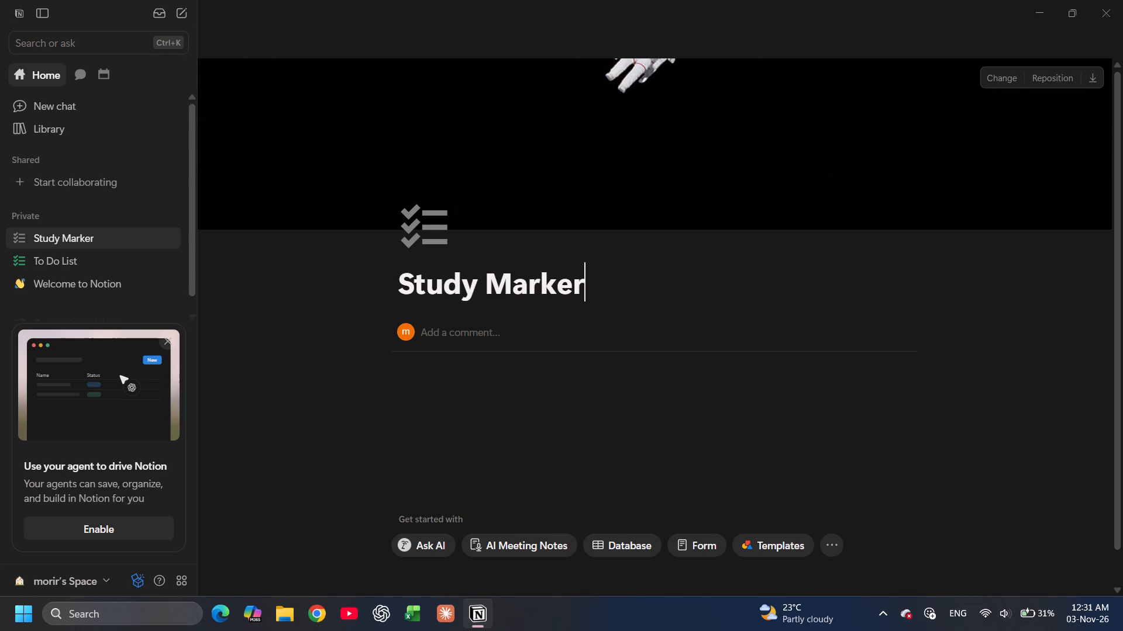
{"action": "key", "text": "Return"}
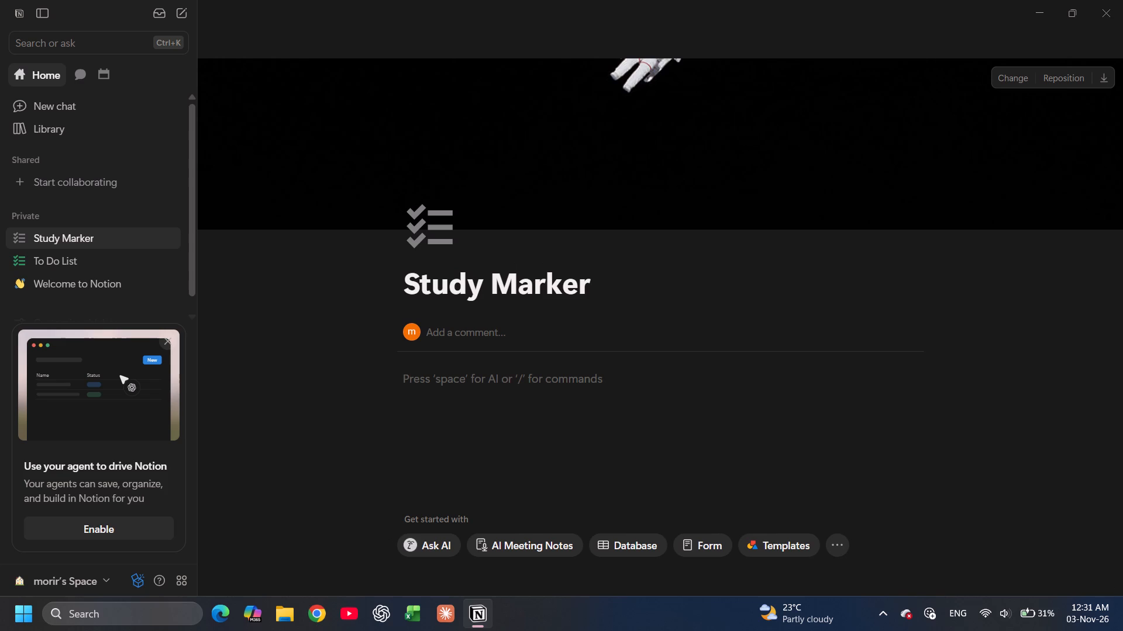
{"action": "key", "text": "space"}
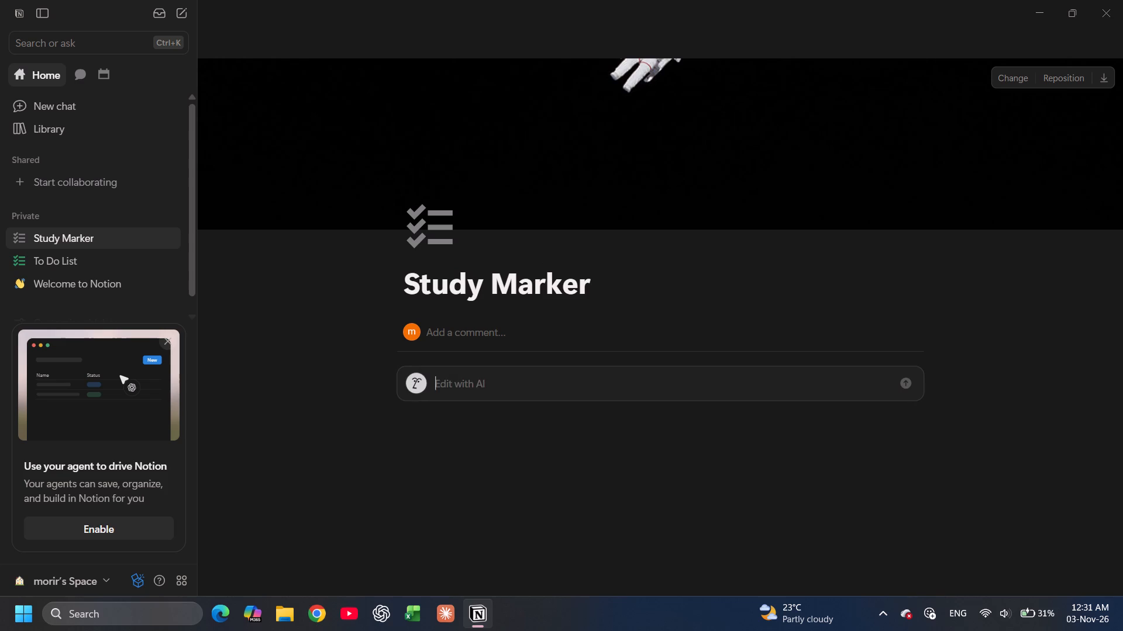
{"action": "key", "text": "BackSpace"}
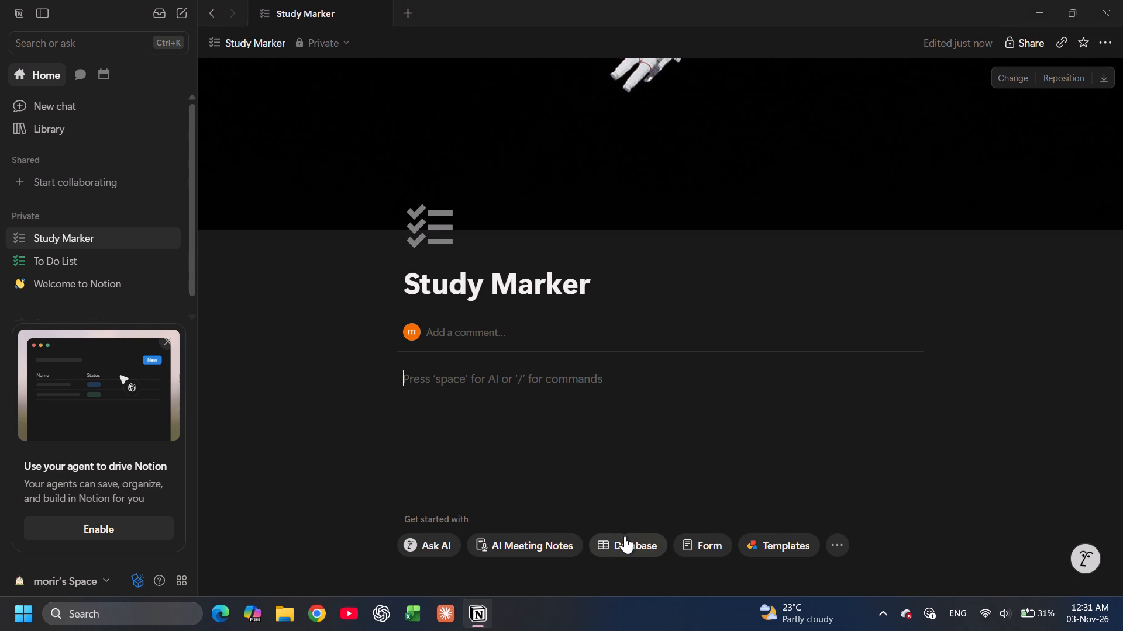
Browse the Marketplace and examine the Team scheduler agent's description and gallery.
{"action": "left_click", "coordinate": [766, 549]}
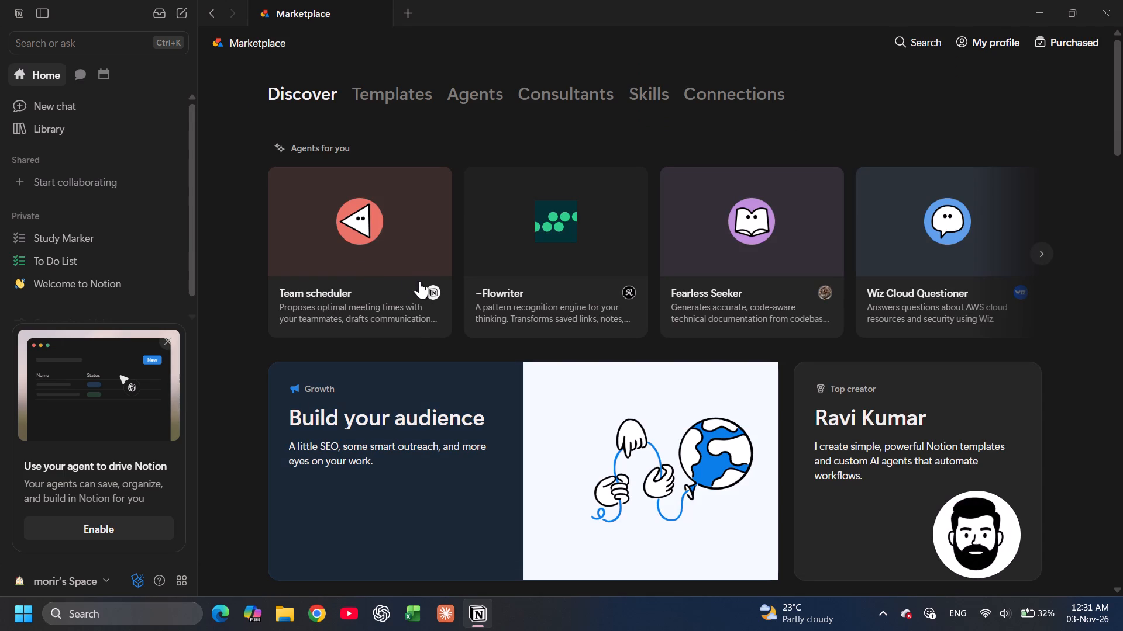
{"action": "left_click", "coordinate": [370, 197]}
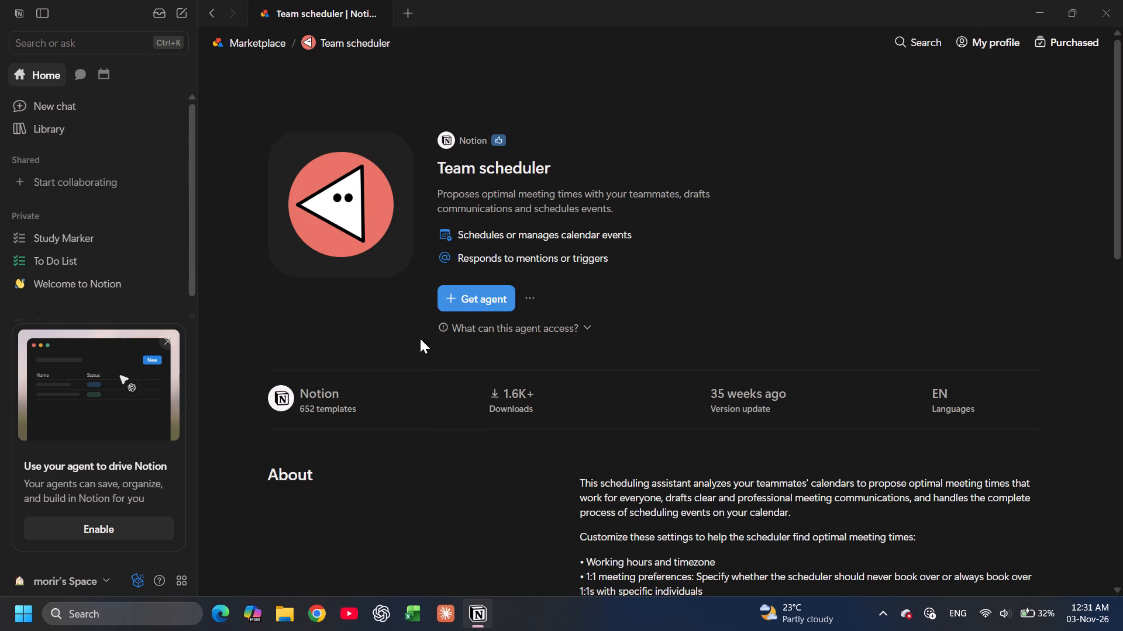
{"action": "scroll", "coordinate": [404, 401], "scroll_direction": "down", "scroll_amount": 2}
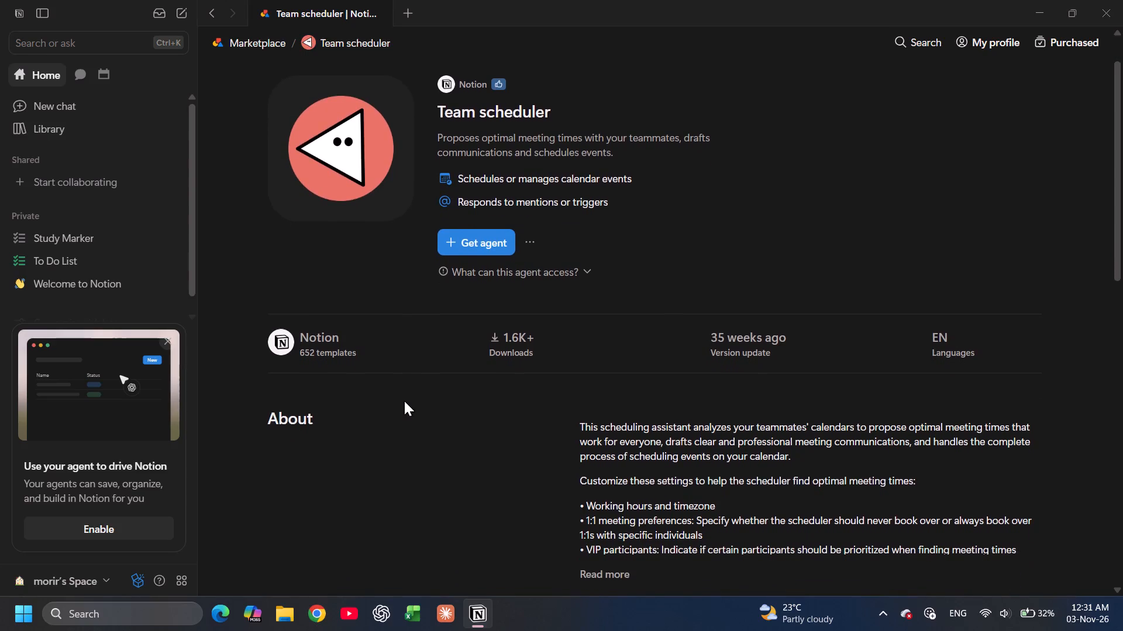
{"action": "scroll", "coordinate": [404, 401], "scroll_direction": "down", "scroll_amount": 7}
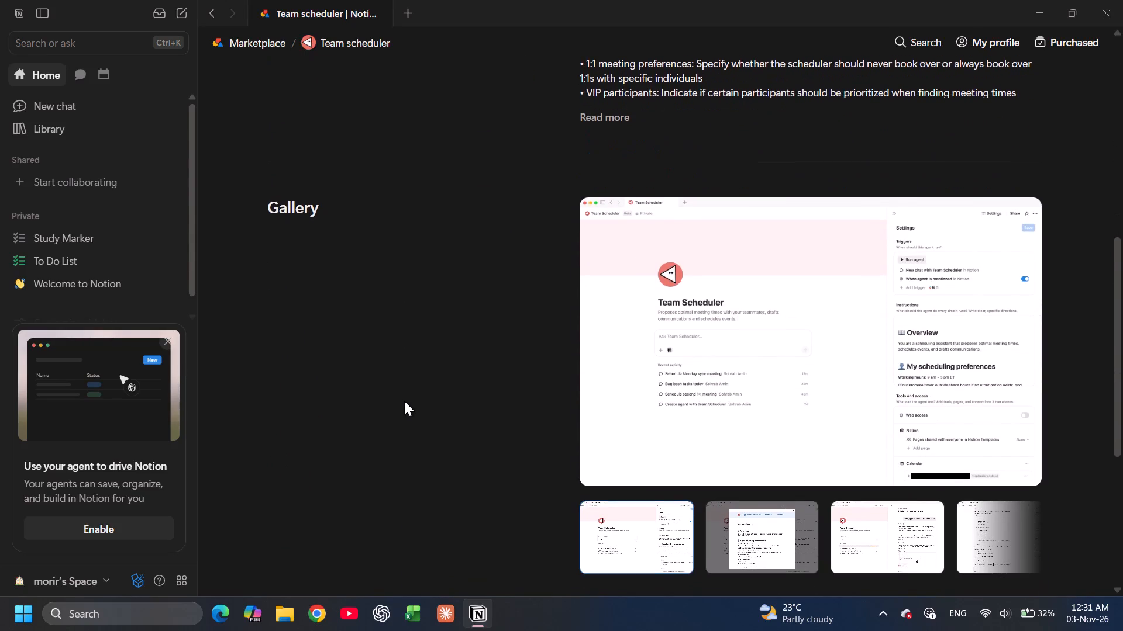
{"action": "scroll", "coordinate": [404, 401], "scroll_direction": "up", "scroll_amount": 4}
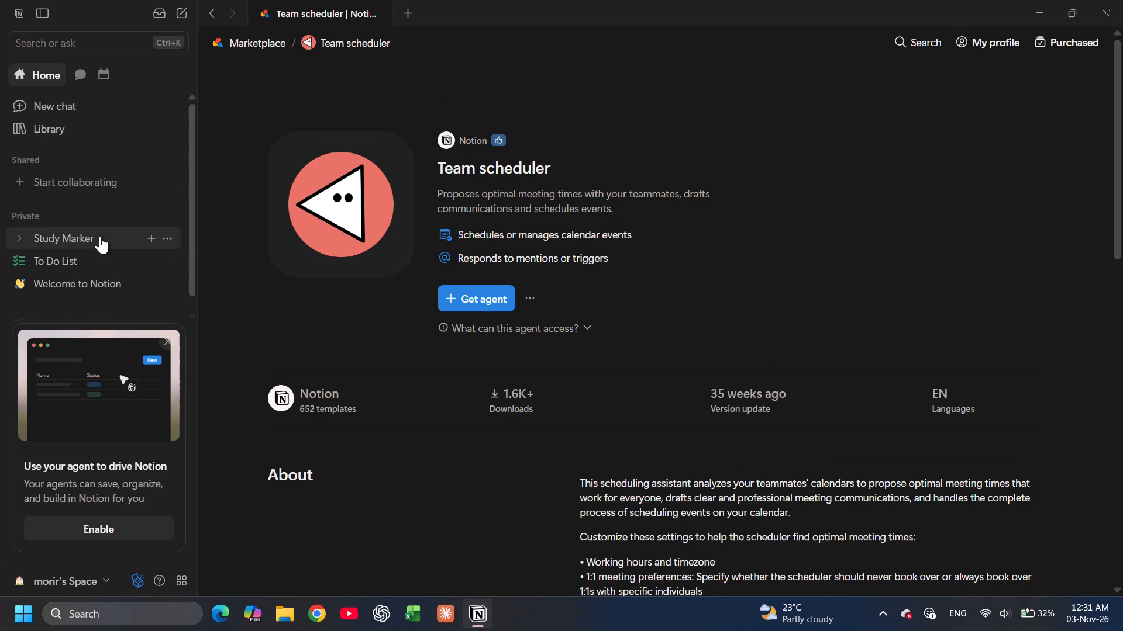
Return to the Study Marker page and start a database from the Tasks Tracker template.
{"action": "left_click", "coordinate": [100, 236]}
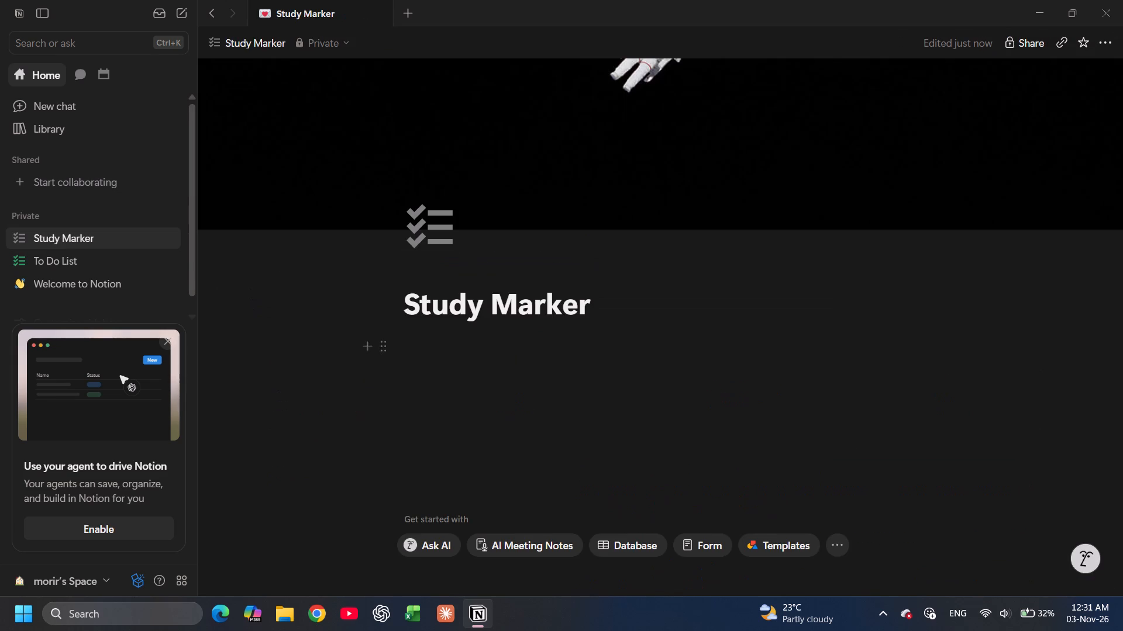
{"action": "left_click", "coordinate": [609, 550]}
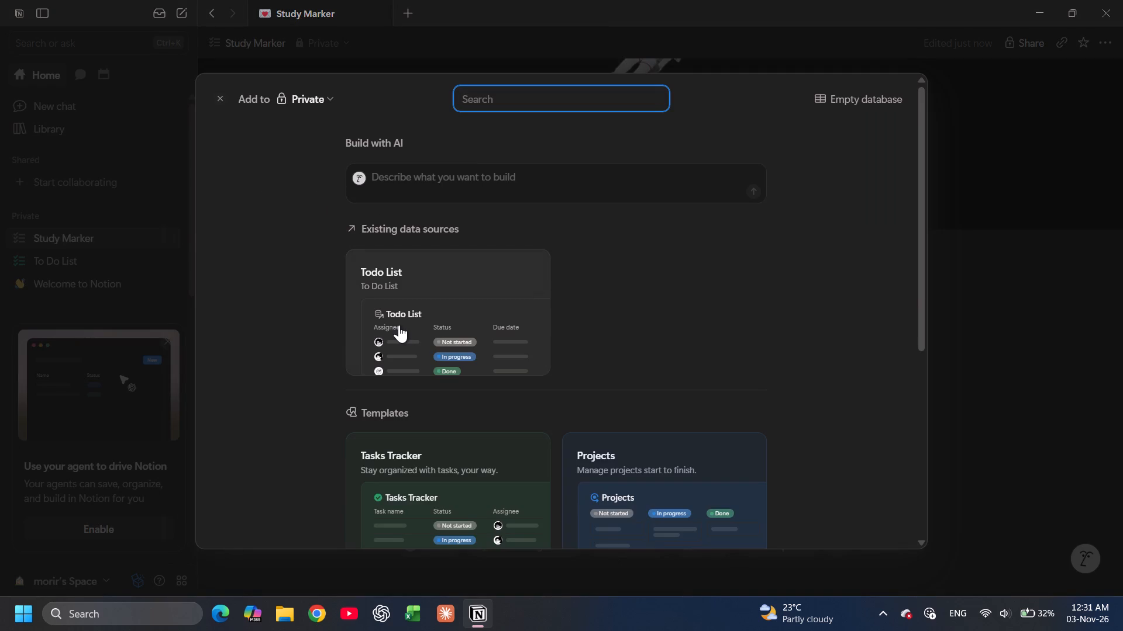
{"action": "scroll", "coordinate": [485, 410], "scroll_direction": "down", "scroll_amount": 3}
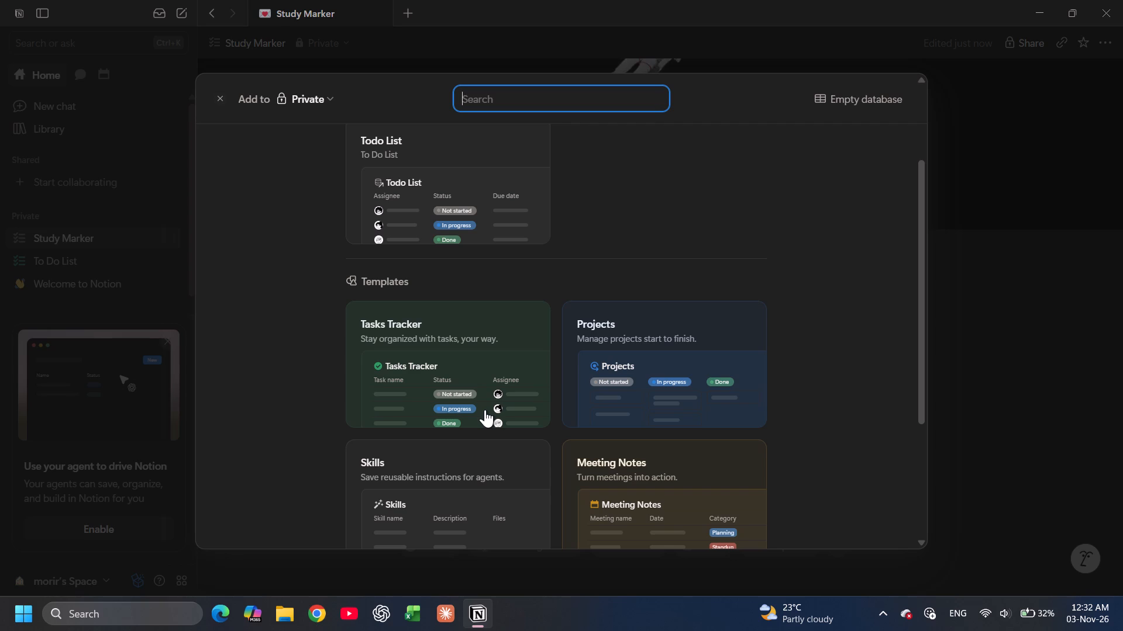
{"action": "left_click", "coordinate": [485, 410]}
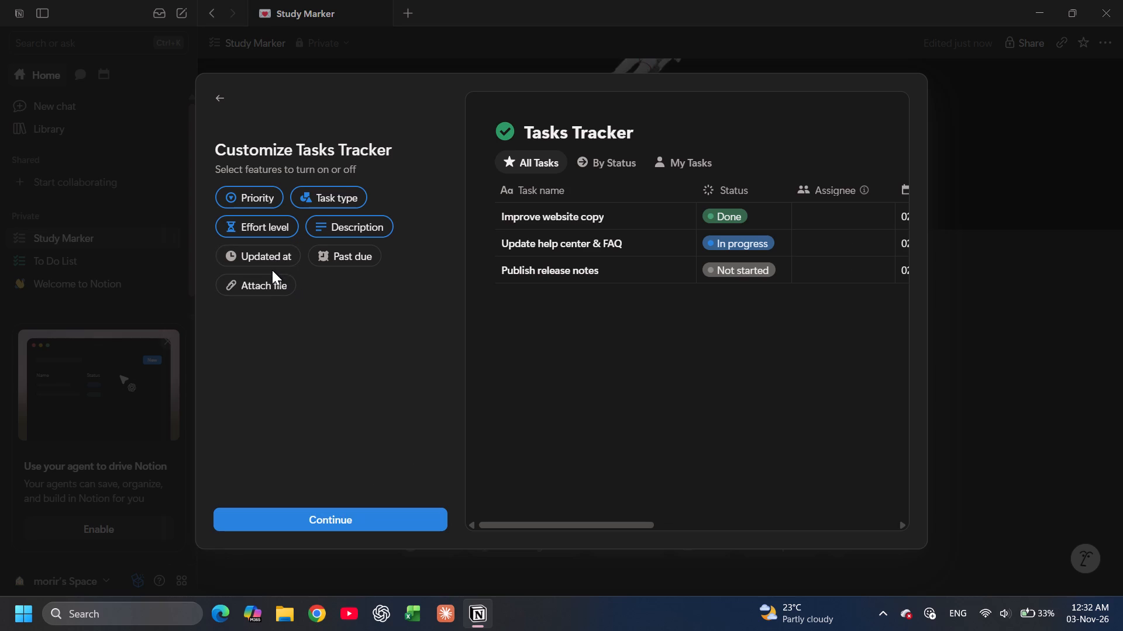
Turn on the Past due feature and add the Checklist view alongside All Tasks, By Status and My Tasks.
{"action": "left_click", "coordinate": [340, 249]}
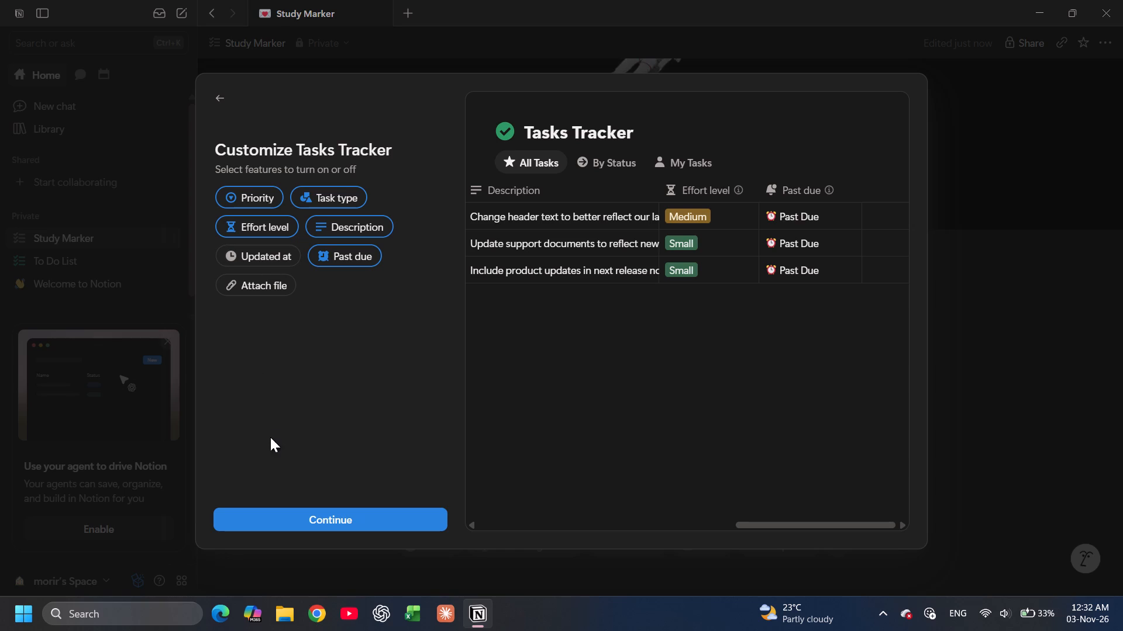
{"action": "left_click", "coordinate": [312, 518]}
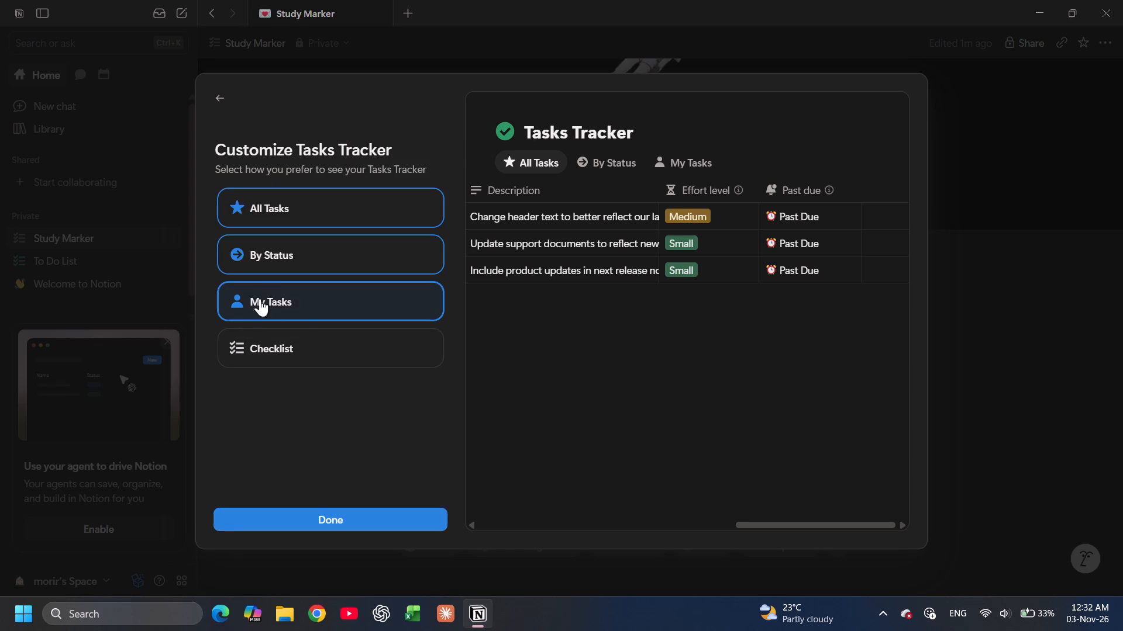
{"action": "left_click", "coordinate": [301, 344]}
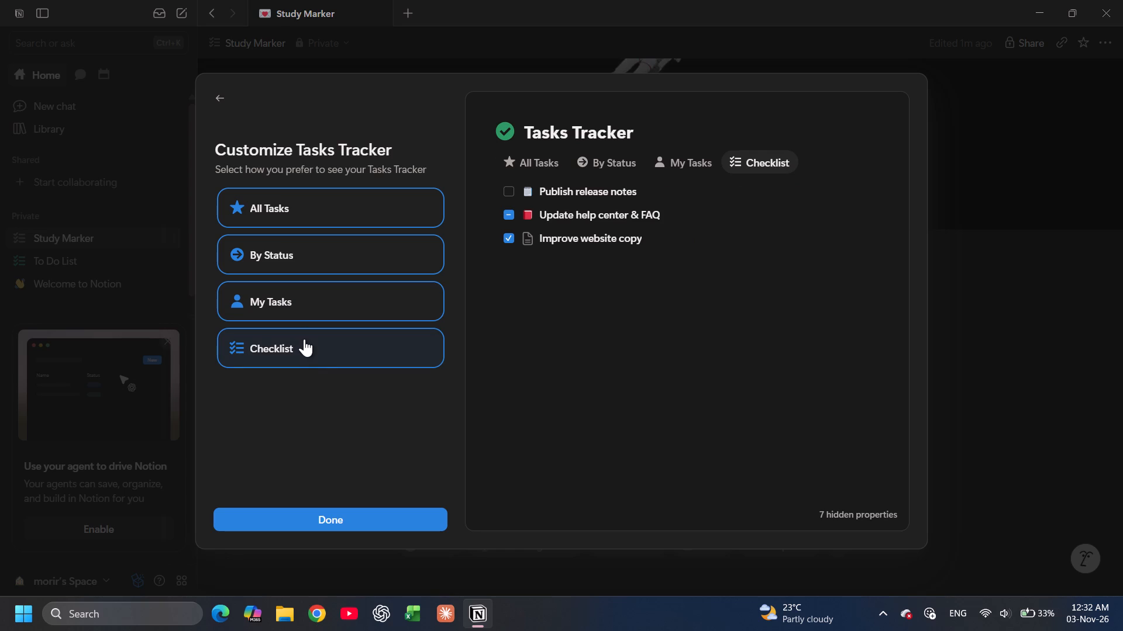
{"action": "left_click", "coordinate": [397, 308]}
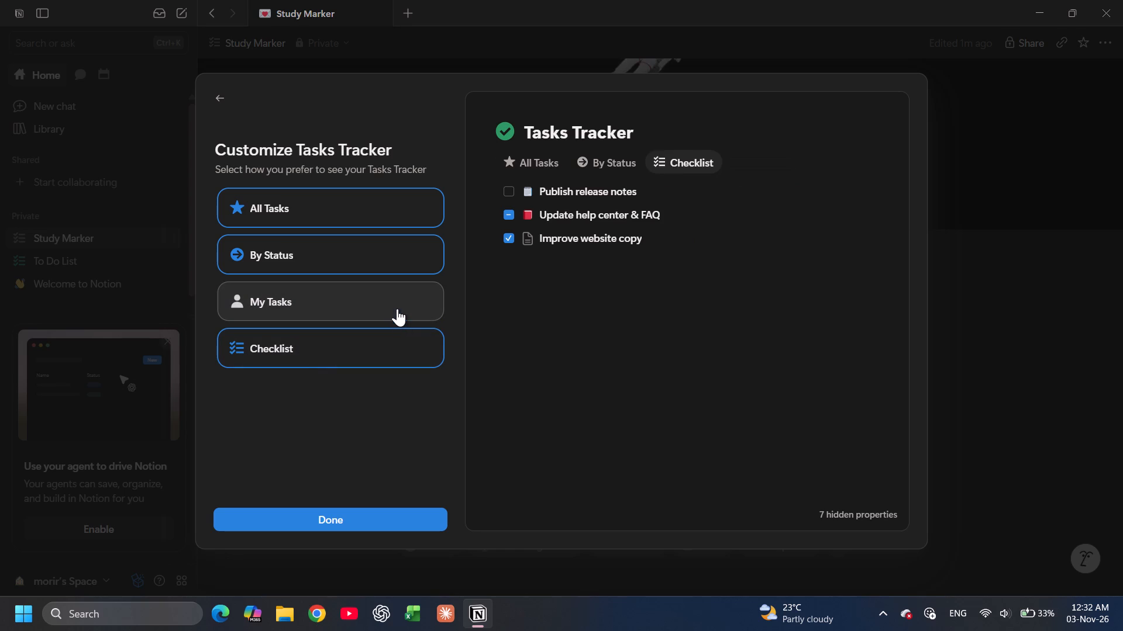
{"action": "left_click", "coordinate": [397, 308]}
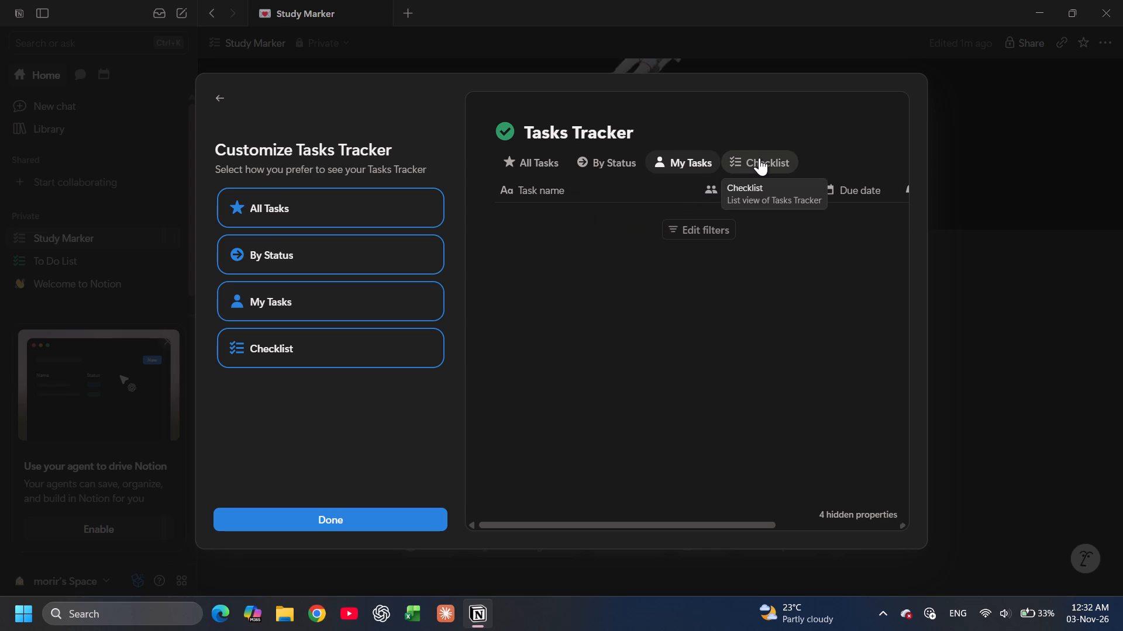
Examine the columns of the All Tasks view in the Tasks Tracker preview.
{"action": "left_click", "coordinate": [546, 154]}
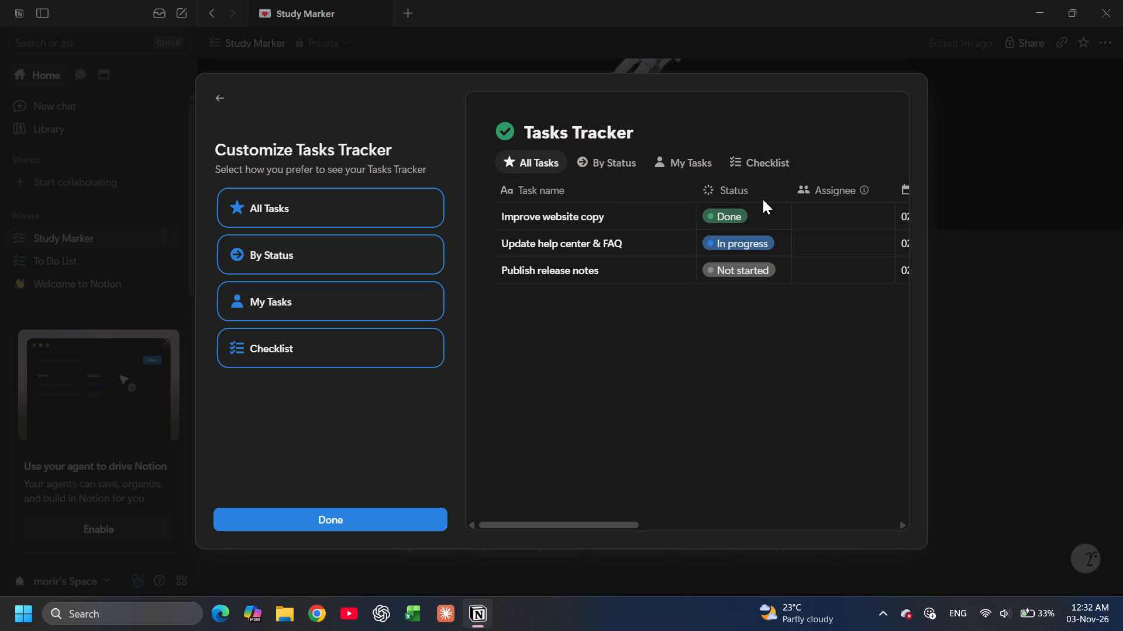
{"action": "scroll", "coordinate": [763, 199], "scroll_direction": "left", "scroll_amount": 4}
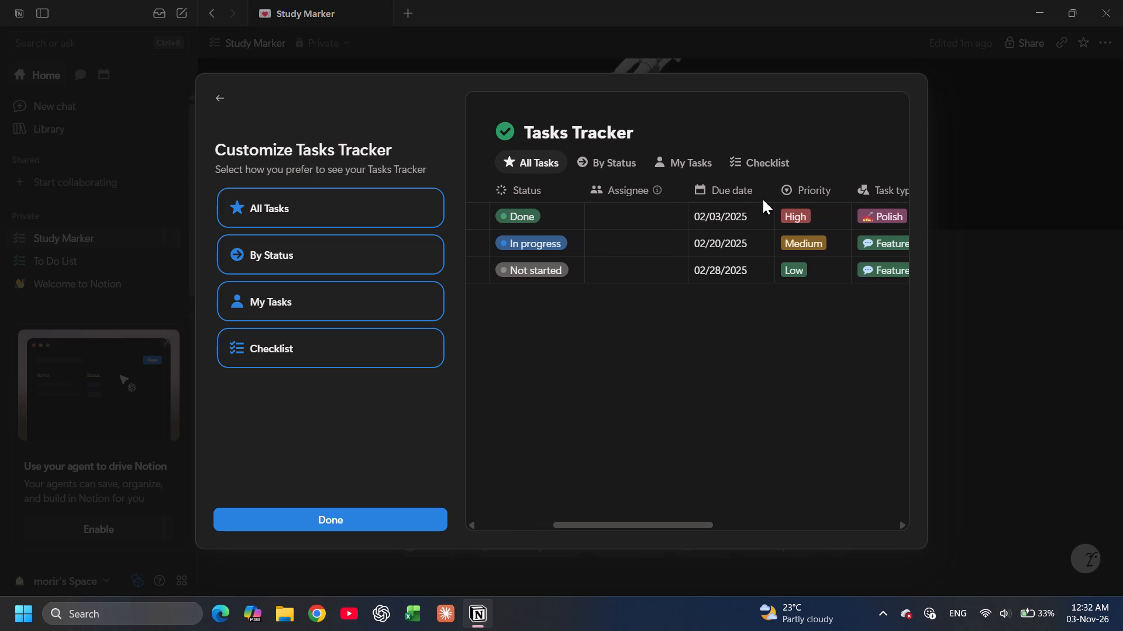
{"action": "scroll", "coordinate": [763, 199], "scroll_direction": "left", "scroll_amount": 4}
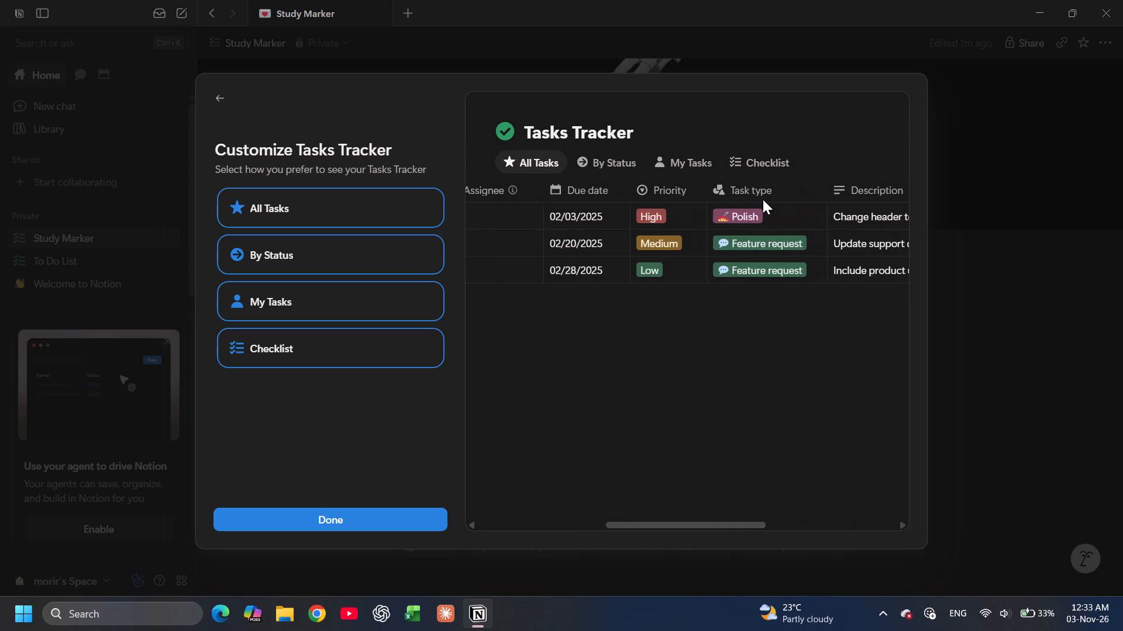
{"action": "scroll", "coordinate": [763, 199], "scroll_direction": "left", "scroll_amount": 3}
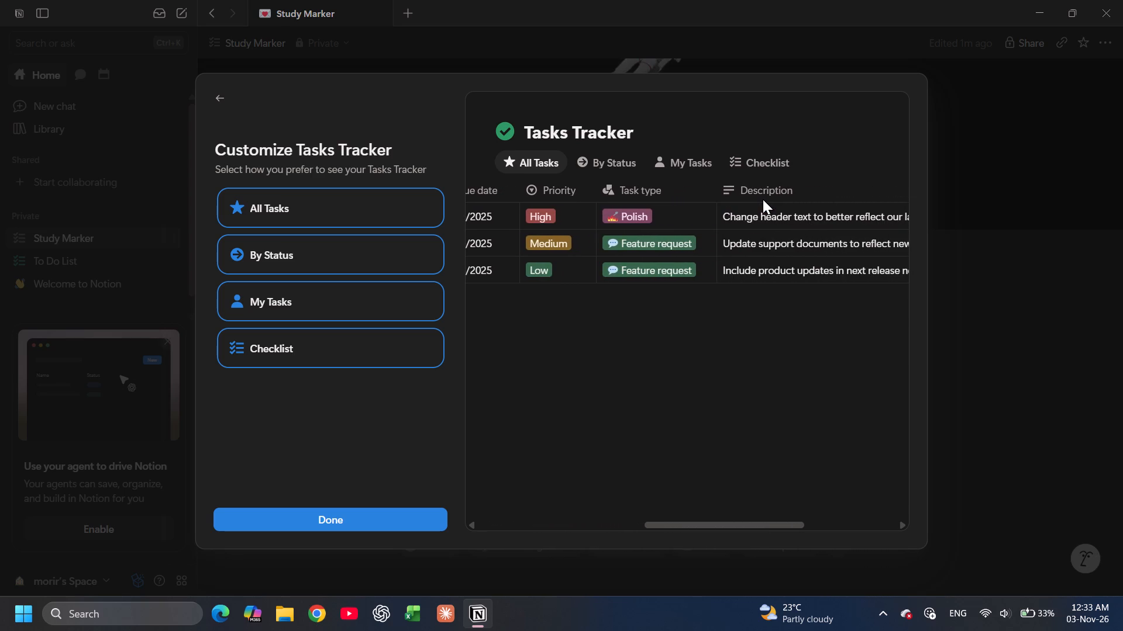
{"action": "scroll", "coordinate": [763, 199], "scroll_direction": "right", "scroll_amount": 1}
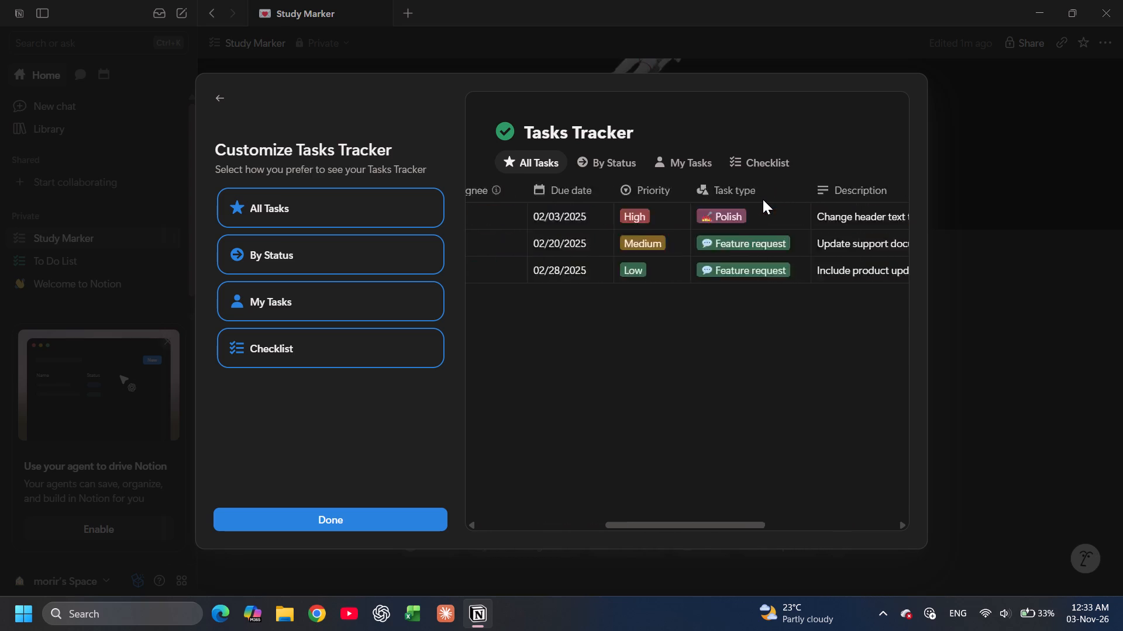
{"action": "scroll", "coordinate": [763, 199], "scroll_direction": "right", "scroll_amount": 2}
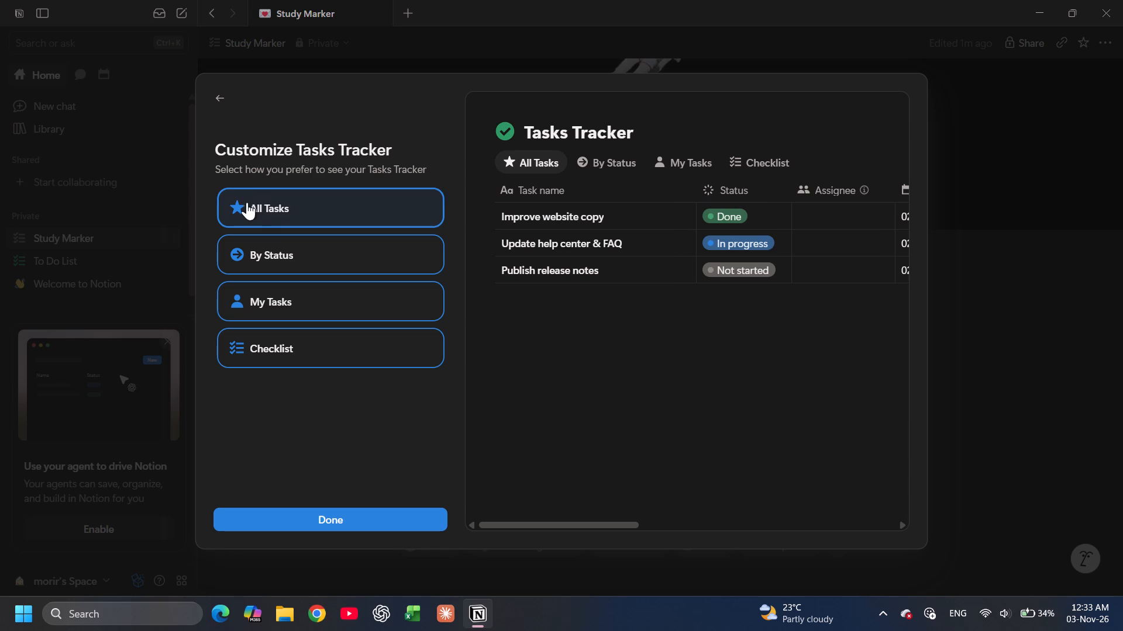
{"action": "left_click", "coordinate": [518, 157]}
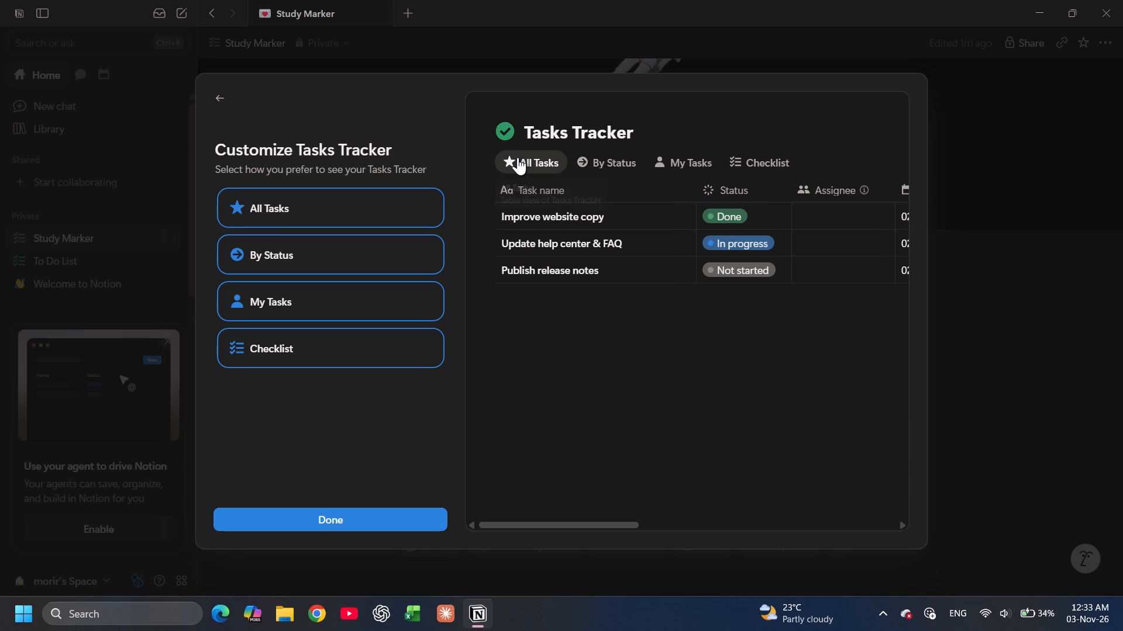
Go back to the feature selection and turn off Priority, Effort level, Task type, Description and Past due.
{"action": "left_click", "coordinate": [215, 100]}
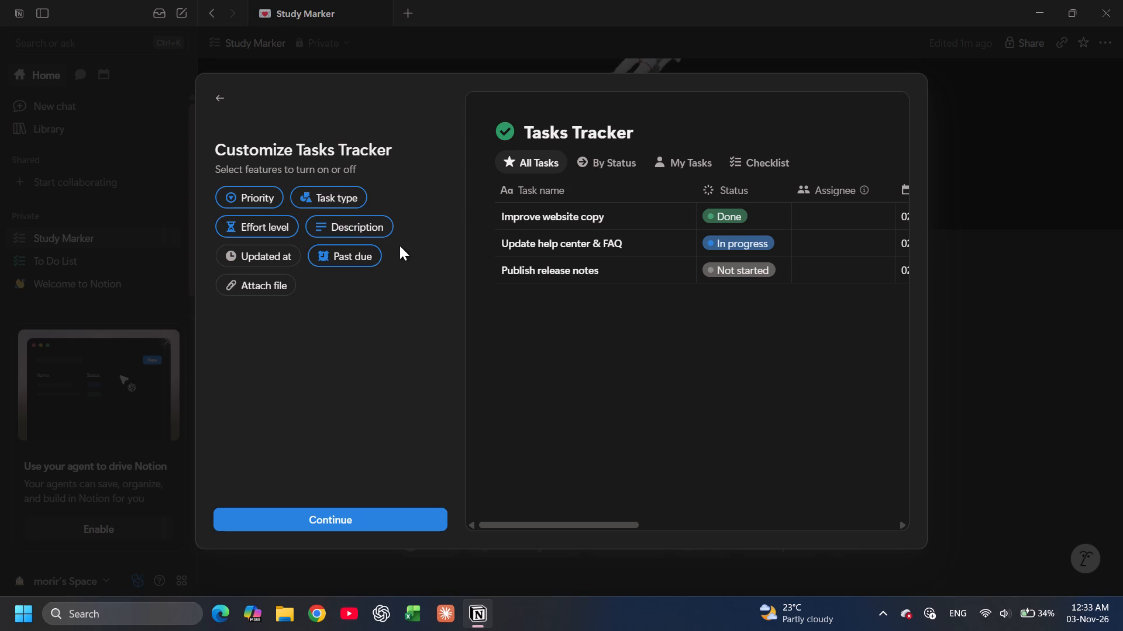
{"action": "left_click", "coordinate": [251, 202]}
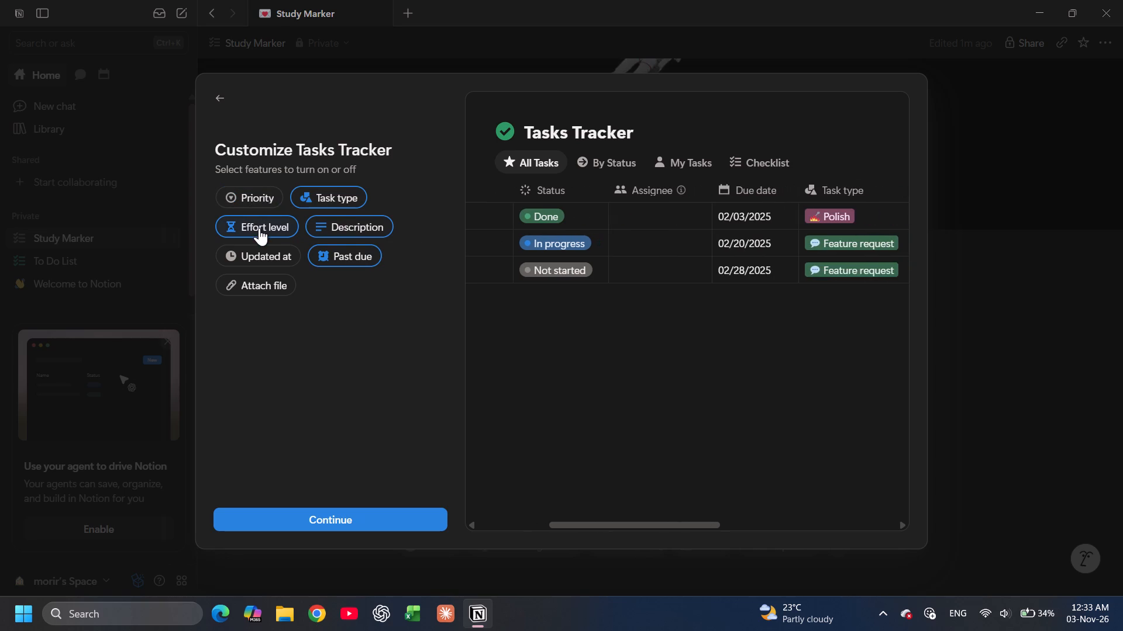
{"action": "left_click", "coordinate": [259, 228]}
{"action": "left_click", "coordinate": [326, 193]}
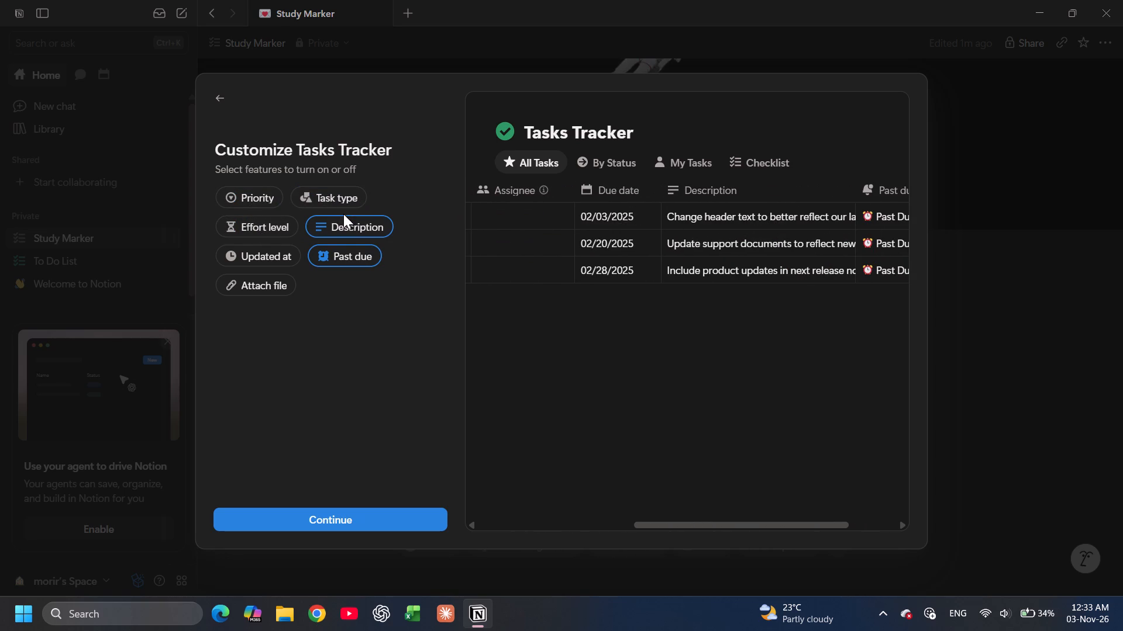
{"action": "left_click", "coordinate": [345, 224]}
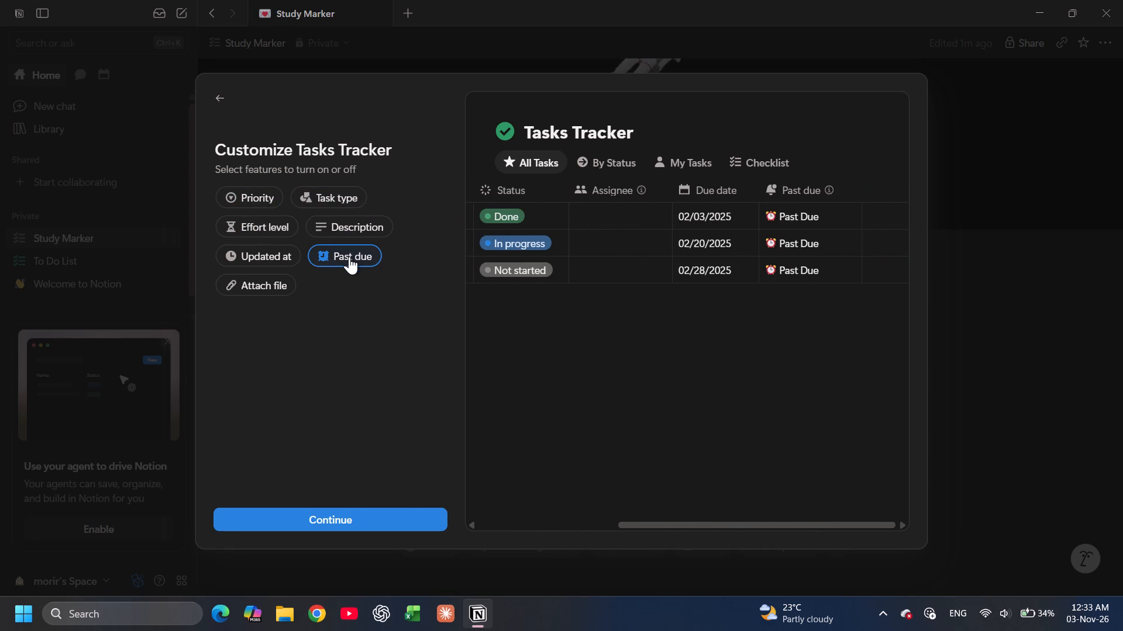
{"action": "left_click", "coordinate": [349, 256]}
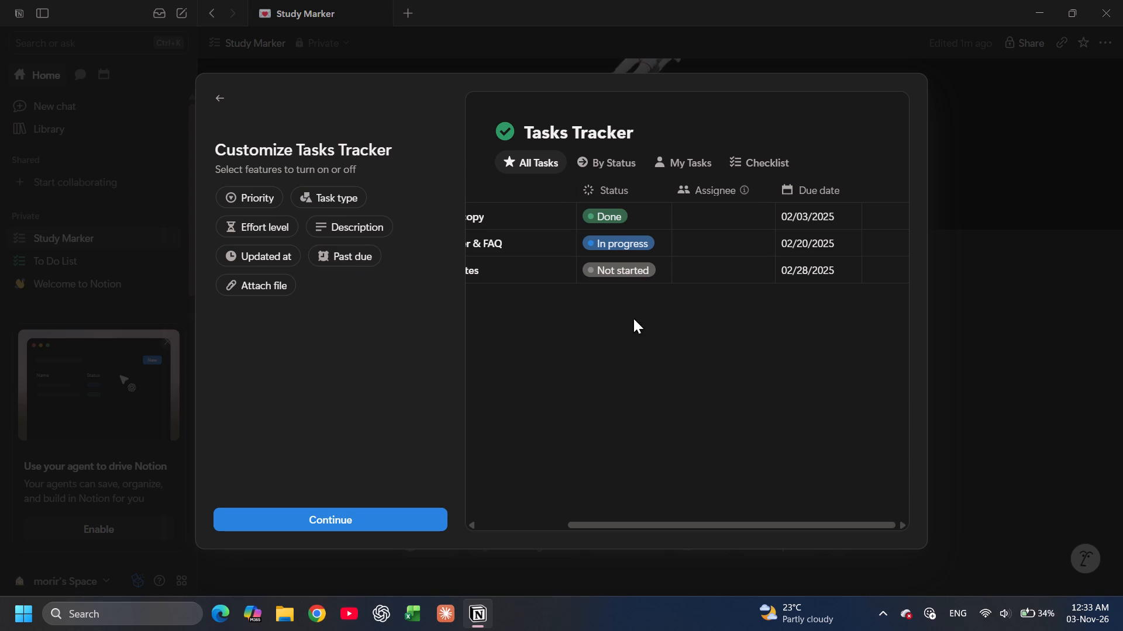
{"action": "scroll", "coordinate": [594, 264], "scroll_direction": "right", "scroll_amount": 4}
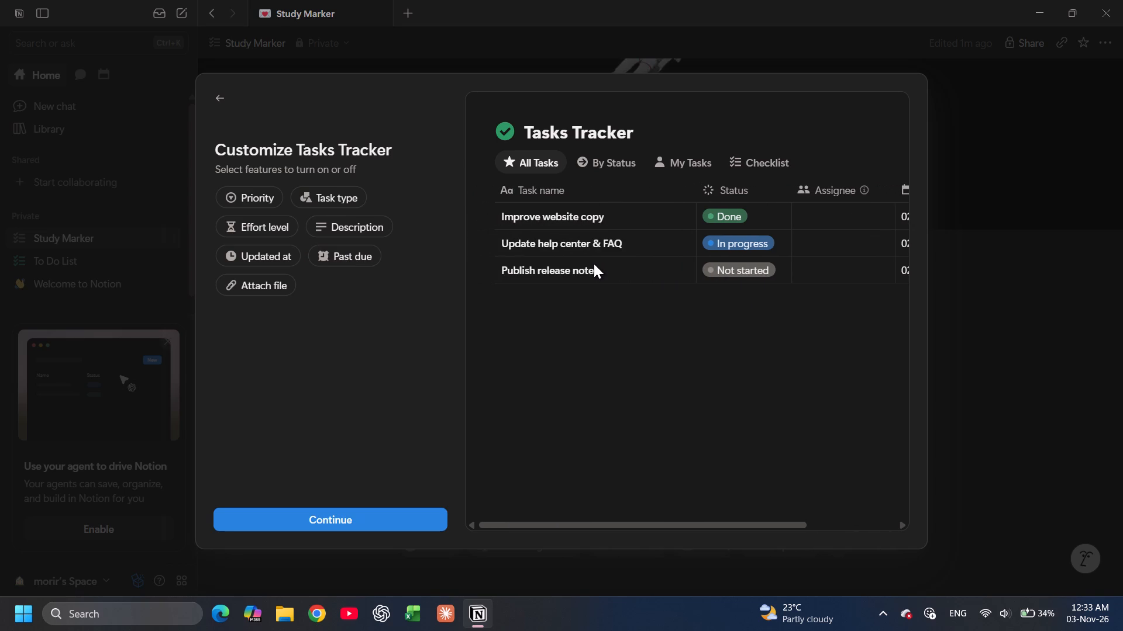
Turn on the Priority and Past due features, trying out Task type and Attach file but leaving both off.
{"action": "left_click", "coordinate": [251, 197]}
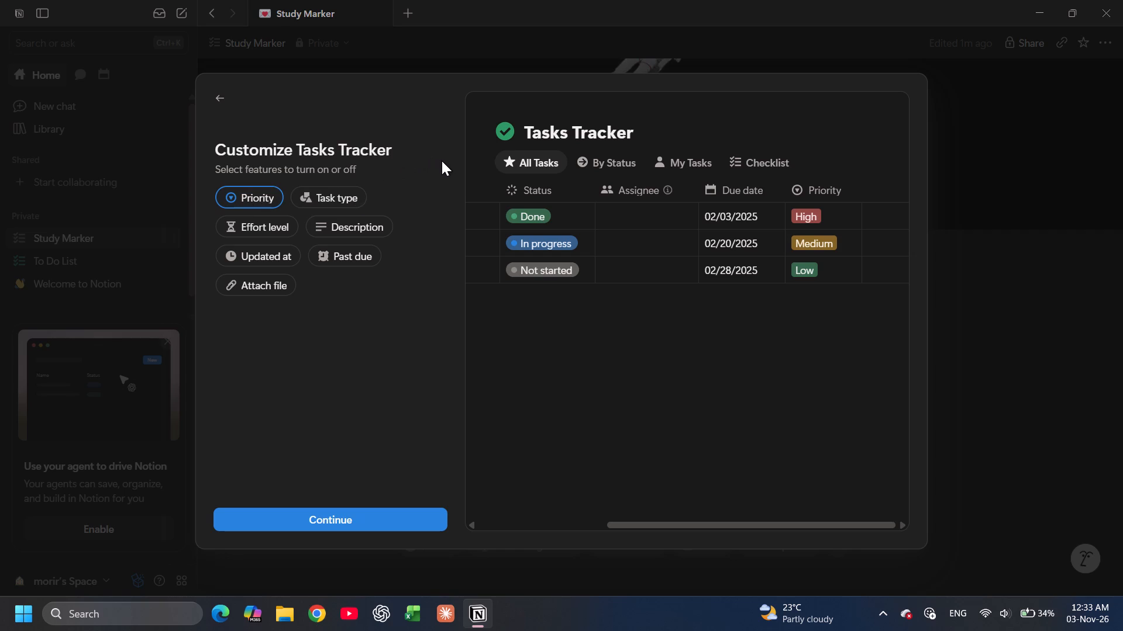
{"action": "left_click", "coordinate": [669, 189]}
{"action": "left_click", "coordinate": [342, 202]}
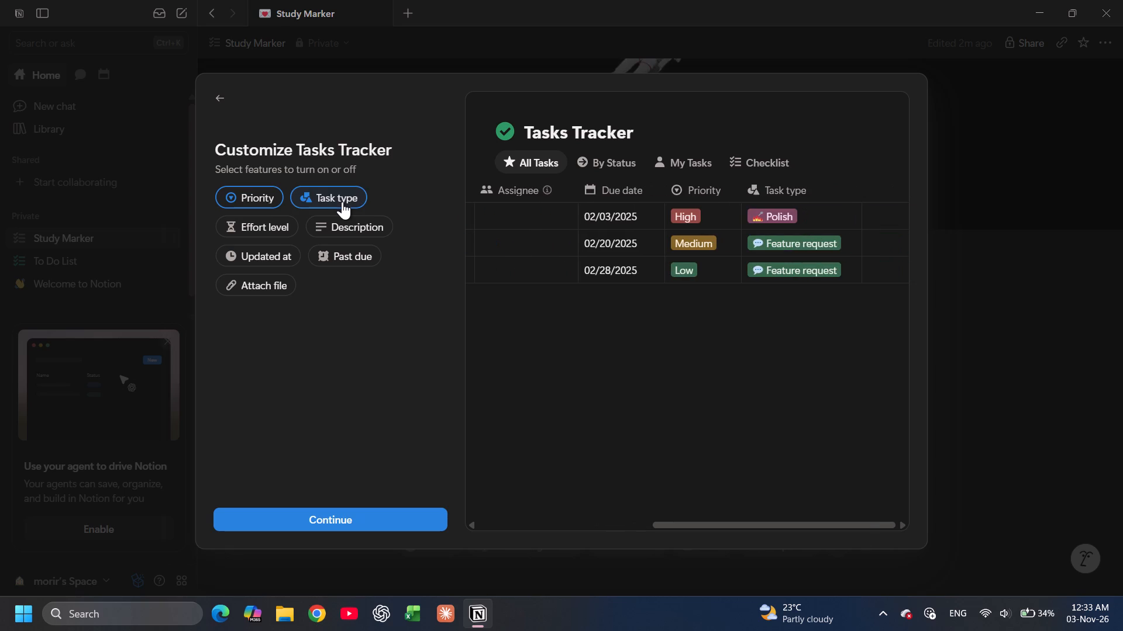
{"action": "left_click", "coordinate": [342, 202]}
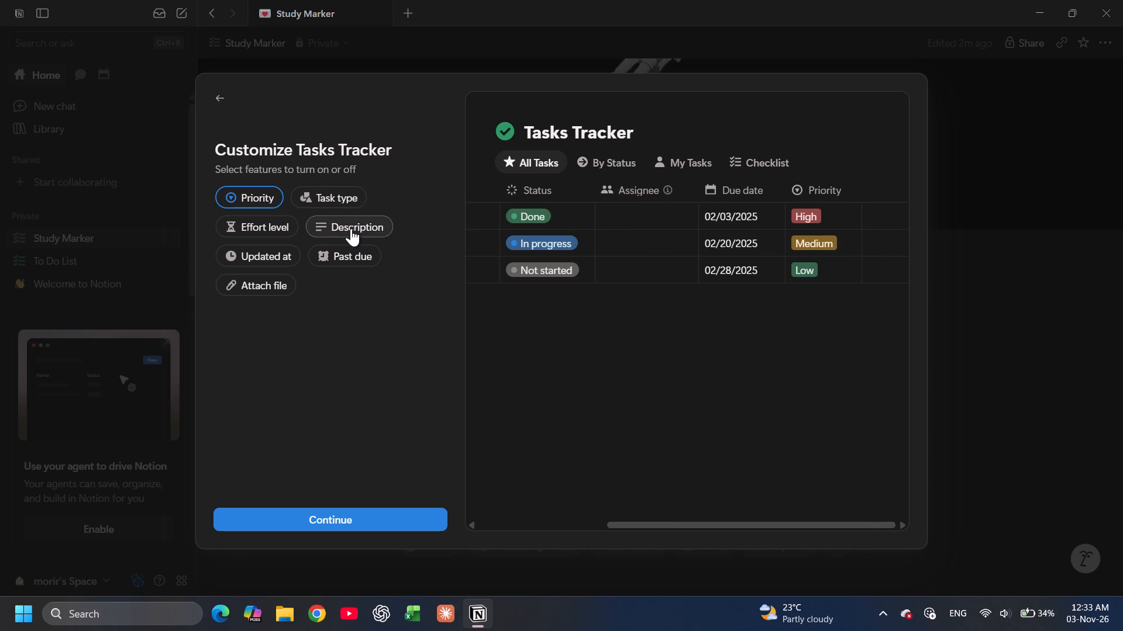
{"action": "left_click", "coordinate": [346, 252]}
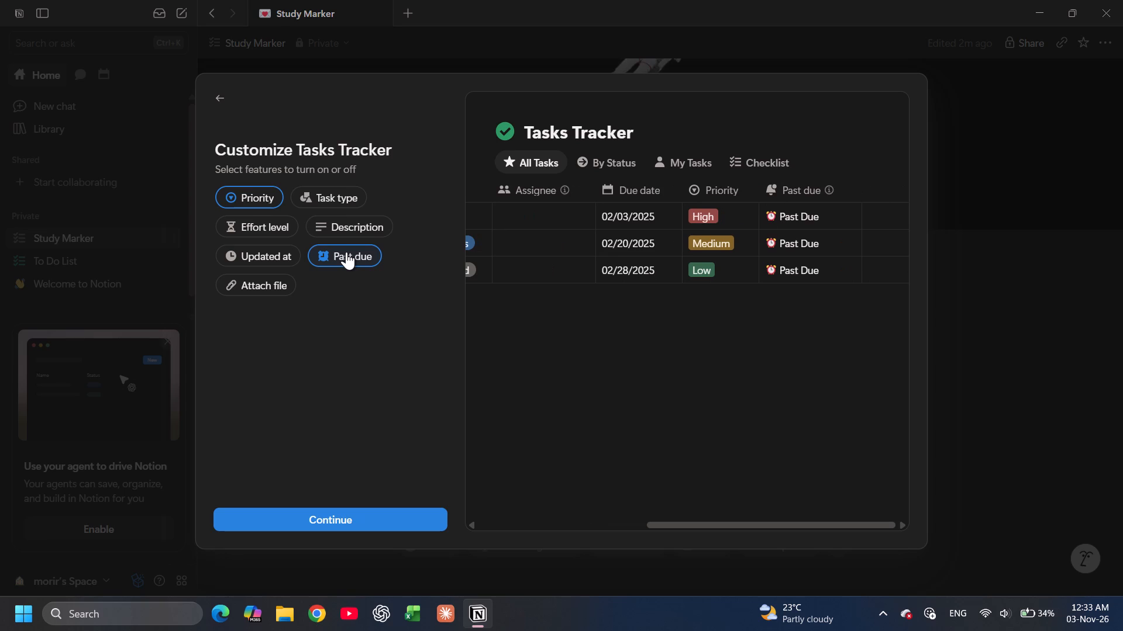
{"action": "left_click", "coordinate": [246, 287]}
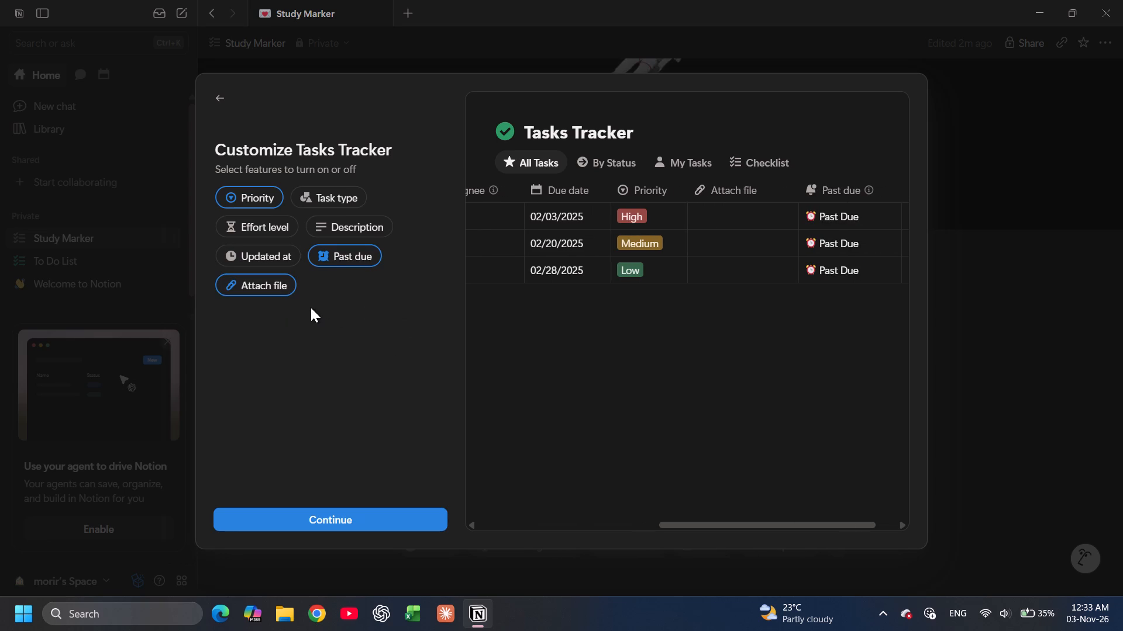
{"action": "left_click", "coordinate": [252, 283]}
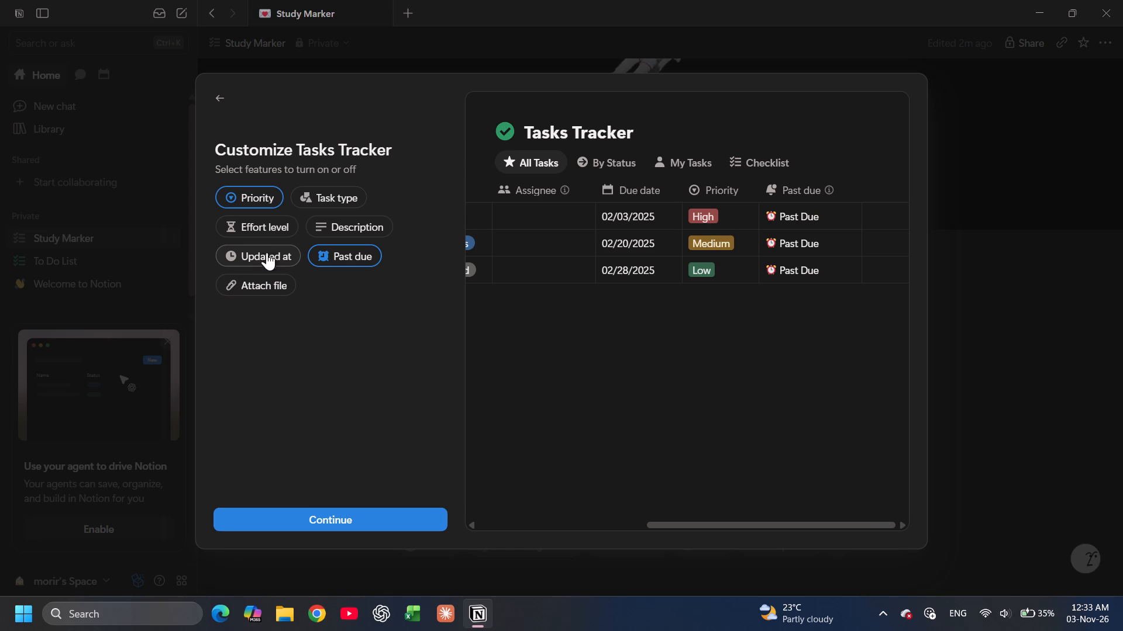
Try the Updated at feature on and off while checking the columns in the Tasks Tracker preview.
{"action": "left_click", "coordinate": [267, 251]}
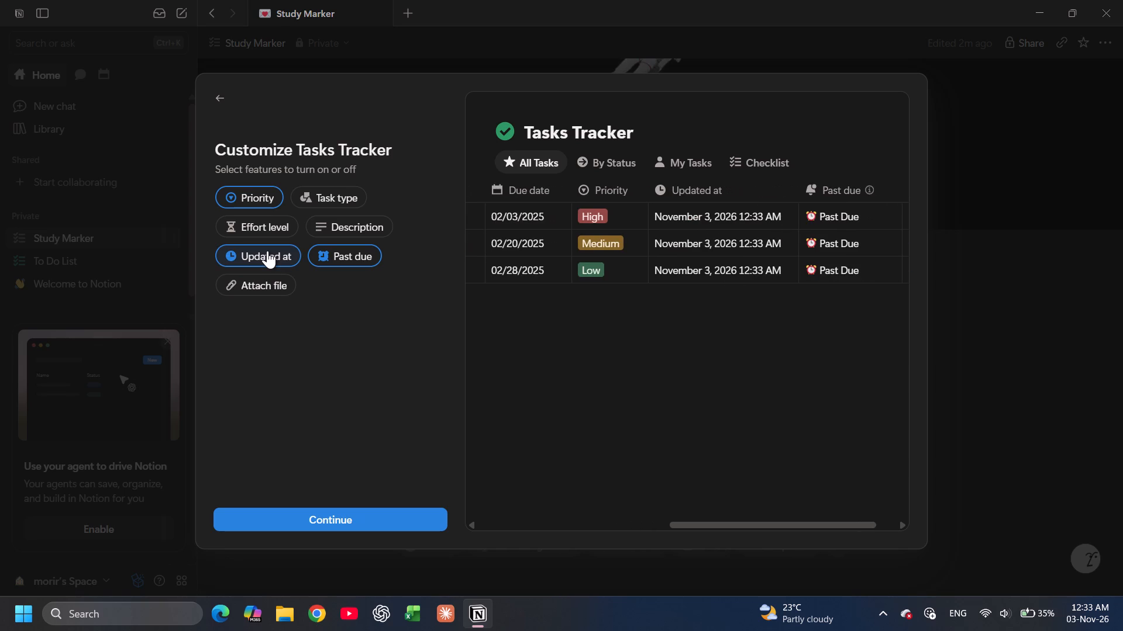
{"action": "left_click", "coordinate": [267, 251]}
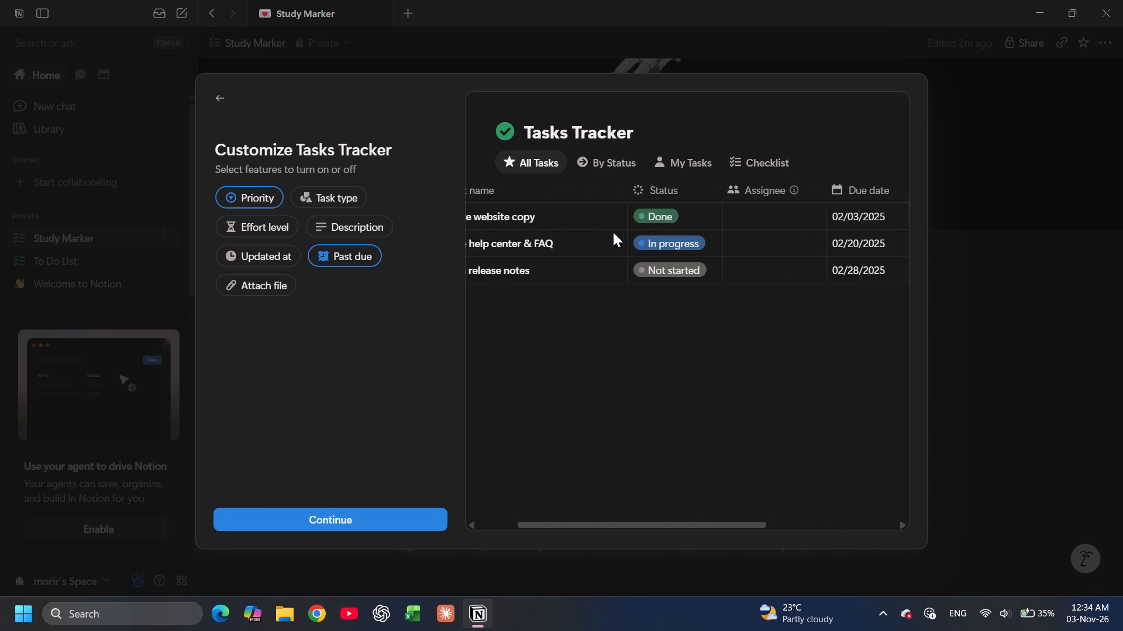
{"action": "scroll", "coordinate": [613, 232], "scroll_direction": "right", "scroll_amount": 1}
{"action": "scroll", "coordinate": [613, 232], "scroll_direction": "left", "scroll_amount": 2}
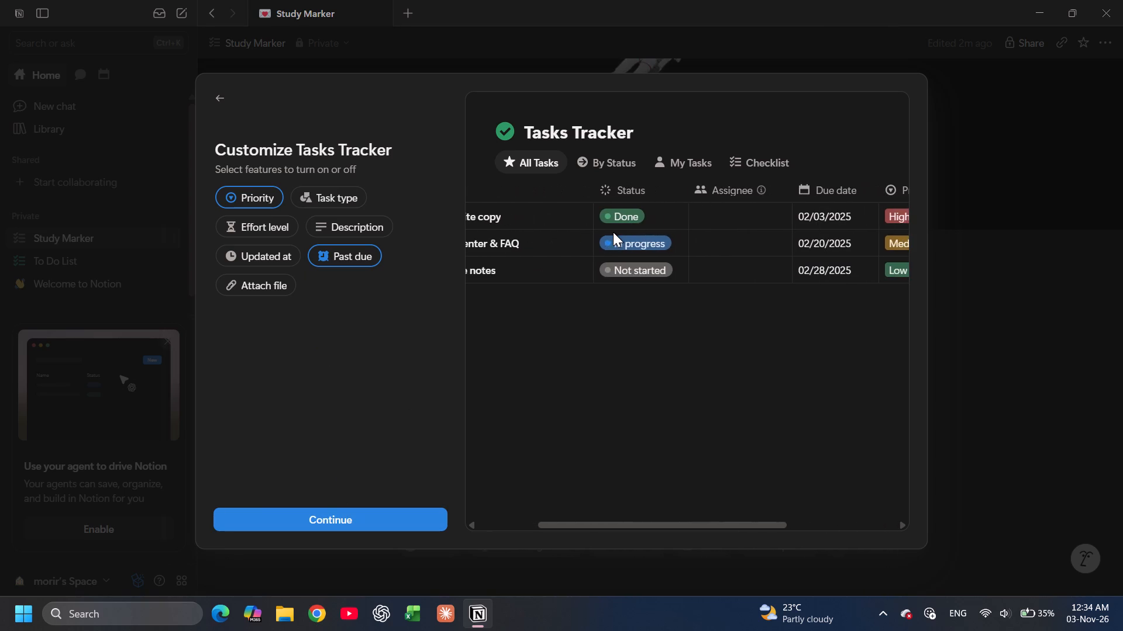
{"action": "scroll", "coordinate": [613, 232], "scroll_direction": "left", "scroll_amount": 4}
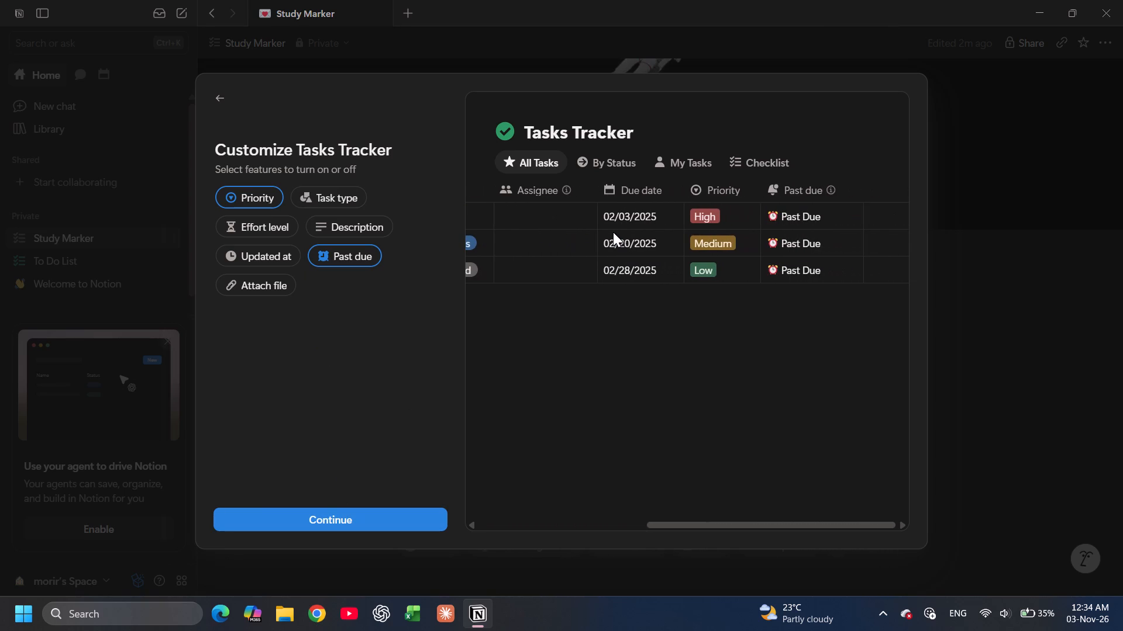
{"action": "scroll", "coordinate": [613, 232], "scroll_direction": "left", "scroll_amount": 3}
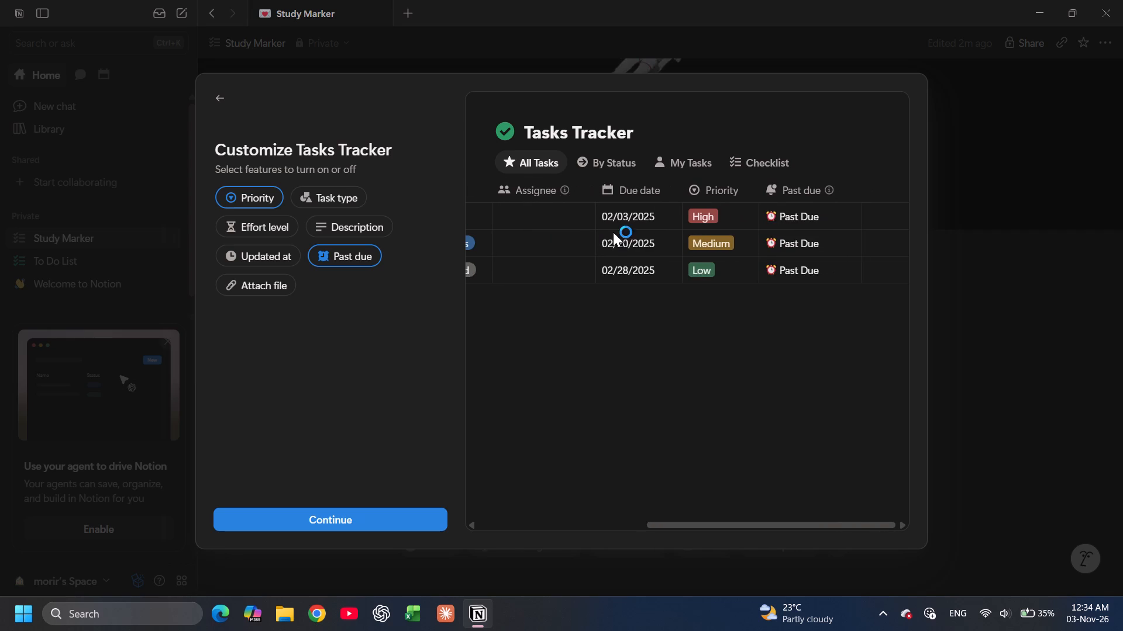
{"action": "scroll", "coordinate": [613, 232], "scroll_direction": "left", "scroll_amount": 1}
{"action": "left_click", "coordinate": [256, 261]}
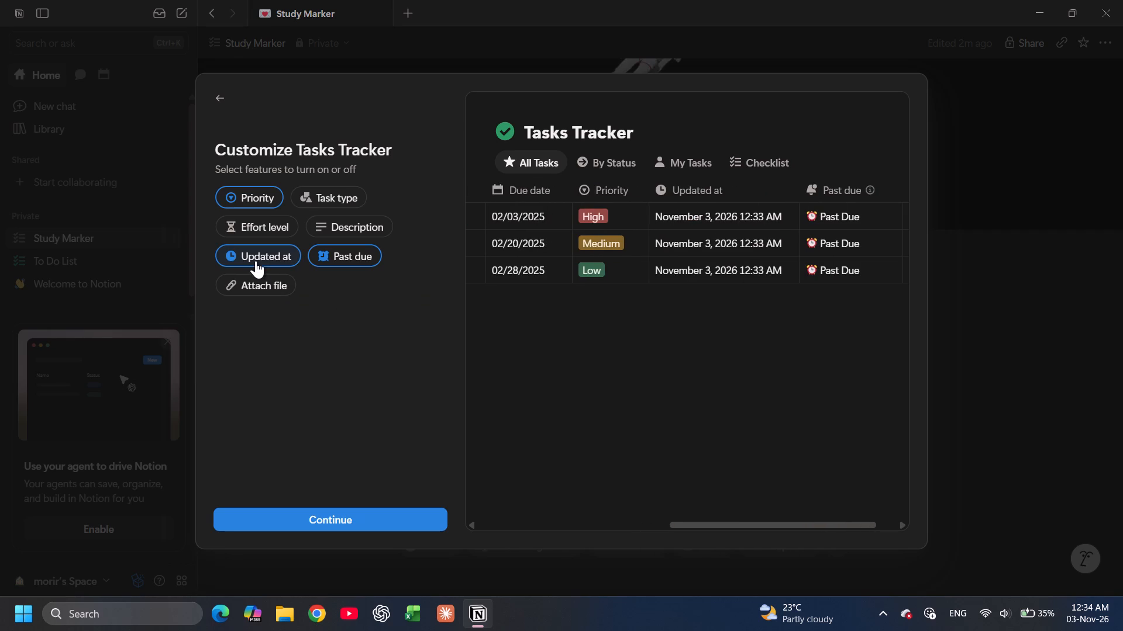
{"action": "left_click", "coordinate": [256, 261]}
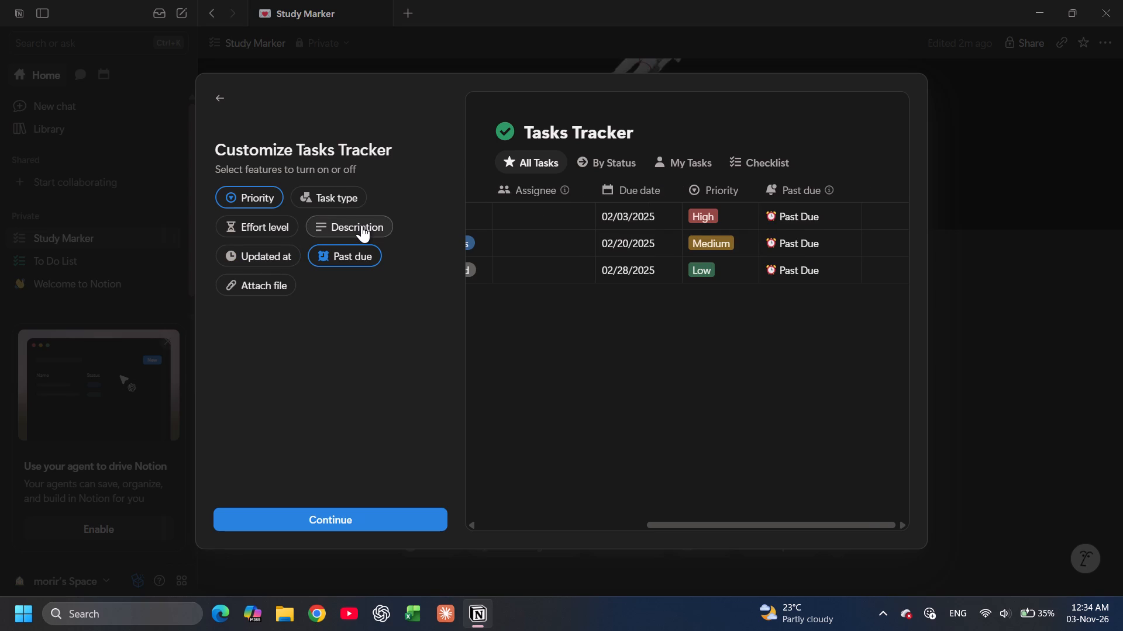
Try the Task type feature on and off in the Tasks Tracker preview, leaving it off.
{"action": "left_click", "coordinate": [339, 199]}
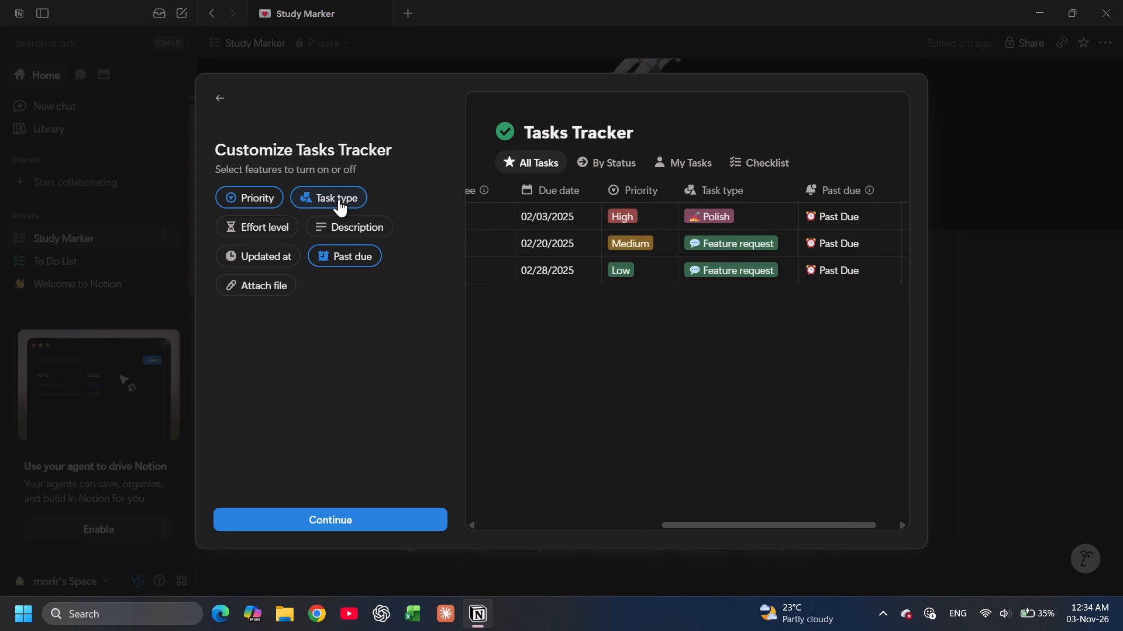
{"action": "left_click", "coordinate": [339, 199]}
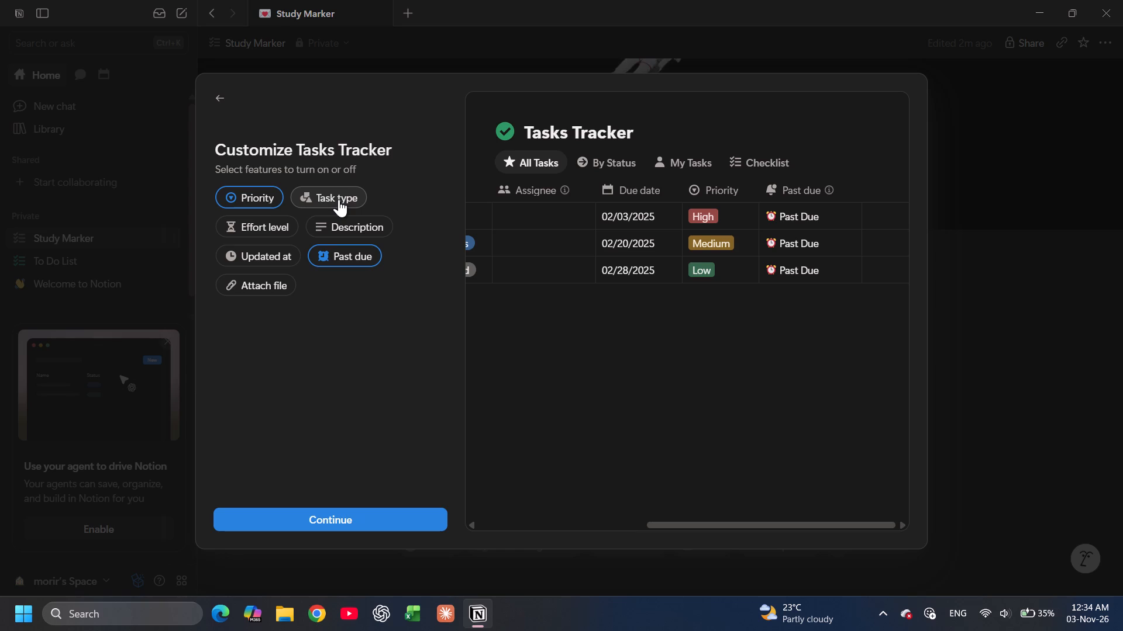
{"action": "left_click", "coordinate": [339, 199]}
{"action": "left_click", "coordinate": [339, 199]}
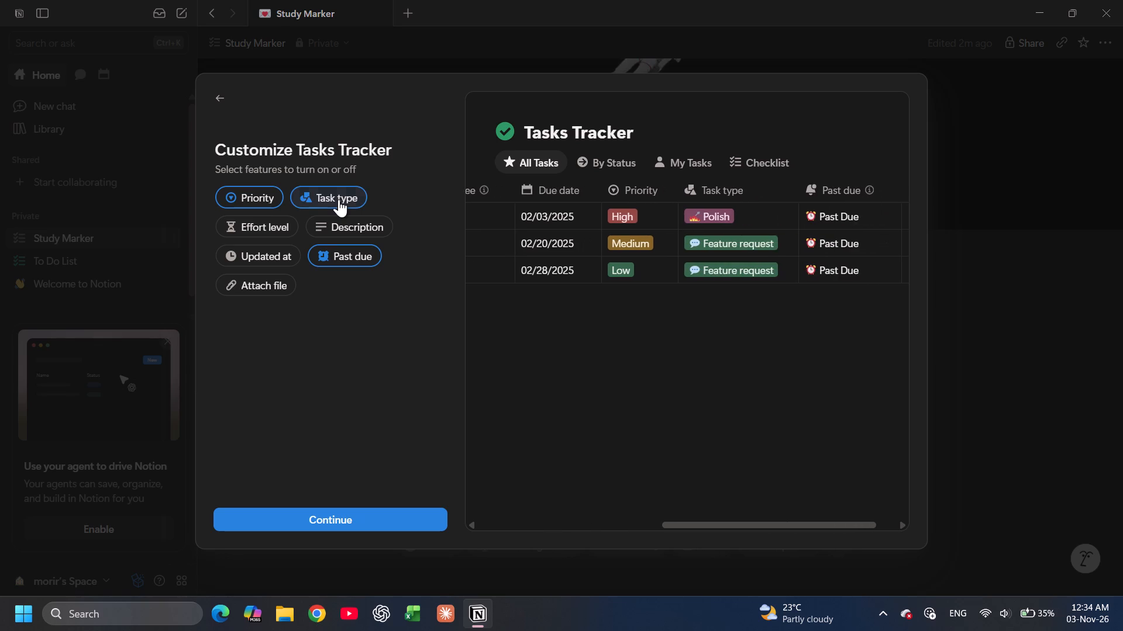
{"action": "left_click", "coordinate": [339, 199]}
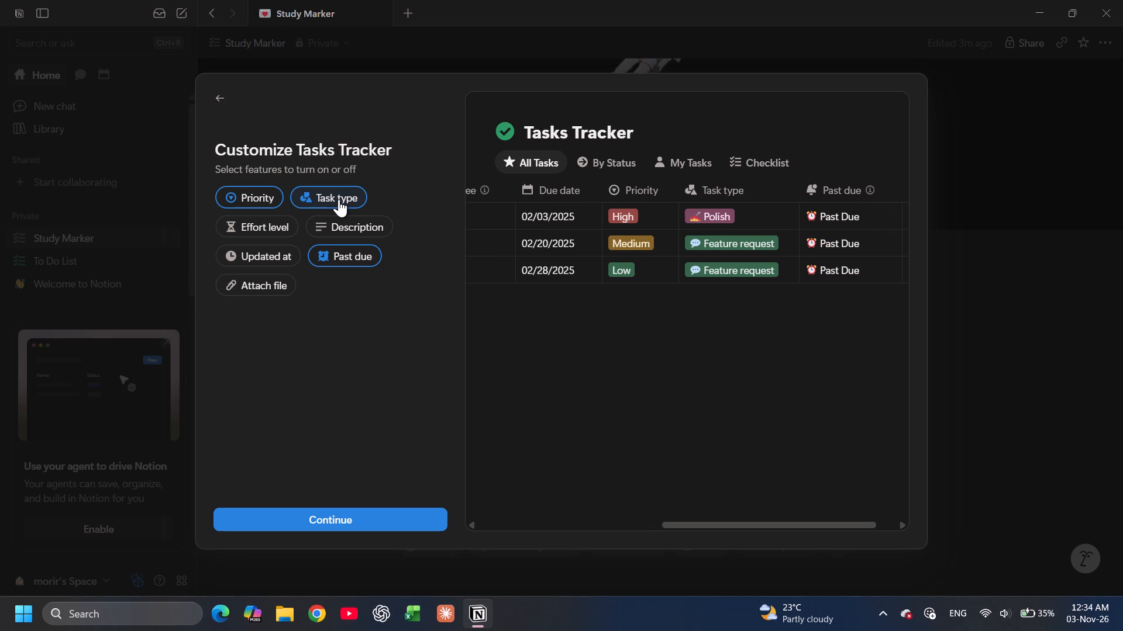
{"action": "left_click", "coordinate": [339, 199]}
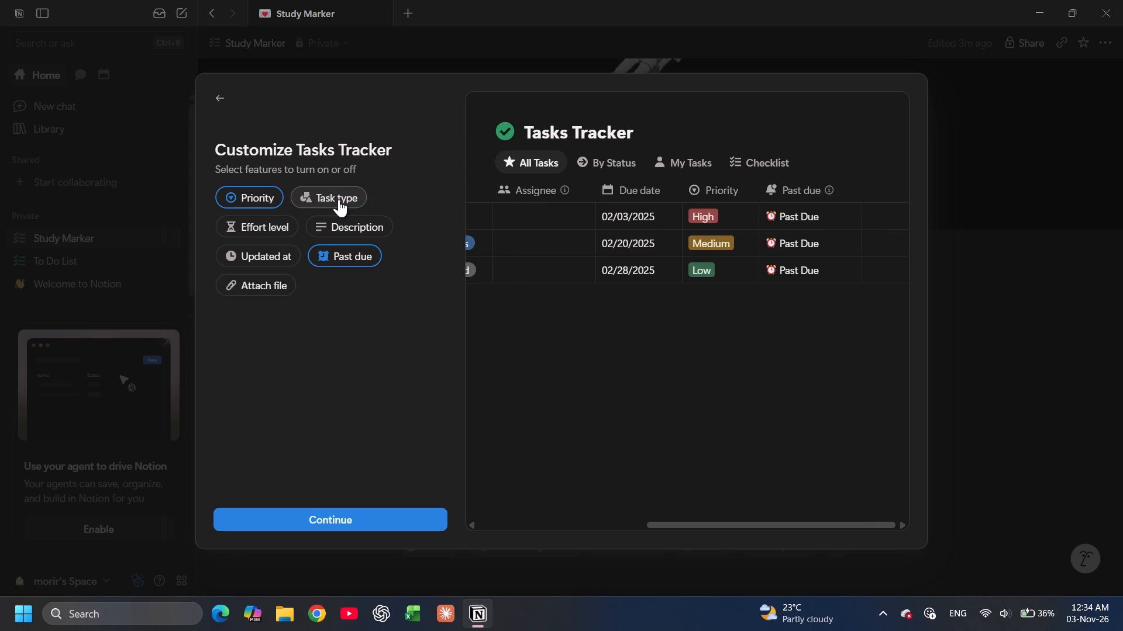
Check the By Status, My Tasks and Checklist previews, then finish customizing the Tasks Tracker with all four views kept.
{"action": "left_click", "coordinate": [292, 521]}
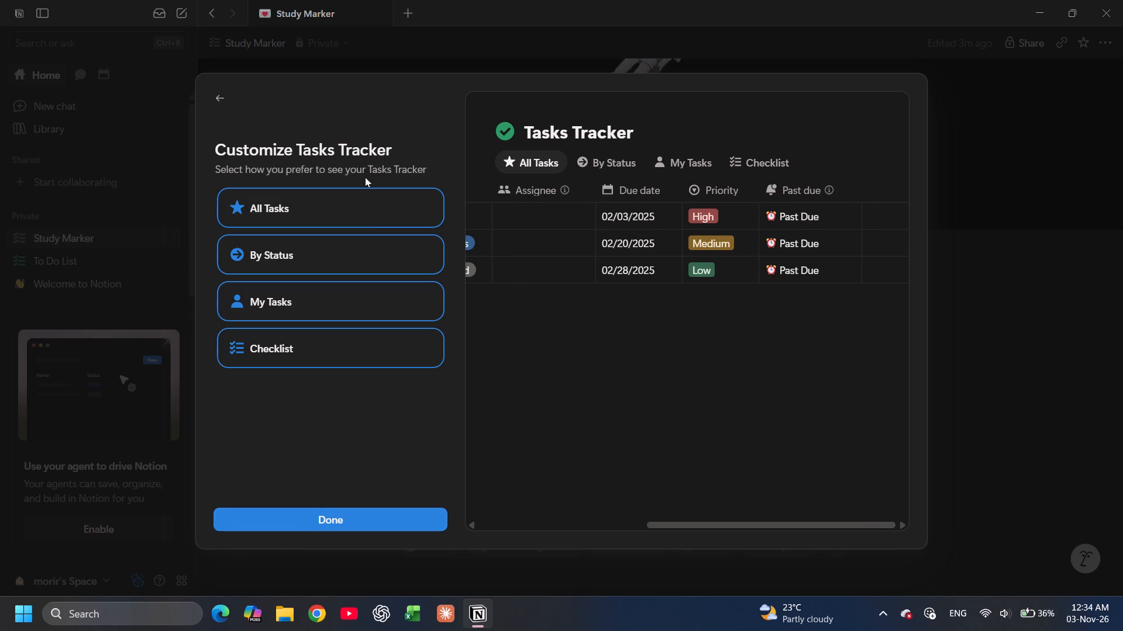
{"action": "left_click", "coordinate": [364, 214]}
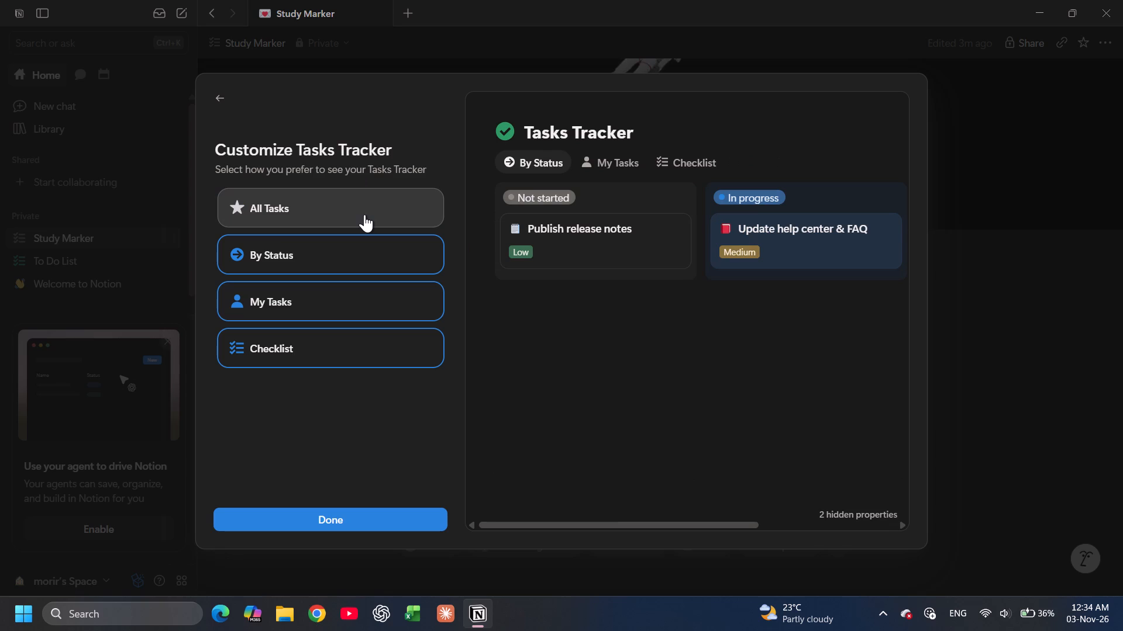
{"action": "left_click", "coordinate": [364, 214]}
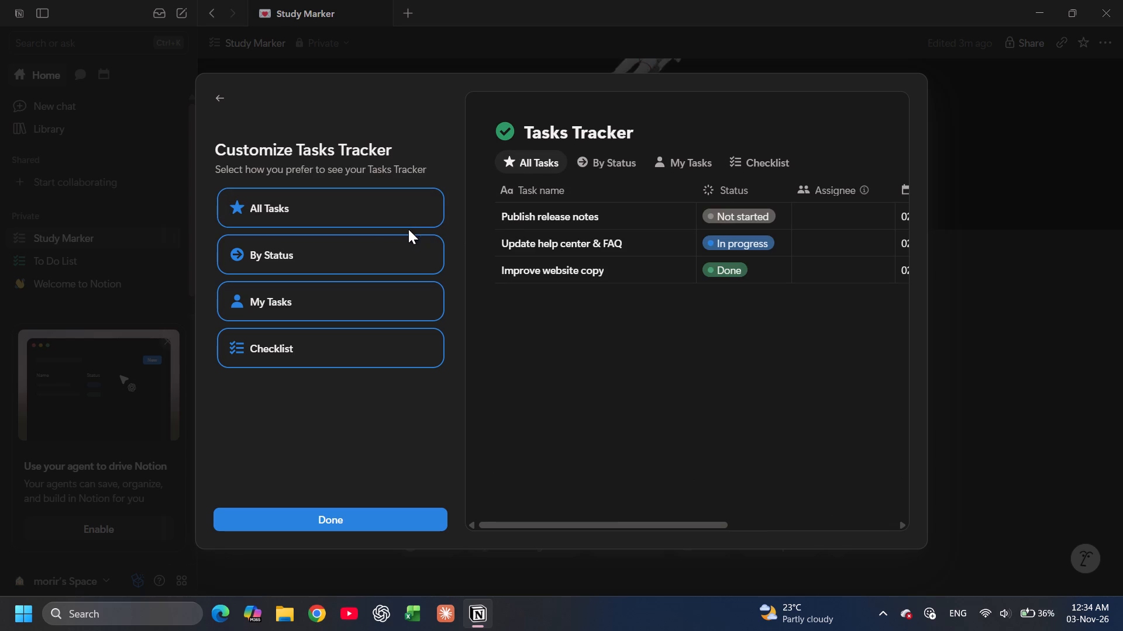
{"action": "left_click", "coordinate": [590, 153]}
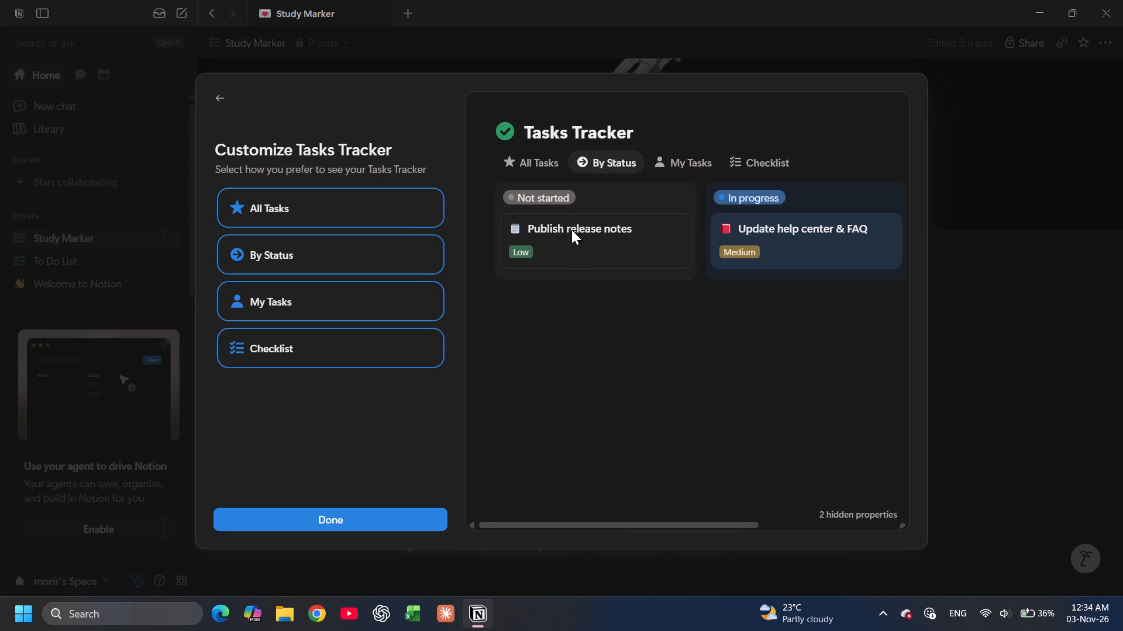
{"action": "left_click", "coordinate": [571, 230]}
{"action": "left_click", "coordinate": [705, 160]}
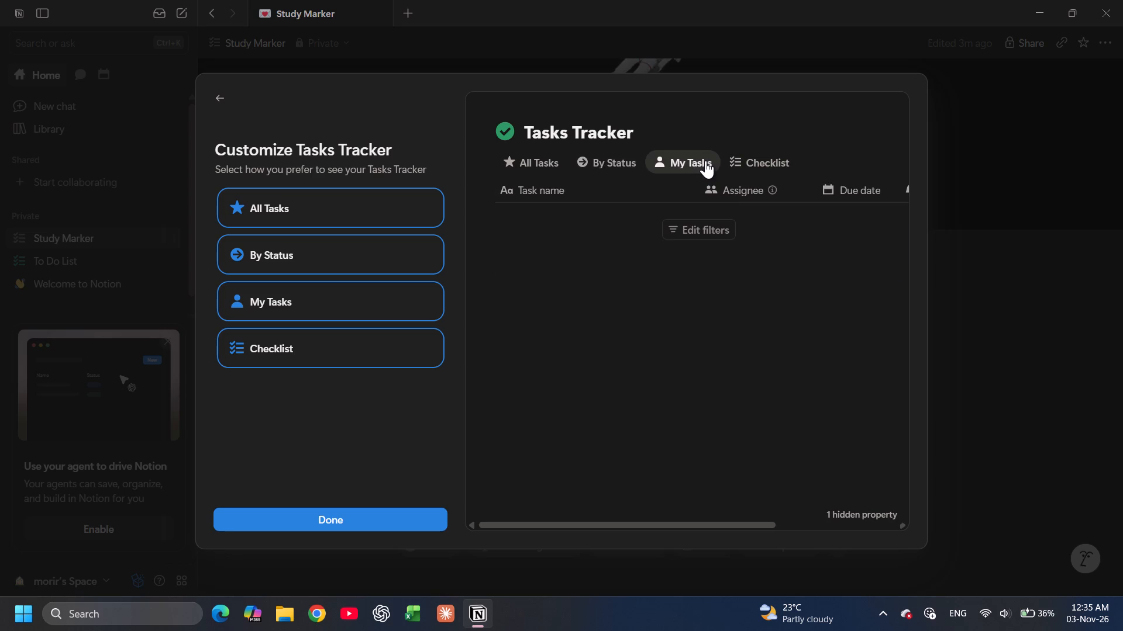
{"action": "left_click", "coordinate": [735, 164]}
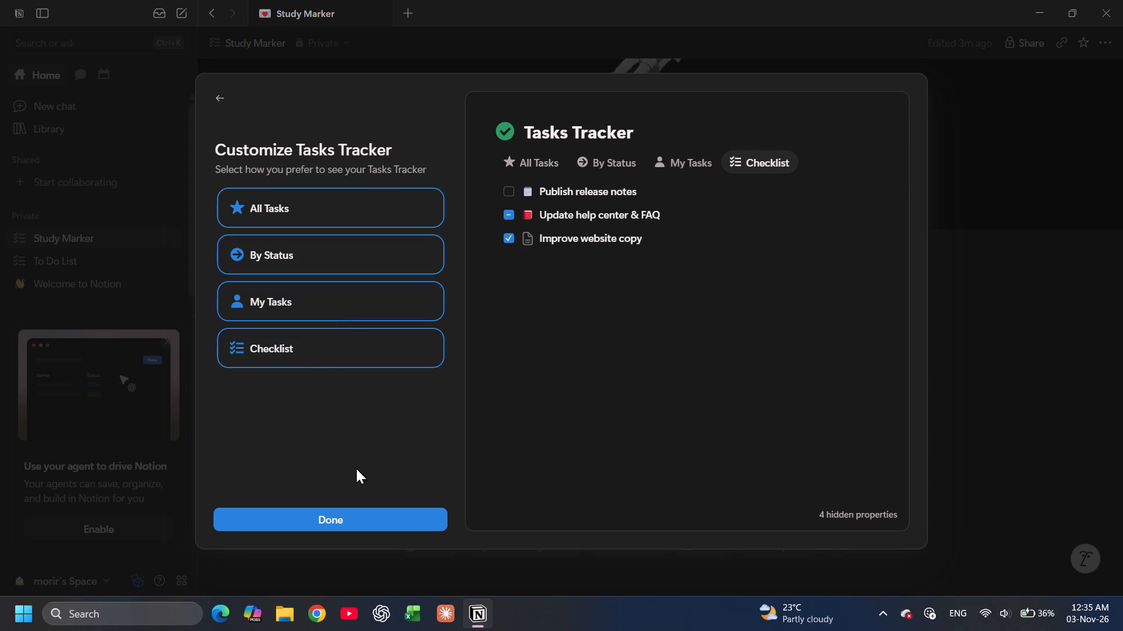
{"action": "left_click", "coordinate": [366, 517]}
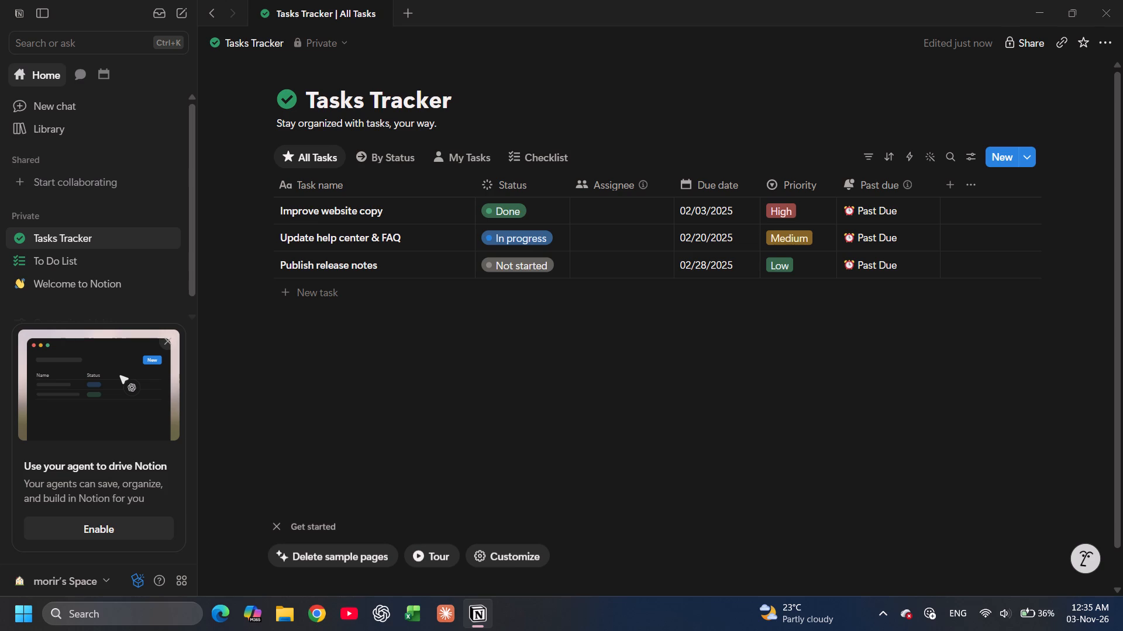
Rename the sample task "Improve website copy" to "Organic Chemistry".
{"action": "left_click", "coordinate": [395, 208]}
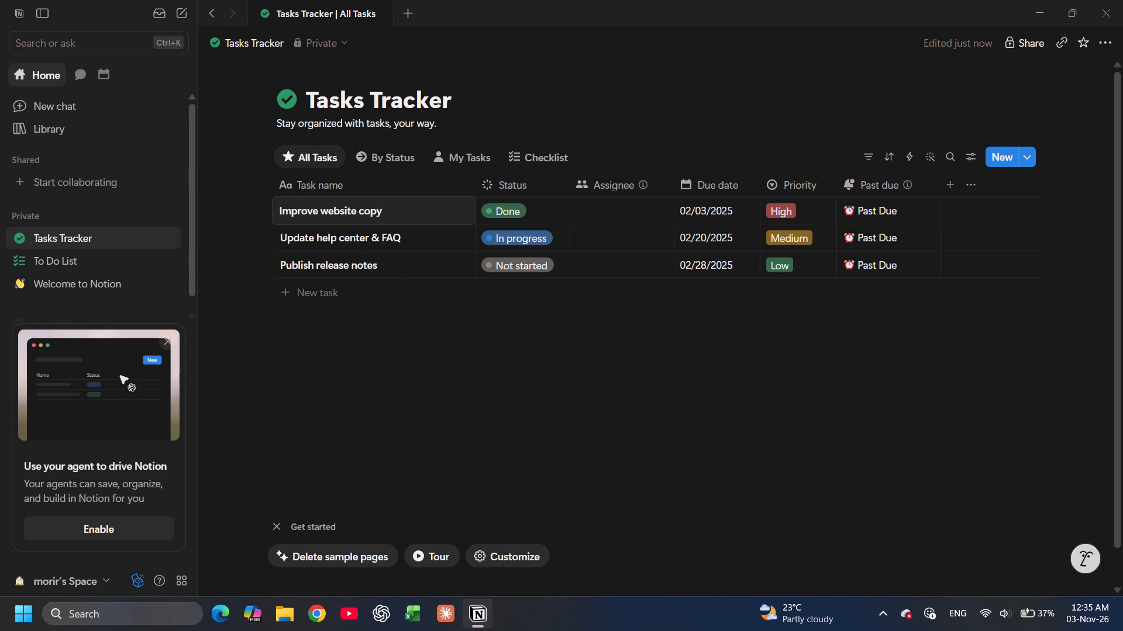
{"action": "key", "text": "BackSpace"}
{"action": "key", "text": "BackSpace"}
{"action": "key", "text": "BackSpace"}
{"action": "key", "text": "BackSpace"}
{"action": "key", "text": "BackSpace"}
{"action": "key", "text": "BackSpace"}
{"action": "key", "text": "BackSpace"}
{"action": "key", "text": "BackSpace"}
{"action": "key", "text": "BackSpace"}
{"action": "key", "text": "BackSpace"}
{"action": "key", "text": "BackSpace"}
{"action": "key", "text": "BackSpace"}
{"action": "key", "text": "BackSpace"}
{"action": "key", "text": "BackSpace"}
{"action": "key", "text": "BackSpace"}
{"action": "key", "text": "BackSpace"}
{"action": "key", "text": "BackSpace"}
{"action": "key", "text": "BackSpace"}
{"action": "key", "text": "BackSpace"}
{"action": "key", "text": "BackSpace"}
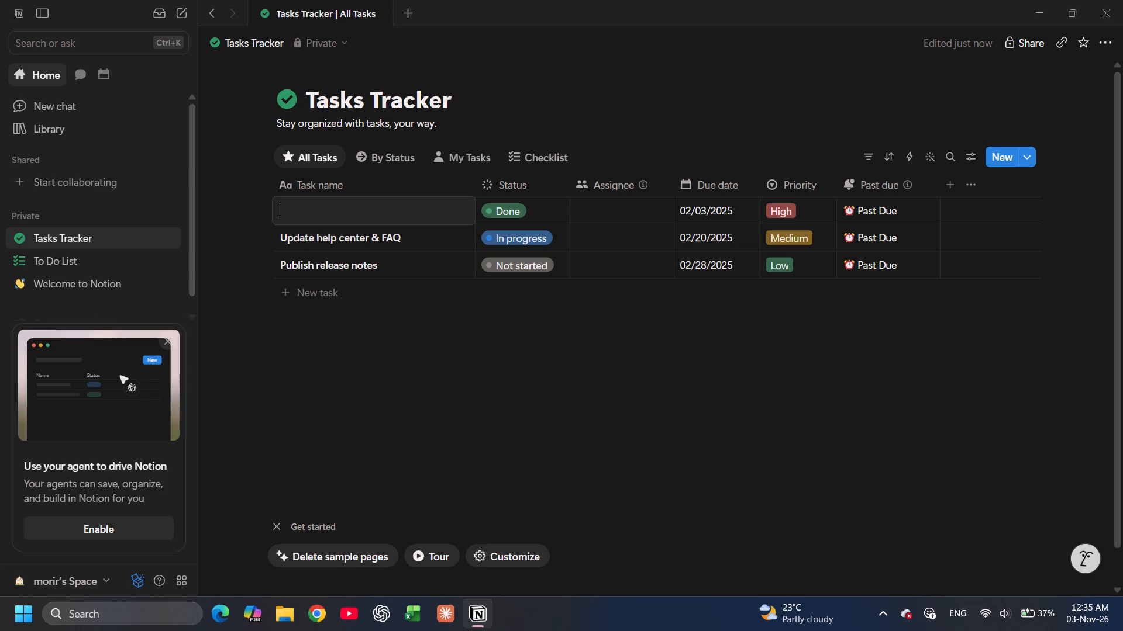
{"action": "type", "text": "Organic Chemistry"}
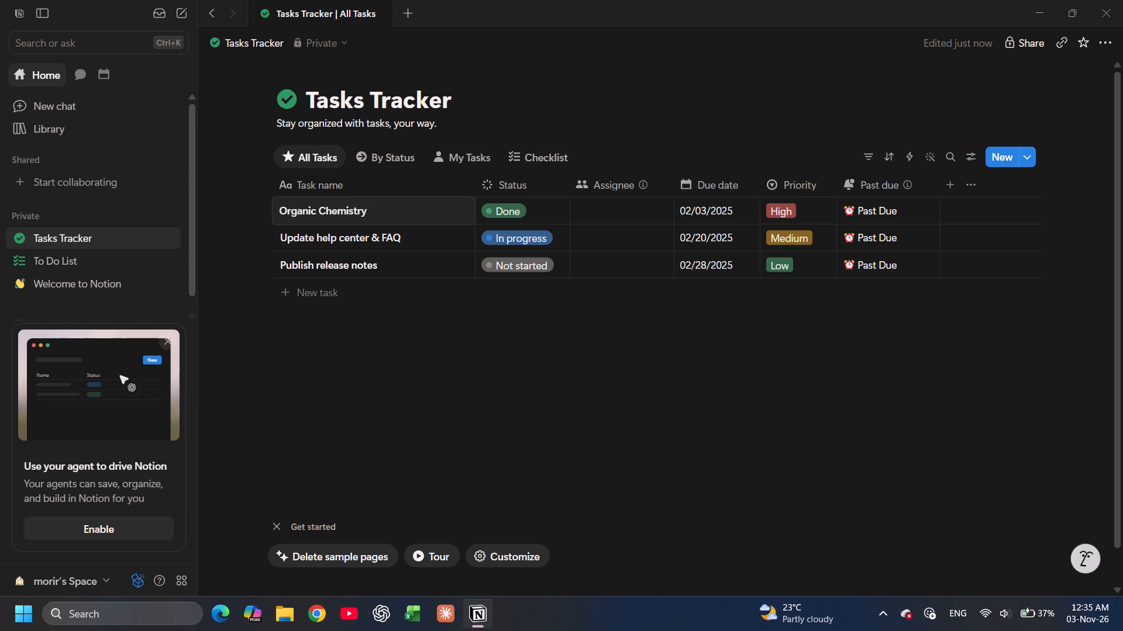
{"action": "left_click", "coordinate": [440, 227]}
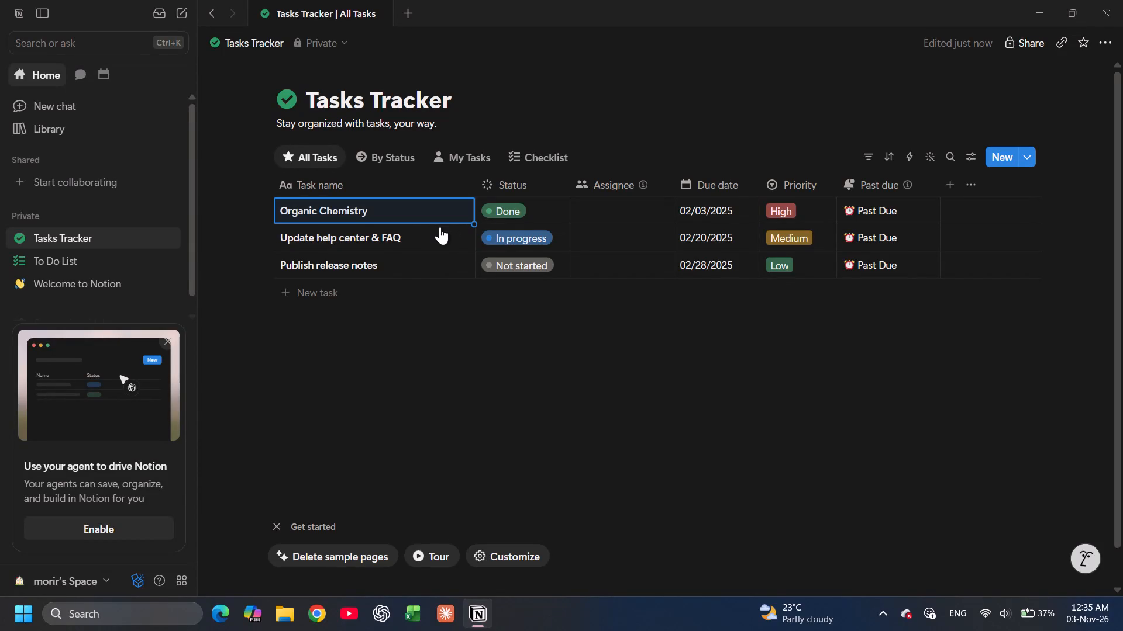
Set the status of the "Organic Chemistry" and "Update help center & FAQ" tasks to Not started.
{"action": "left_click", "coordinate": [409, 240]}
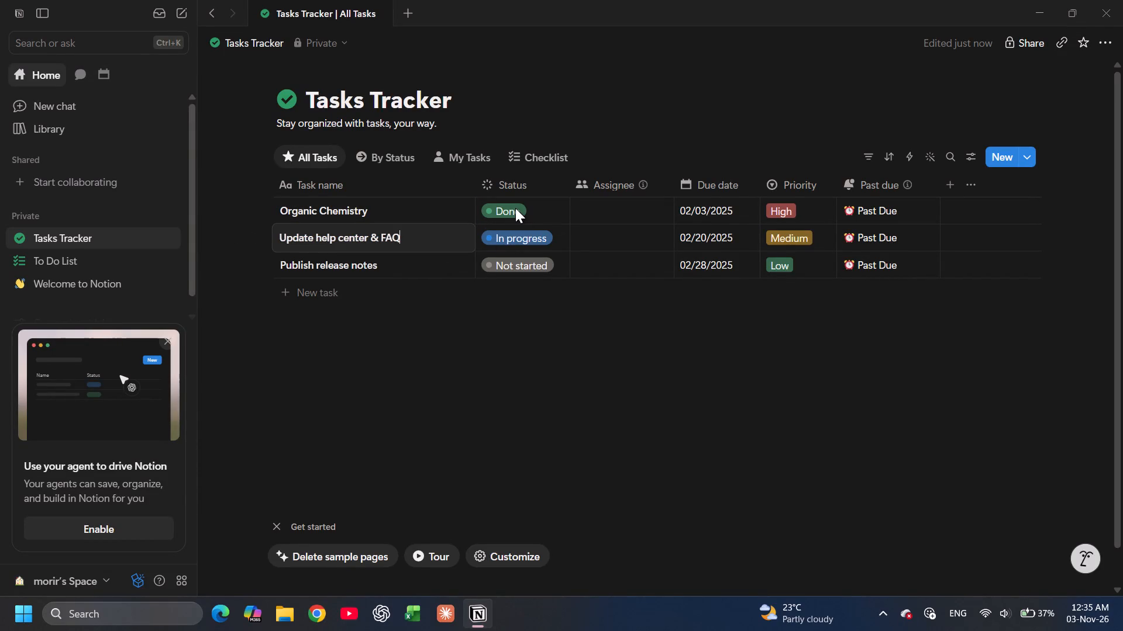
{"action": "left_click", "coordinate": [515, 208]}
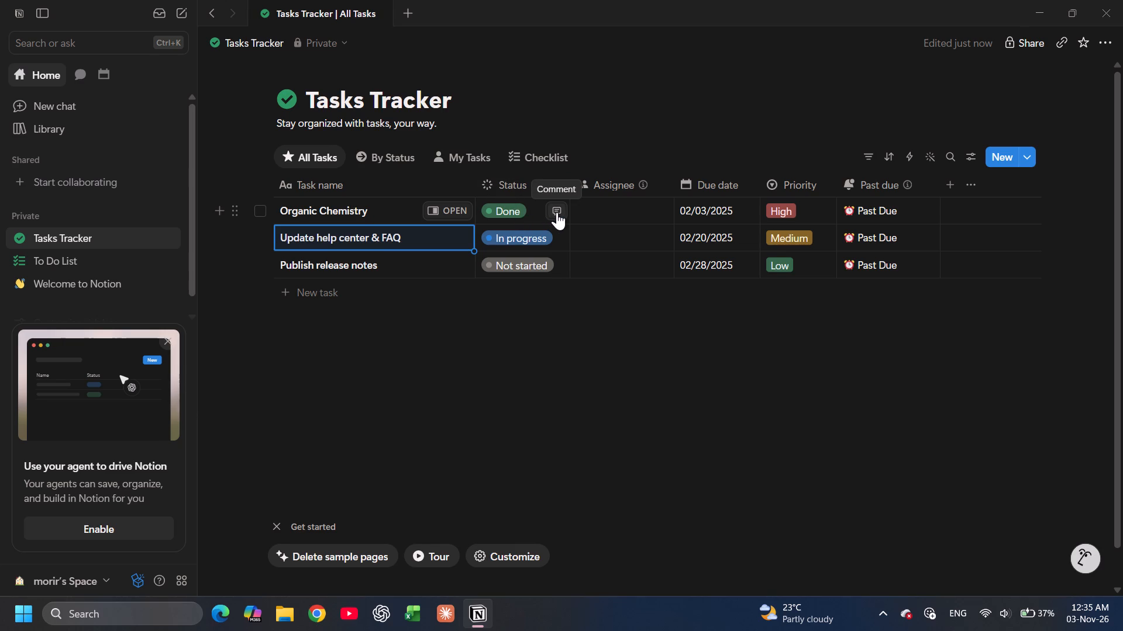
{"action": "left_click", "coordinate": [513, 213]}
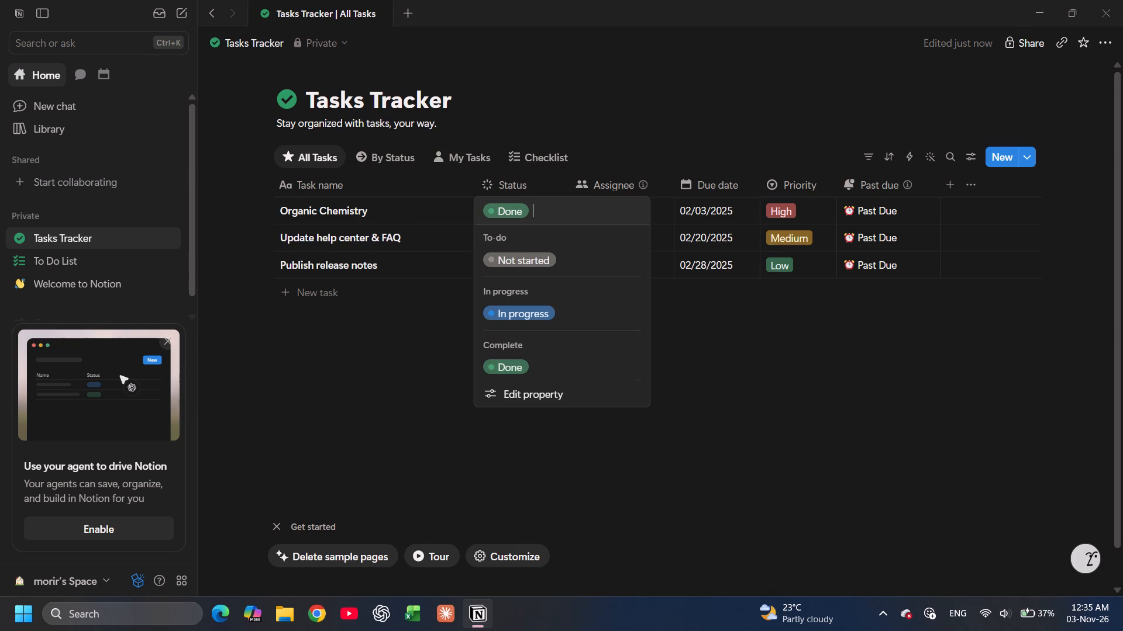
{"action": "left_click", "coordinate": [521, 256]}
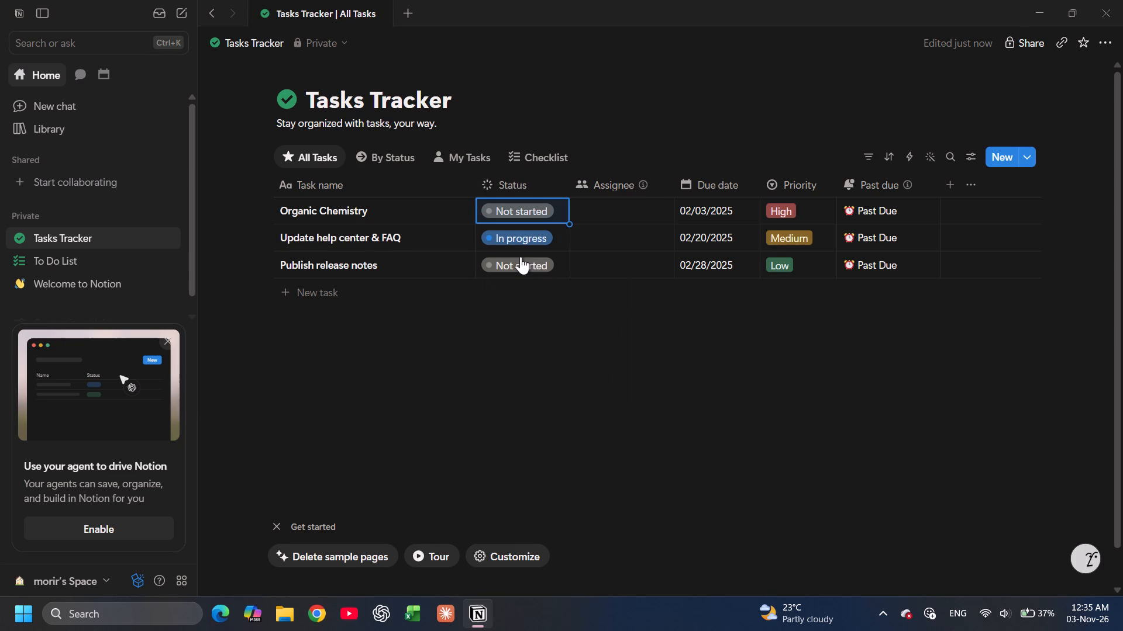
{"action": "left_click", "coordinate": [529, 232]}
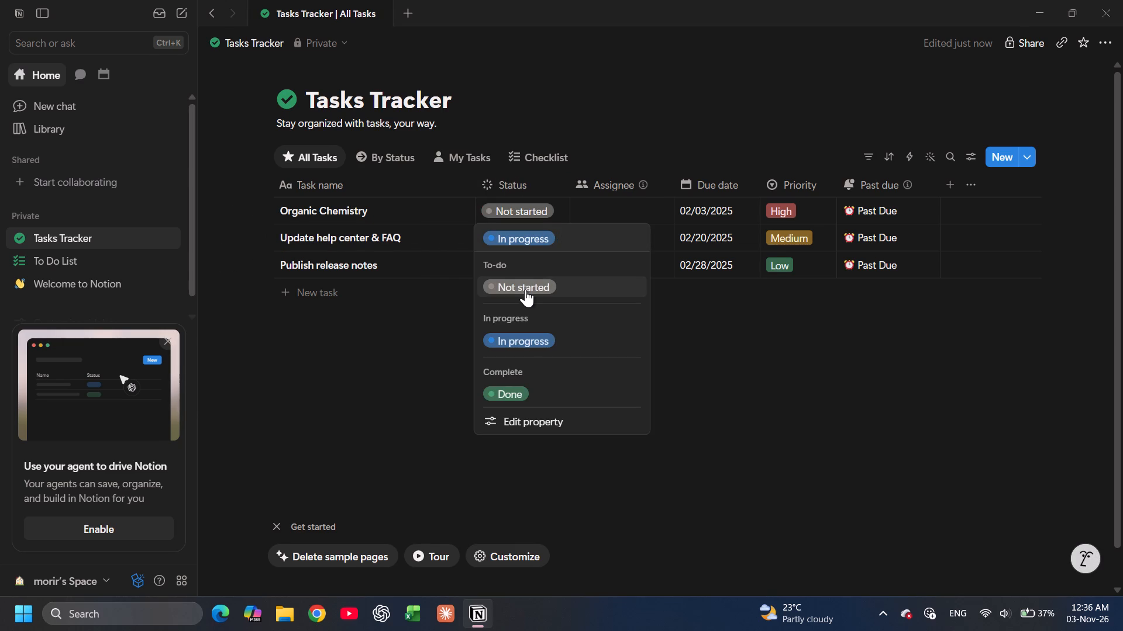
{"action": "left_click", "coordinate": [525, 292]}
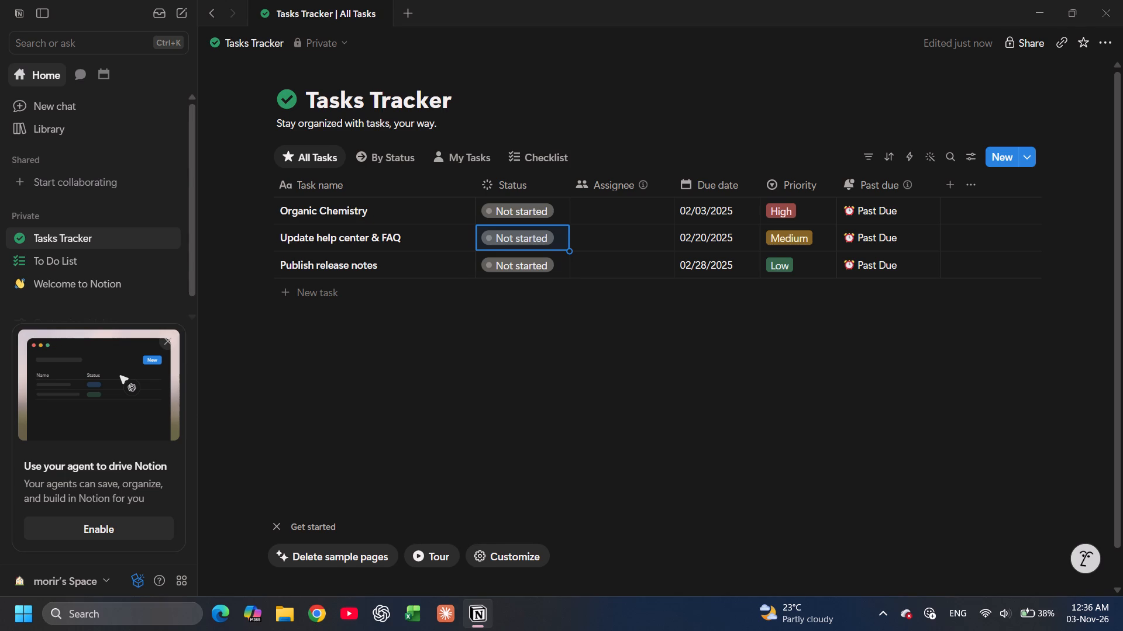
Clear the name of the sample task "Update help center & FAQ" in the Tasks Tracker.
{"action": "left_click", "coordinate": [395, 235]}
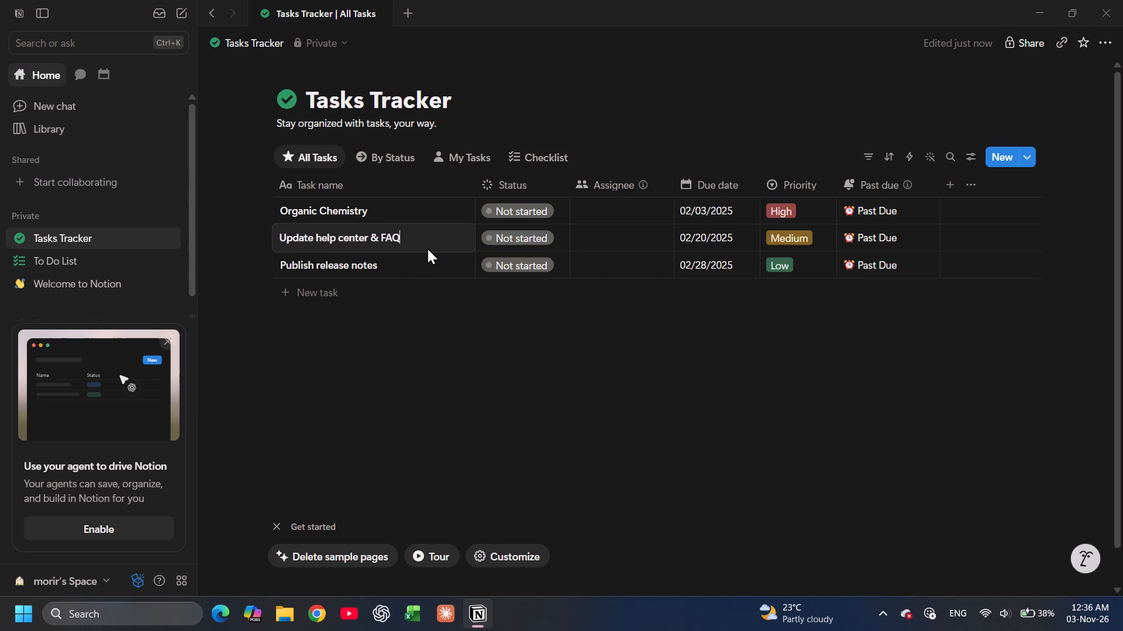
{"action": "key", "text": "BackSpace"}
{"action": "key", "text": "BackSpace"}
{"action": "key", "text": "BackSpace"}
{"action": "key", "text": "BackSpace"}
{"action": "key", "text": "BackSpace"}
{"action": "key", "text": "BackSpace"}
{"action": "key", "text": "BackSpace"}
{"action": "key", "text": "BackSpace"}
{"action": "key", "text": "BackSpace"}
{"action": "key", "text": "BackSpace"}
{"action": "key", "text": "BackSpace"}
{"action": "key", "text": "BackSpace"}
{"action": "scroll", "coordinate": [981, 220], "scroll_direction": "left", "scroll_amount": 4}
{"action": "scroll", "coordinate": [981, 220], "scroll_direction": "right", "scroll_amount": 1}
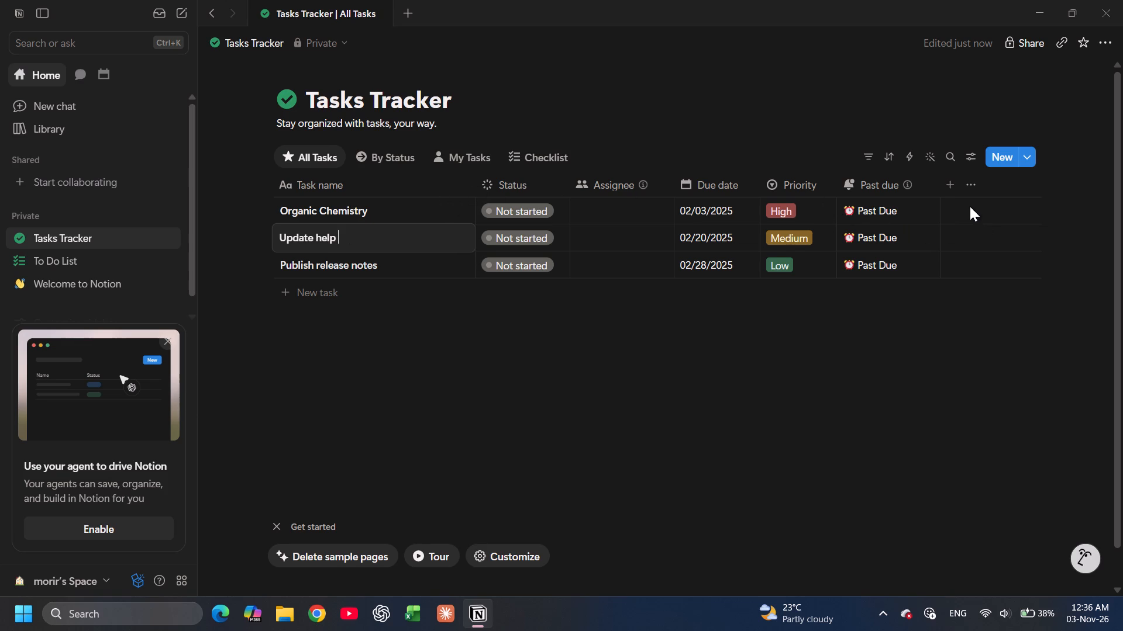
{"action": "left_click", "coordinate": [949, 182]}
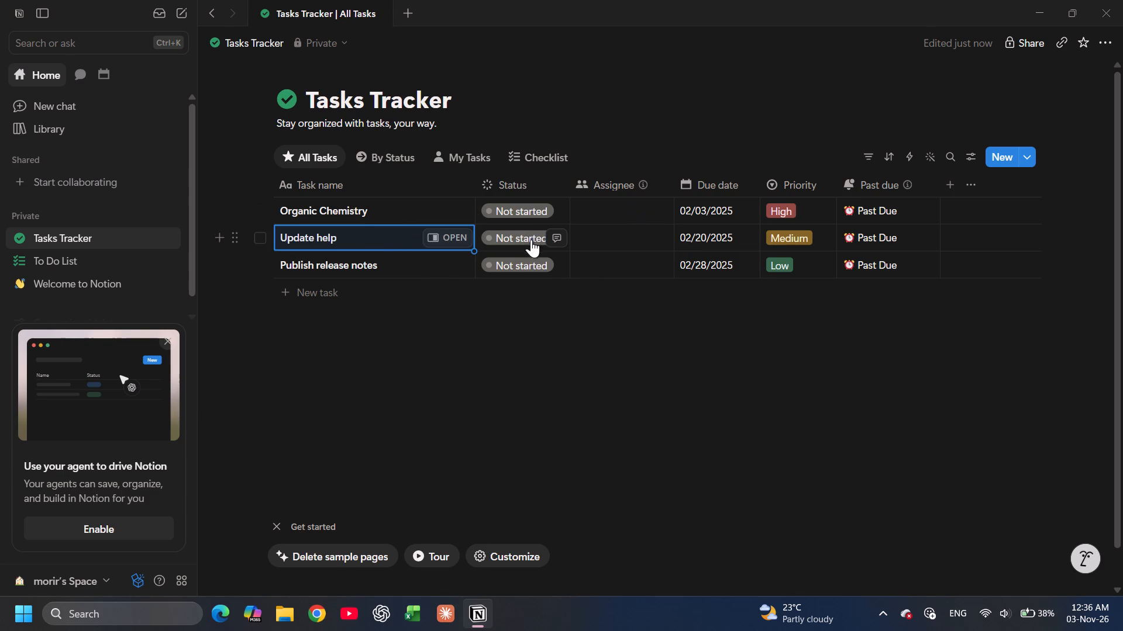
{"action": "left_click", "coordinate": [396, 238]}
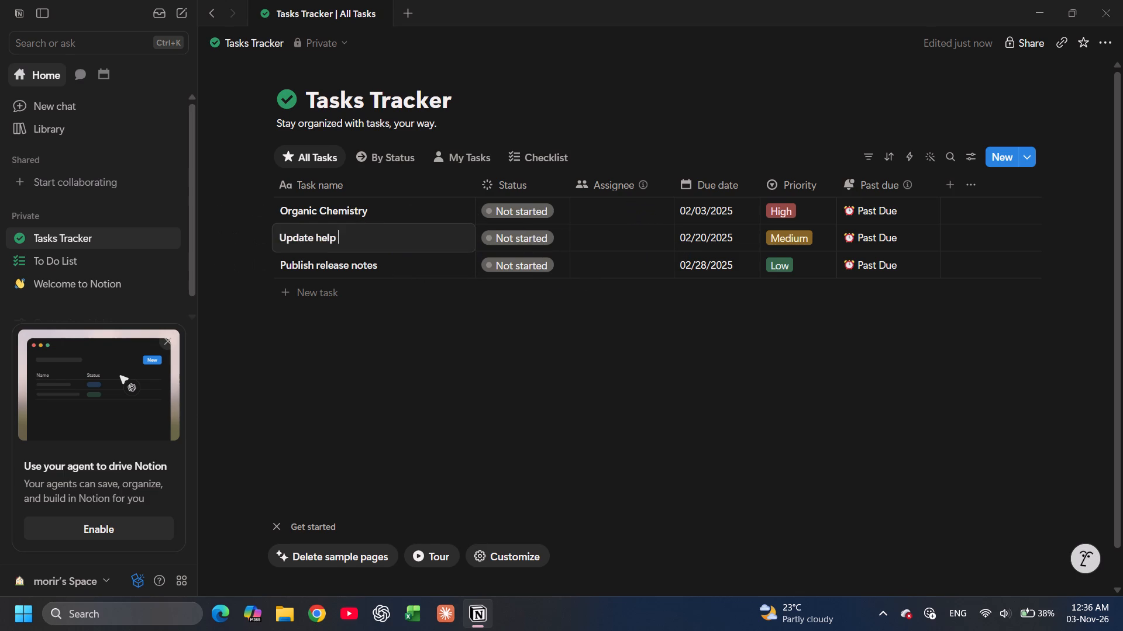
{"action": "key", "text": "BackSpace"}
{"action": "key", "text": "BackSpace"}
{"action": "key", "text": "BackSpace"}
{"action": "key", "text": "BackSpace"}
{"action": "key", "text": "BackSpace"}
{"action": "key", "text": "BackSpace"}
{"action": "key", "text": "BackSpace"}
{"action": "key", "text": "BackSpace"}
{"action": "key", "text": "BackSpace"}
{"action": "key", "text": "BackSpace"}
{"action": "key", "text": "BackSpace"}
{"action": "key", "text": "BackSpace"}
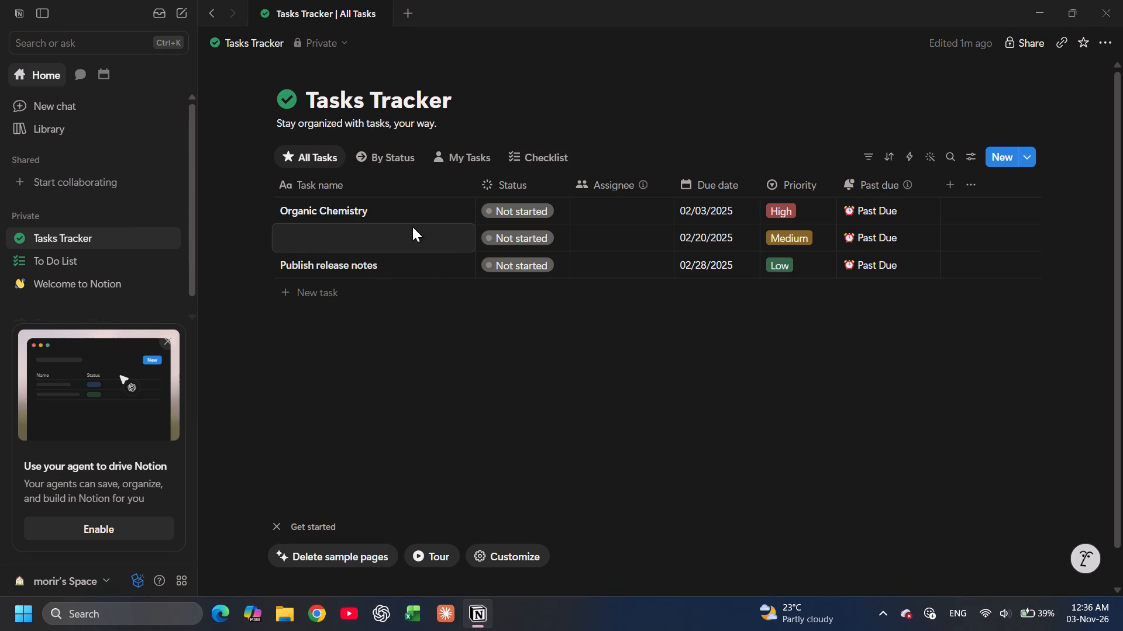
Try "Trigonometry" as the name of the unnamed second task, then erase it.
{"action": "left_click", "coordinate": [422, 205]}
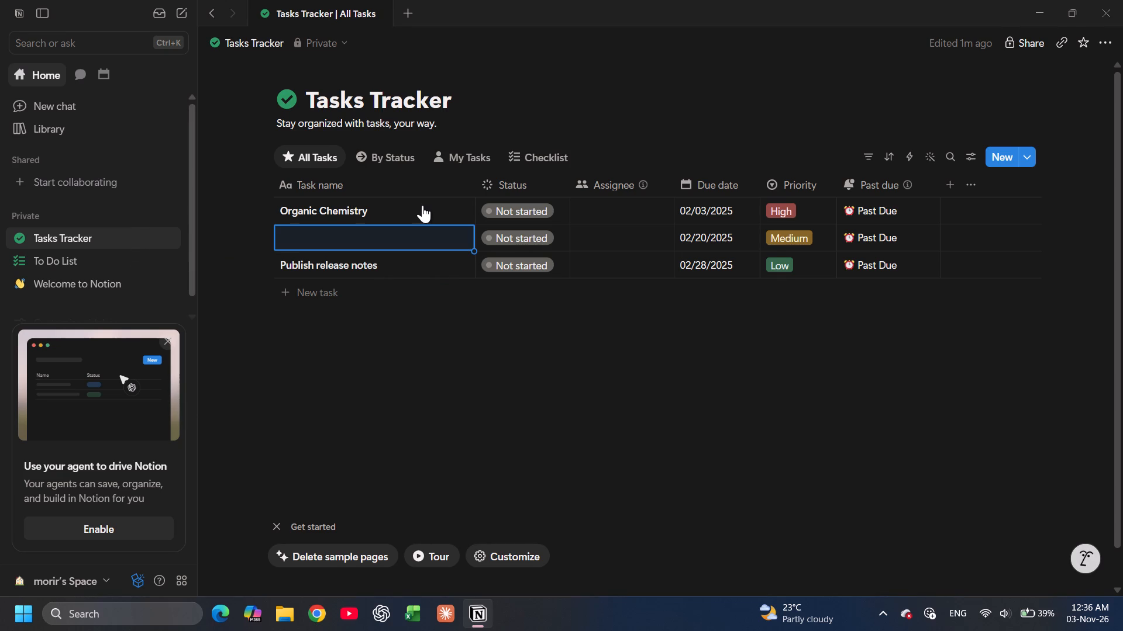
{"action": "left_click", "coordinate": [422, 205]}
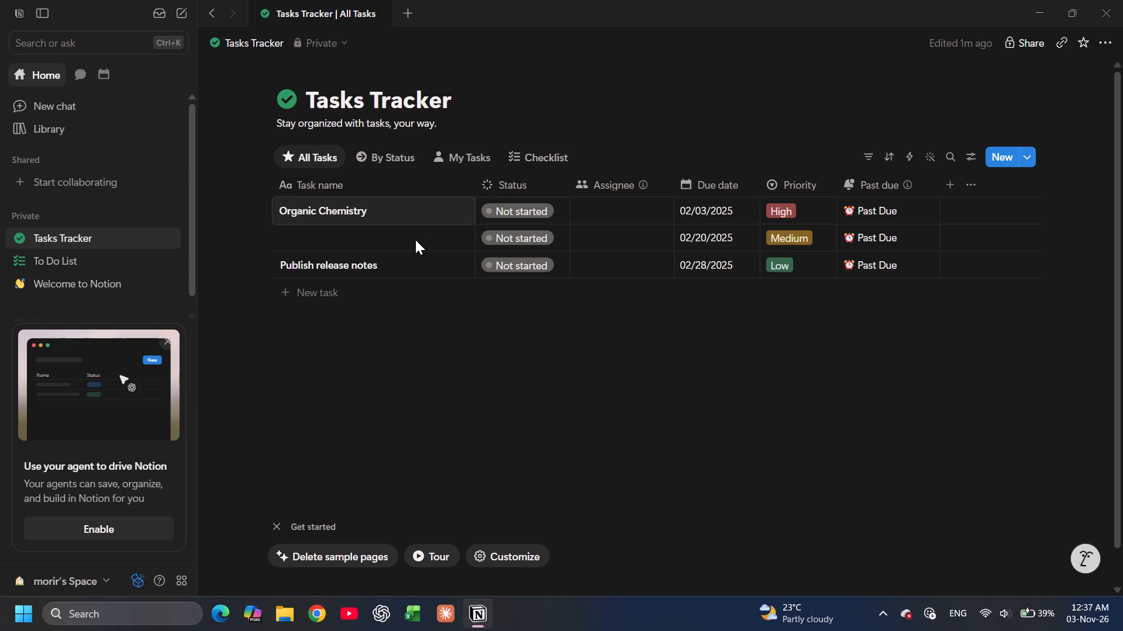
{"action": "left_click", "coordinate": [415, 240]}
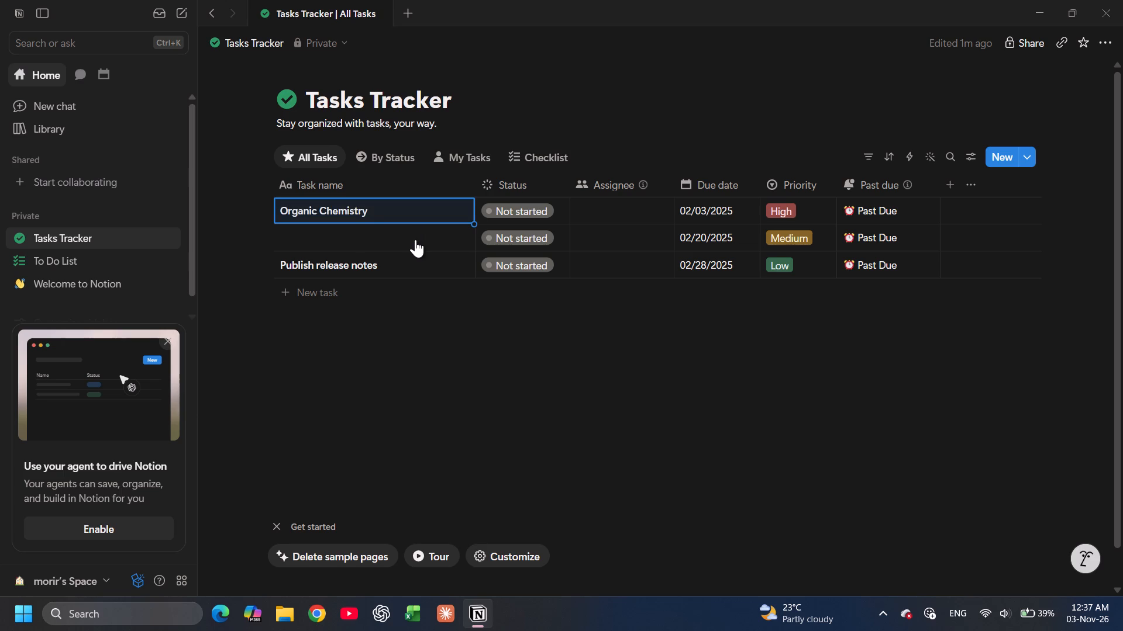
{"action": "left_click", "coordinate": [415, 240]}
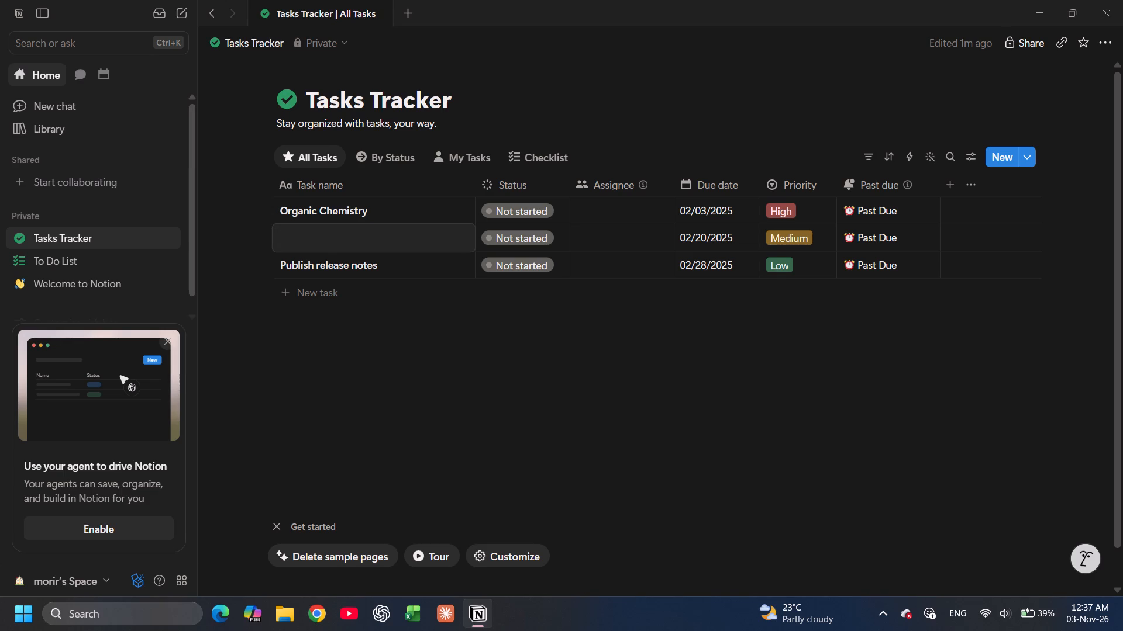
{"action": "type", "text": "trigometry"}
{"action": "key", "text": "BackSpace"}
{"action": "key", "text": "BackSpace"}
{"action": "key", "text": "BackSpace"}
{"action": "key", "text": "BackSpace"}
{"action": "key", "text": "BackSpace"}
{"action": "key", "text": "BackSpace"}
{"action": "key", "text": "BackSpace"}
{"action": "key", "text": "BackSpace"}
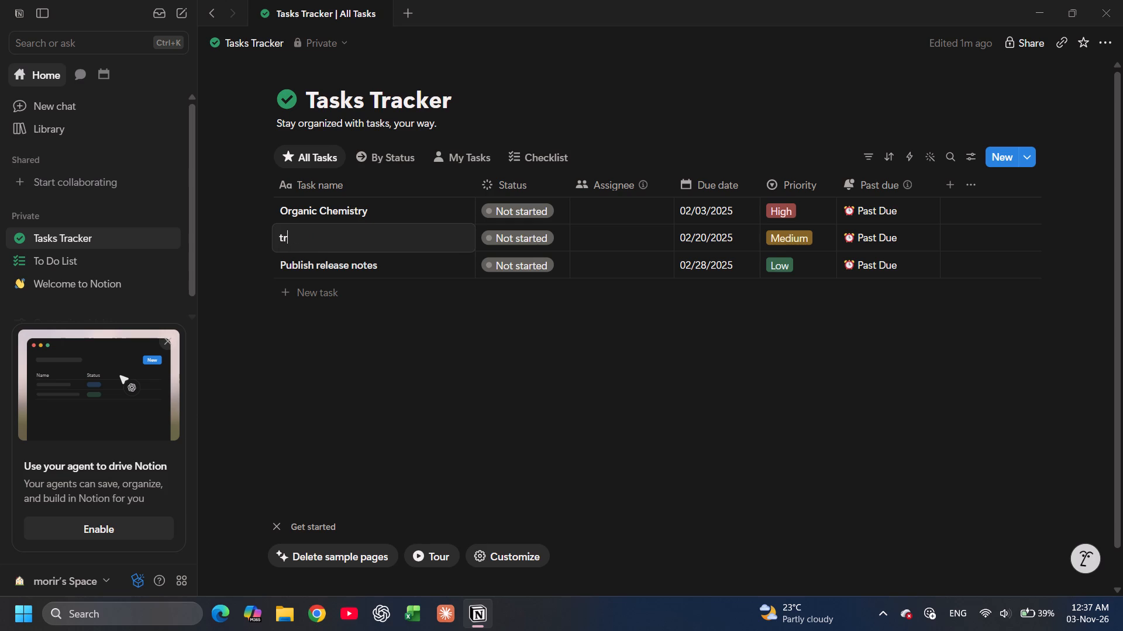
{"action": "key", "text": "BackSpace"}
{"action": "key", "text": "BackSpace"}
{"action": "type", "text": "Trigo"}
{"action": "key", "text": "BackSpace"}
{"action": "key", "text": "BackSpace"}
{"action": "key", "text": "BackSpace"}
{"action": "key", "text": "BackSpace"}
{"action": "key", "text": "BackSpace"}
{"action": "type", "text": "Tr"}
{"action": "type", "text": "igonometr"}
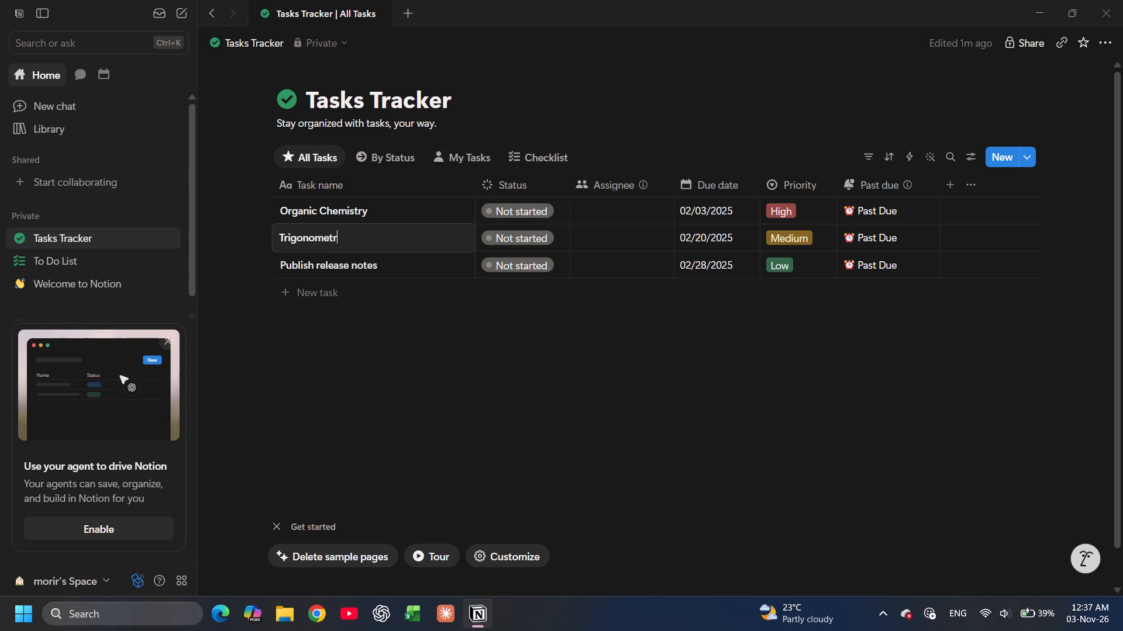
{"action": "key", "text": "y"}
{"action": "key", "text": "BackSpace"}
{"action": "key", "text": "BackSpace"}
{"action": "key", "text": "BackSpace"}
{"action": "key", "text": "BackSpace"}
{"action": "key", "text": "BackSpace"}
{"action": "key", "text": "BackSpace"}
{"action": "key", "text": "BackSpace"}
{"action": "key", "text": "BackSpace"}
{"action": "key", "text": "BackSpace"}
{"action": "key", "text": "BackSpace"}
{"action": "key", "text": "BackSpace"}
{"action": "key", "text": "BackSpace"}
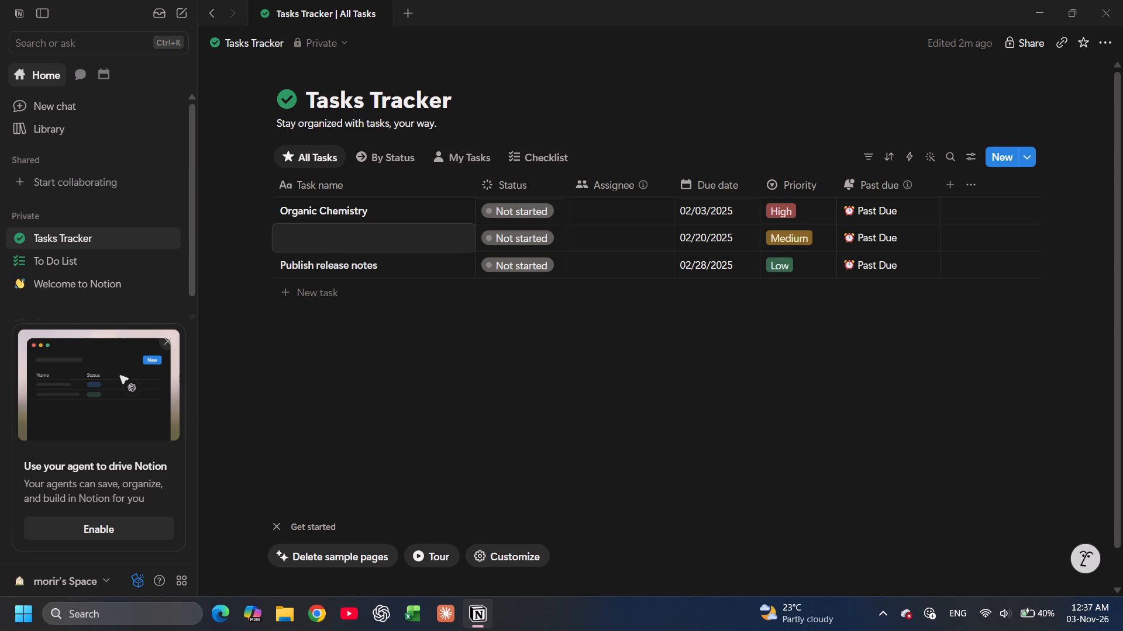
Name the empty second task "Co-ordinate geometry".
{"action": "type", "text": "Co"}
{"action": "key", "text": "minus"}
{"action": "type", "text": "ordinate"}
{"action": "key", "text": "space"}
{"action": "type", "text": "geo"}
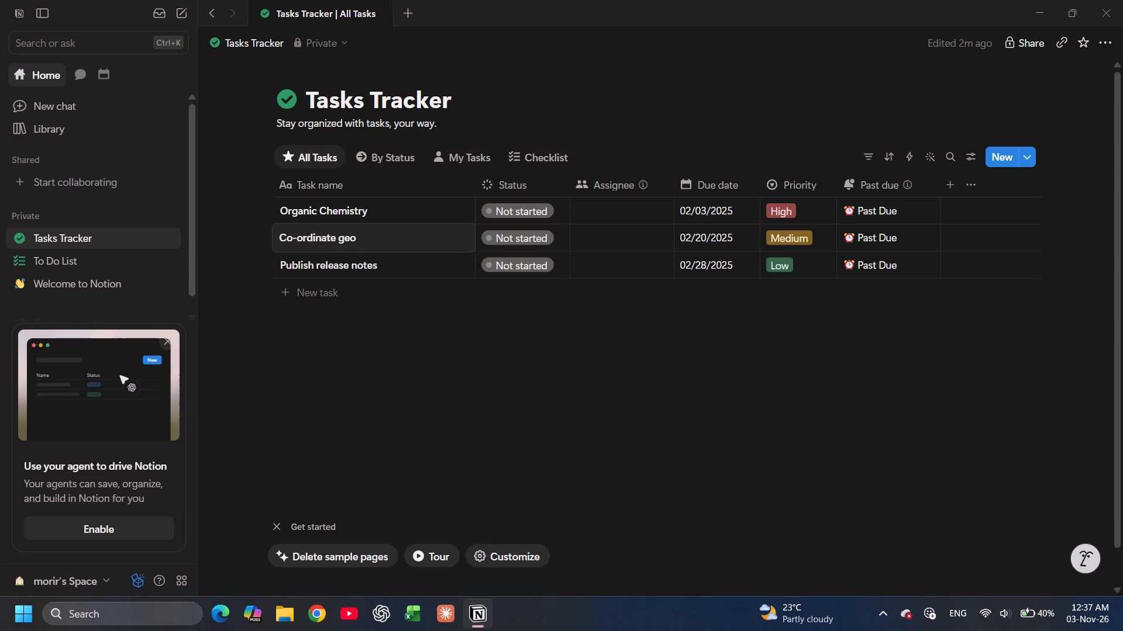
{"action": "type", "text": "metr"}
{"action": "key", "text": "y"}
Clear the name of the sample task "Publish release notes".
{"action": "left_click", "coordinate": [418, 258]}
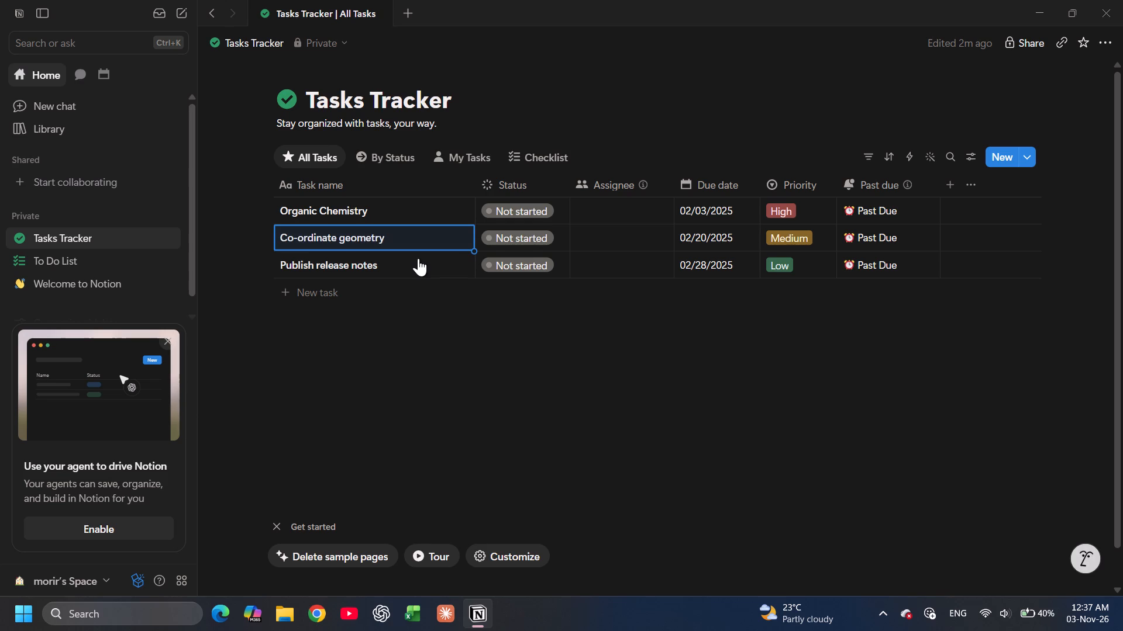
{"action": "left_click", "coordinate": [418, 258]}
{"action": "key", "text": "BackSpace"}
{"action": "key", "text": "BackSpace"}
{"action": "key", "text": "BackSpace"}
{"action": "key", "text": "BackSpace"}
{"action": "key", "text": "BackSpace"}
{"action": "key", "text": "BackSpace"}
{"action": "key", "text": "BackSpace"}
{"action": "key", "text": "BackSpace"}
{"action": "key", "text": "BackSpace"}
{"action": "key", "text": "BackSpace"}
{"action": "key", "text": "BackSpace"}
{"action": "key", "text": "BackSpace"}
{"action": "key", "text": "BackSpace"}
{"action": "key", "text": "BackSpace"}
{"action": "key", "text": "BackSpace"}
{"action": "key", "text": "BackSpace"}
{"action": "key", "text": "BackSpace"}
{"action": "key", "text": "BackSpace"}
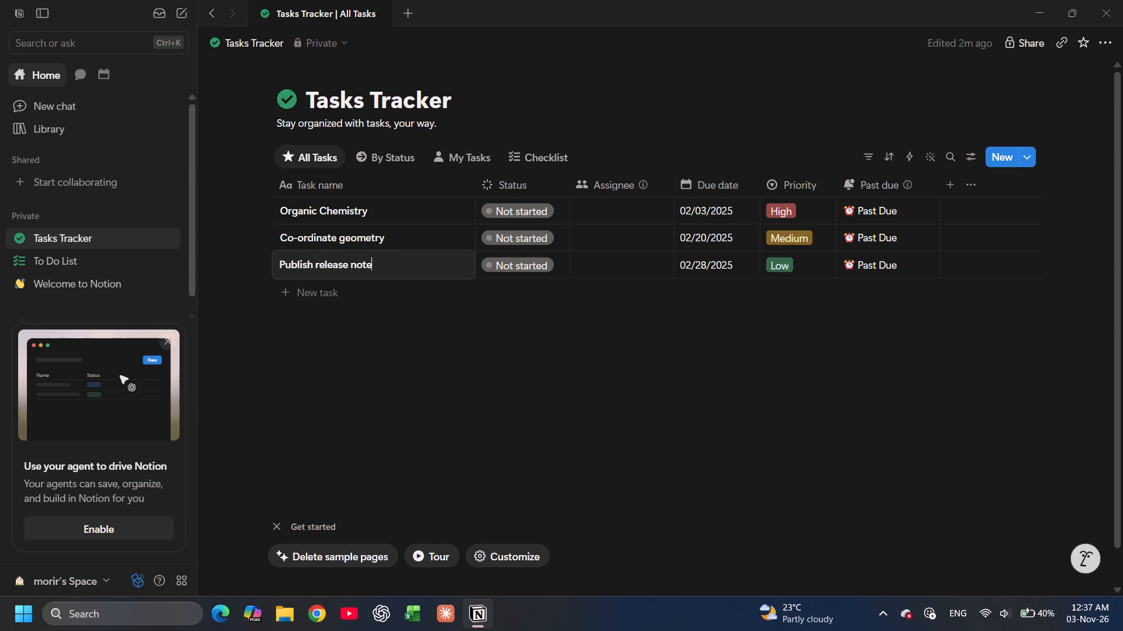
{"action": "key", "text": "BackSpace"}
{"action": "key", "text": "BackSpace"}
{"action": "key", "text": "BackSpace"}
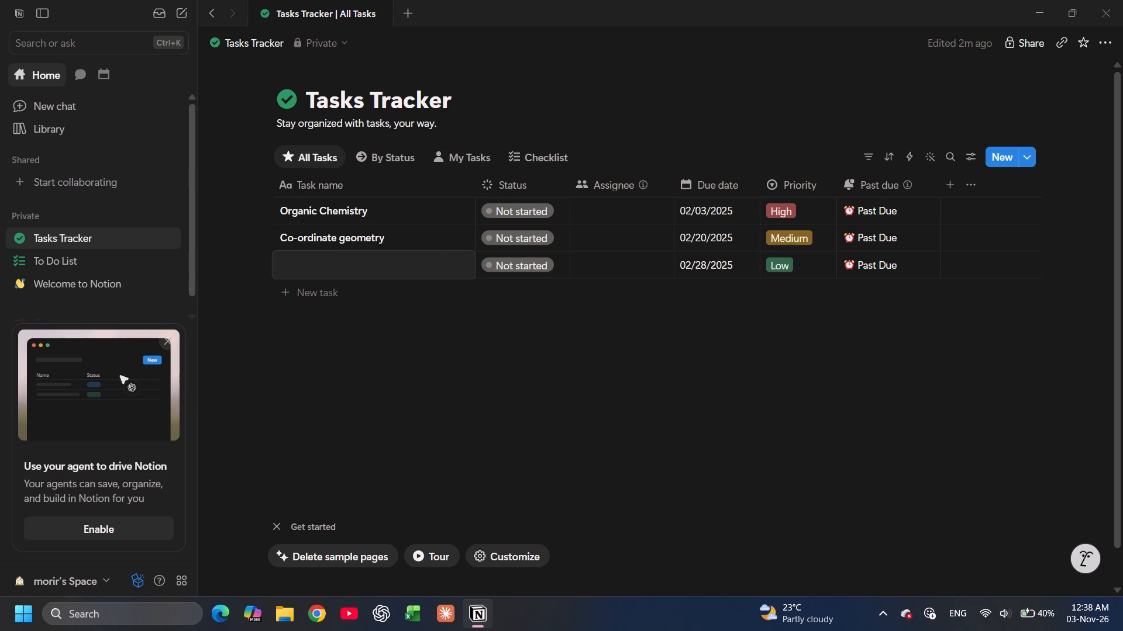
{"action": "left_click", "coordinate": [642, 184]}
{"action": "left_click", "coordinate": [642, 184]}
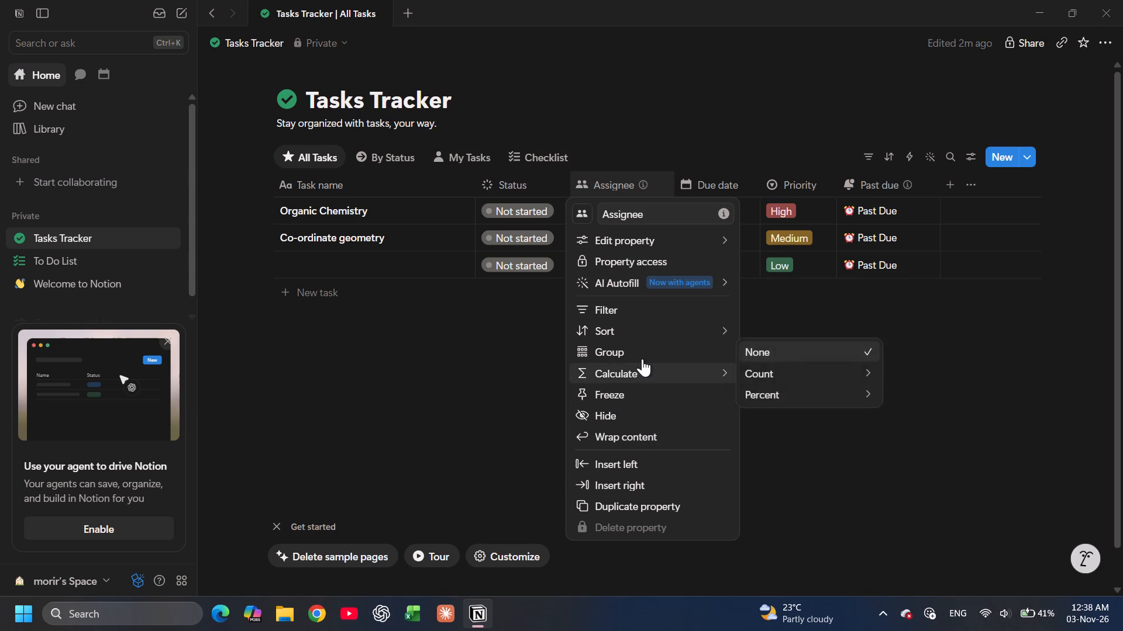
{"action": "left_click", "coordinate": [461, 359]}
Name the empty third task "Python".
{"action": "left_click", "coordinate": [358, 254]}
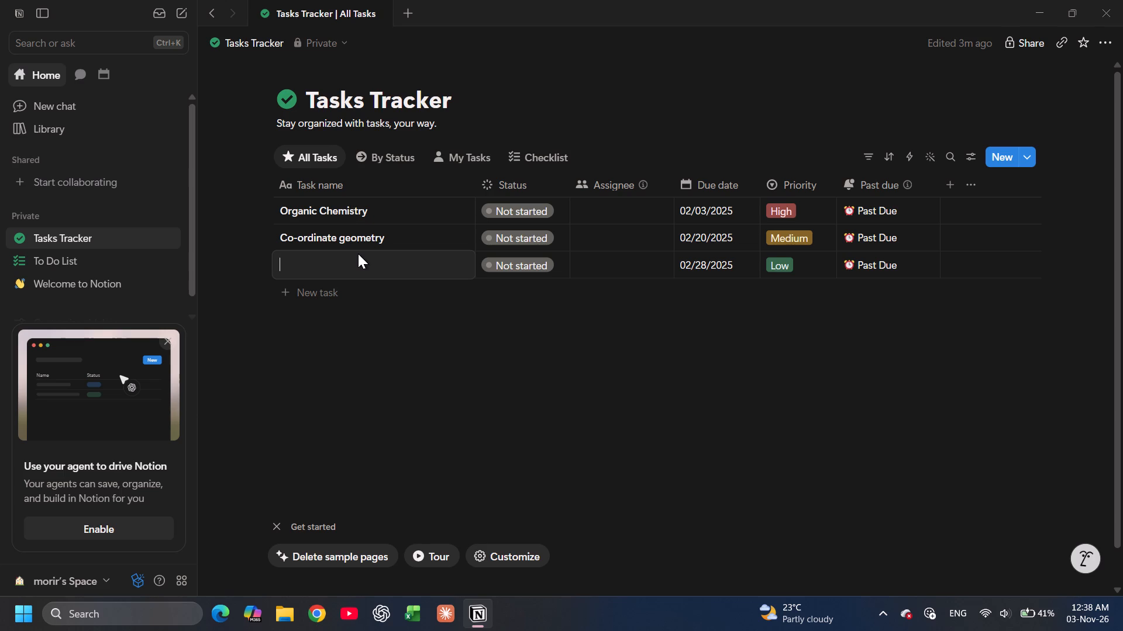
{"action": "type", "text": "python"}
{"action": "key", "text": "BackSpace"}
{"action": "key", "text": "BackSpace"}
{"action": "key", "text": "BackSpace"}
{"action": "key", "text": "BackSpace"}
{"action": "key", "text": "BackSpace"}
{"action": "key", "text": "BackSpace"}
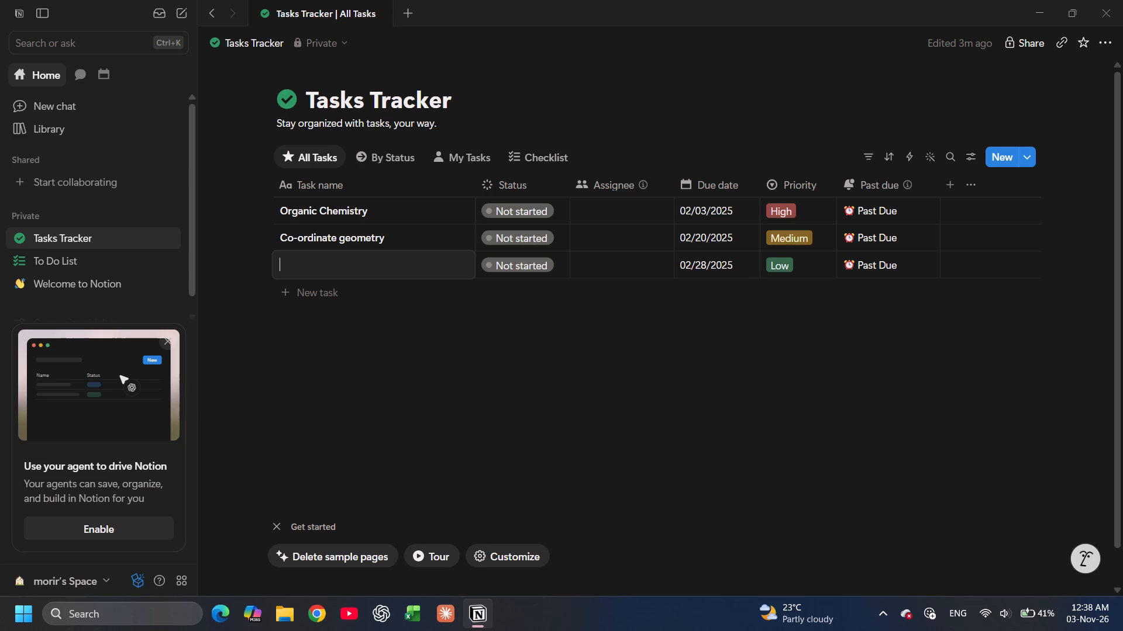
{"action": "key", "text": "p"}
{"action": "type", "text": "ython"}
Rename the second task "Co-ordinate Geometry", with a capital G in the second word.
{"action": "left_click", "coordinate": [412, 240]}
{"action": "left_click", "coordinate": [412, 240]}
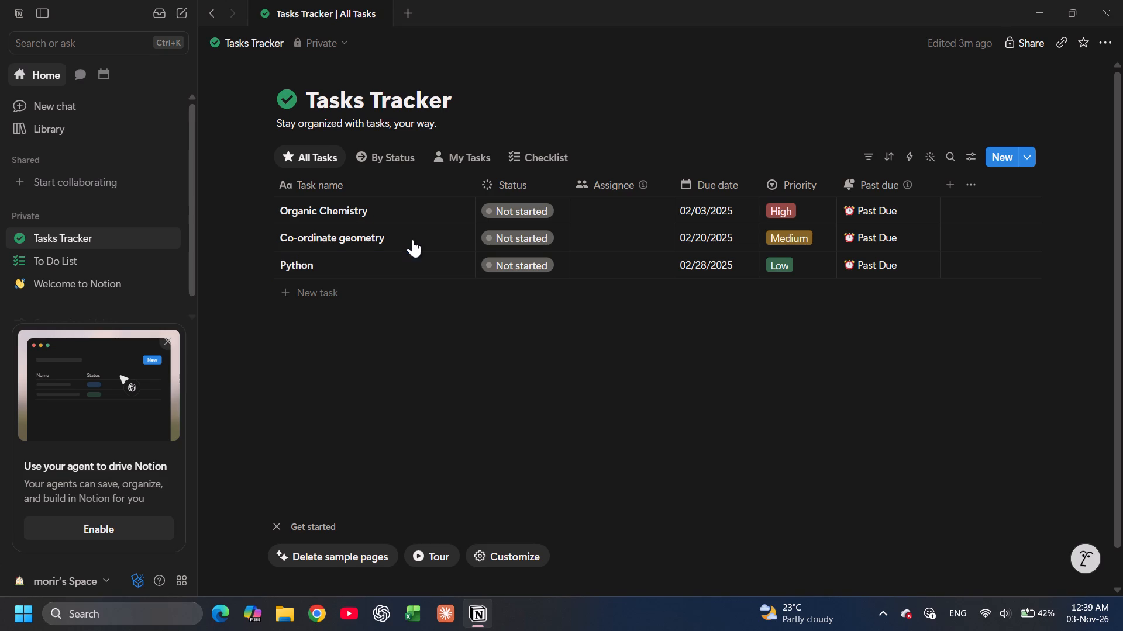
{"action": "key", "text": "BackSpace"}
{"action": "key", "text": "BackSpace"}
{"action": "key", "text": "BackSpace"}
{"action": "key", "text": "BackSpace"}
{"action": "key", "text": "BackSpace"}
{"action": "key", "text": "BackSpace"}
{"action": "key", "text": "BackSpace"}
{"action": "key", "text": "BackSpace"}
{"action": "key", "text": "BackSpace"}
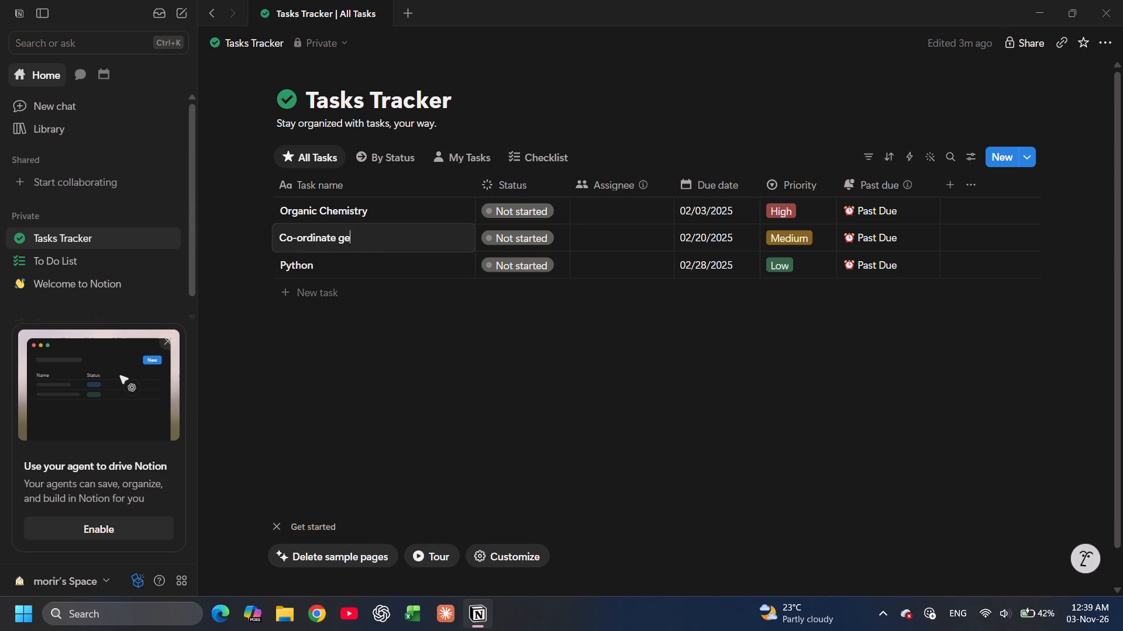
{"action": "key", "text": "BackSpace"}
{"action": "key", "text": "BackSpace"}
{"action": "key", "text": "BackSpace"}
{"action": "key", "text": "BackSpace"}
{"action": "key", "text": "BackSpace"}
{"action": "type", "text": "inate"}
{"action": "key", "text": "space"}
{"action": "key", "text": "g"}
{"action": "type", "text": "eo"}
{"action": "type", "text": "metry"}
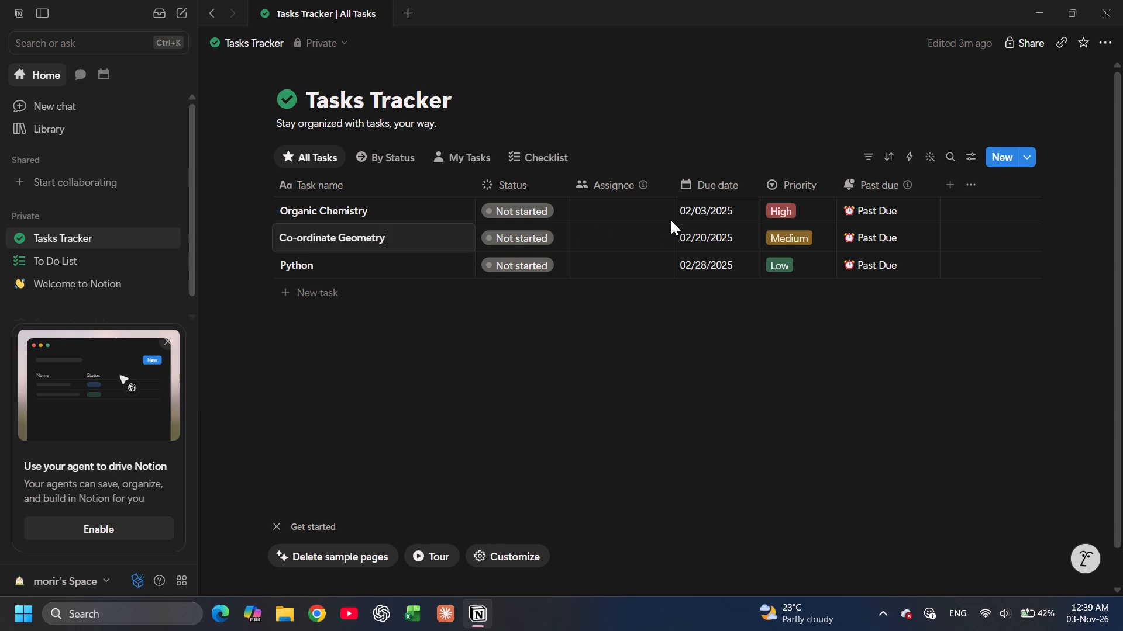
{"action": "left_click", "coordinate": [705, 211]}
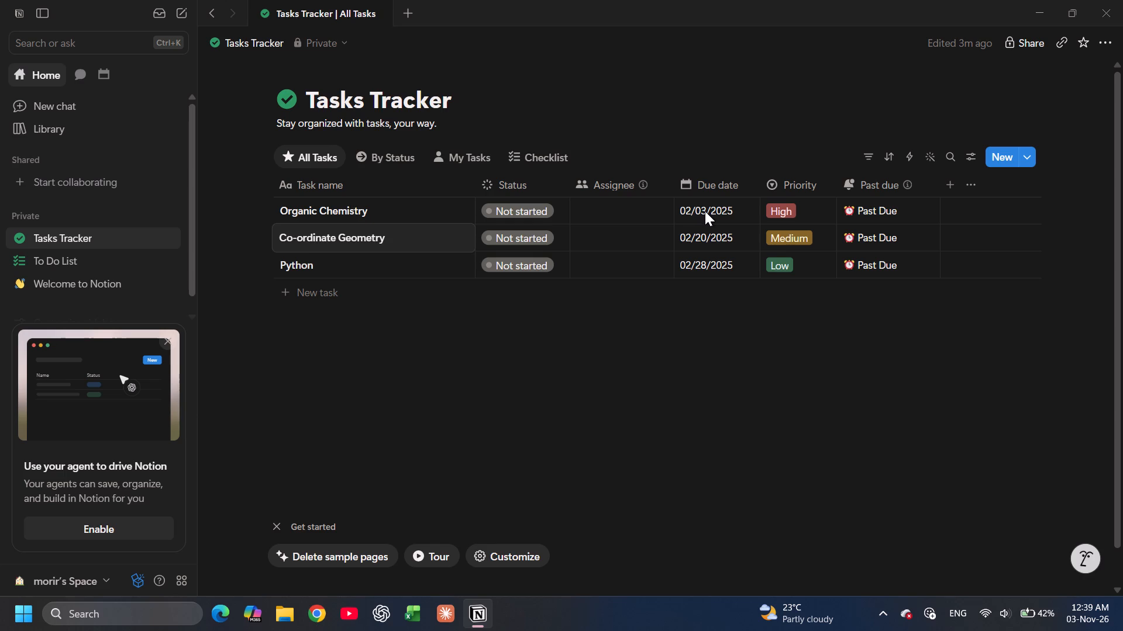
Set the due date of the Organic Chemistry task to 03/11/2026.
{"action": "left_click", "coordinate": [705, 211]}
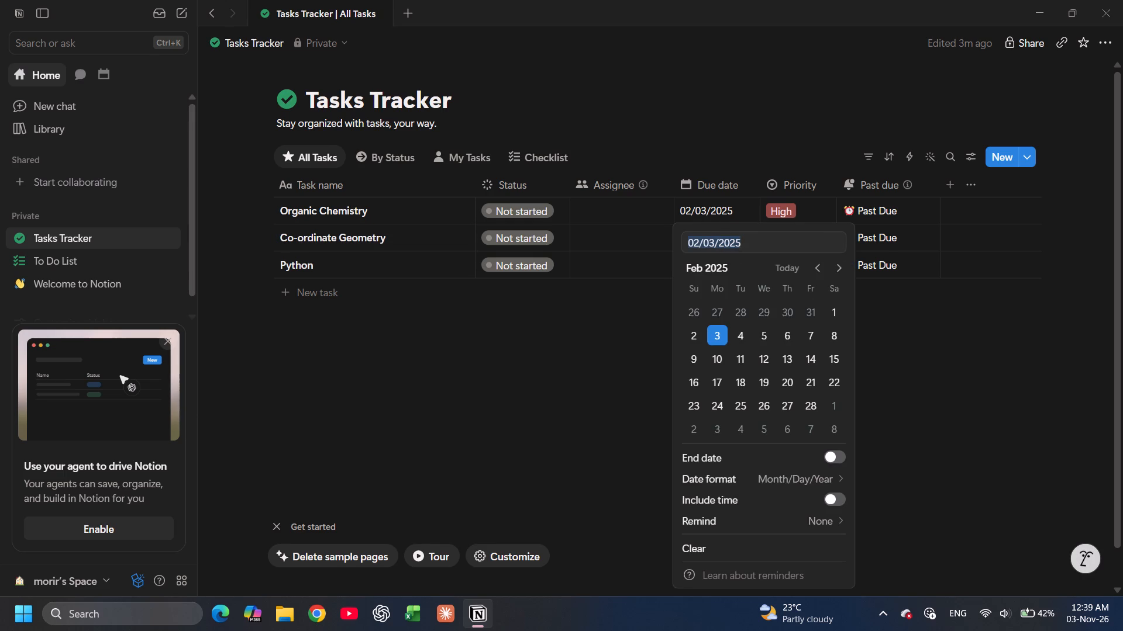
{"action": "type", "text": "03"}
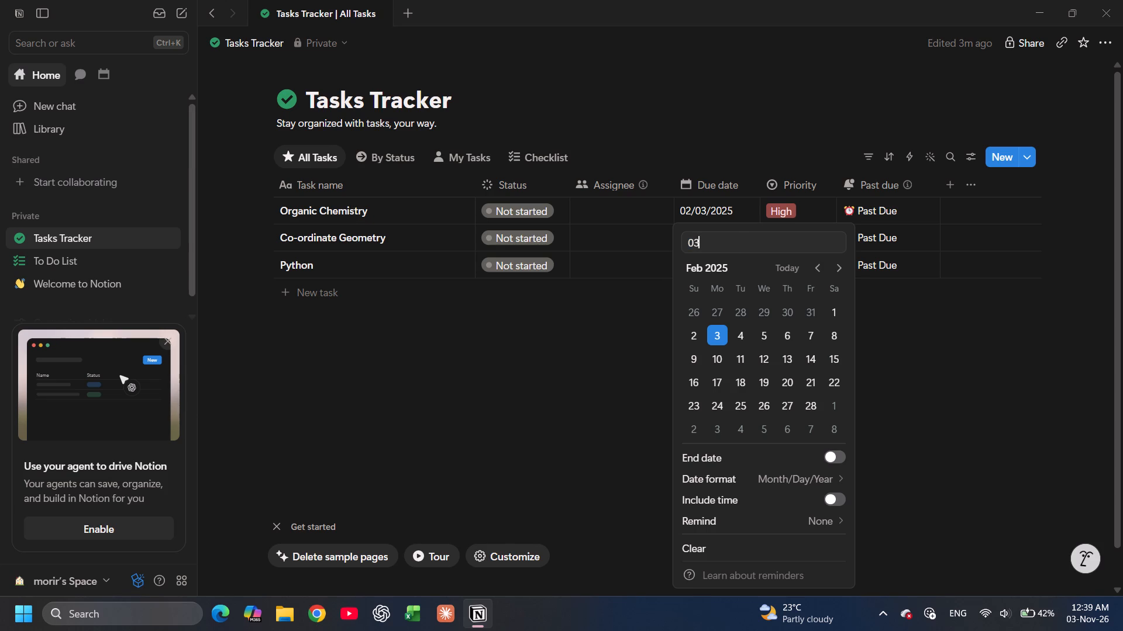
{"action": "key", "text": "slash"}
{"action": "key", "text": "0"}
{"action": "key", "text": "BackSpace"}
{"action": "key", "text": "1"}
{"action": "key", "text": "0"}
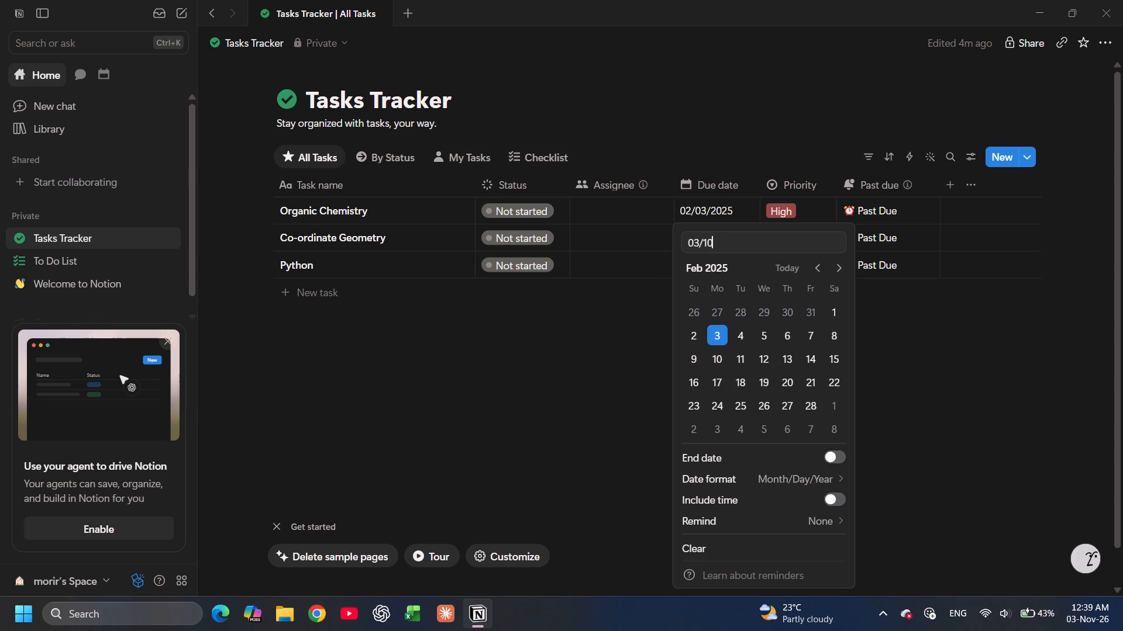
{"action": "key", "text": "BackSpace"}
{"action": "key", "text": "1"}
{"action": "key", "text": "slash"}
{"action": "key", "text": "2"}
{"action": "type", "text": "02"}
{"action": "key", "text": "6"}
{"action": "key", "text": "Return"}
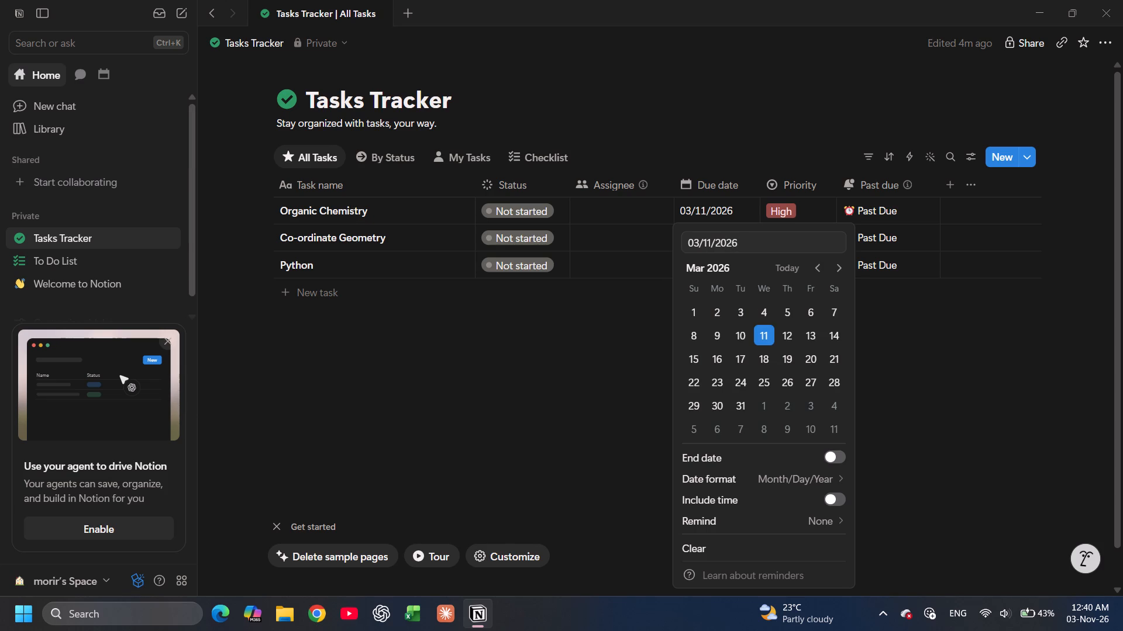
Swap the day and month in the Organic Chemistry due date so it reads 11/03/2026.
{"action": "left_click", "coordinate": [711, 241]}
{"action": "key", "text": "BackSpace"}
{"action": "key", "text": "BackSpace"}
{"action": "type", "text": "03"}
{"action": "key", "text": "Left"}
{"action": "key", "text": "Left"}
{"action": "key", "text": "Left"}
{"action": "key", "text": "BackSpace"}
{"action": "key", "text": "BackSpace"}
{"action": "type", "text": "11"}
{"action": "key", "text": "Return"}
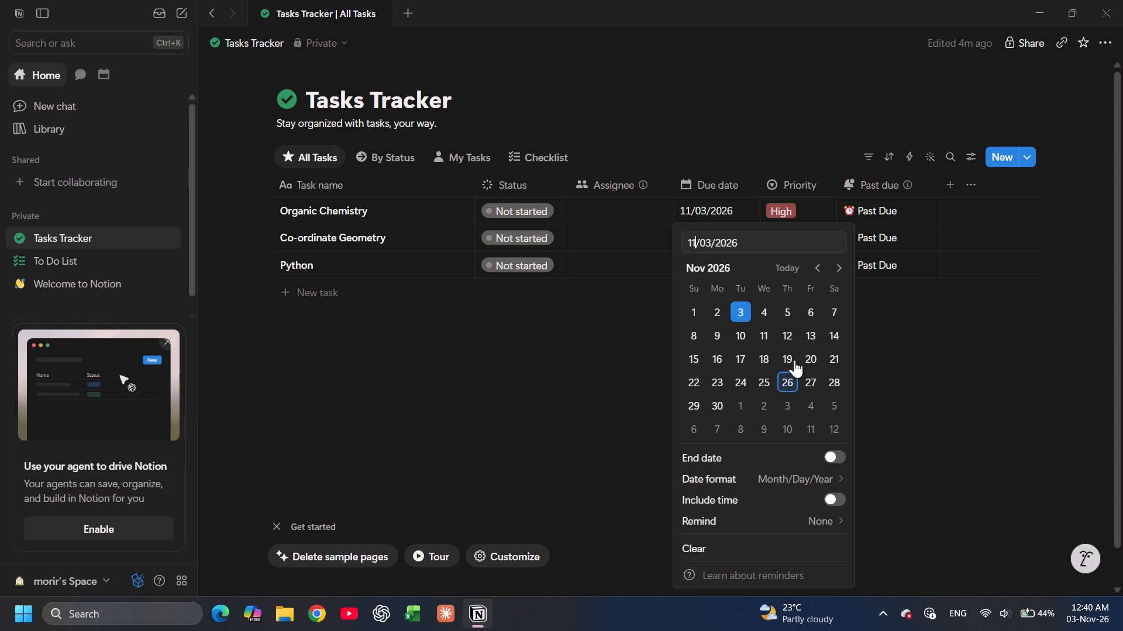
{"action": "left_click", "coordinate": [667, 442]}
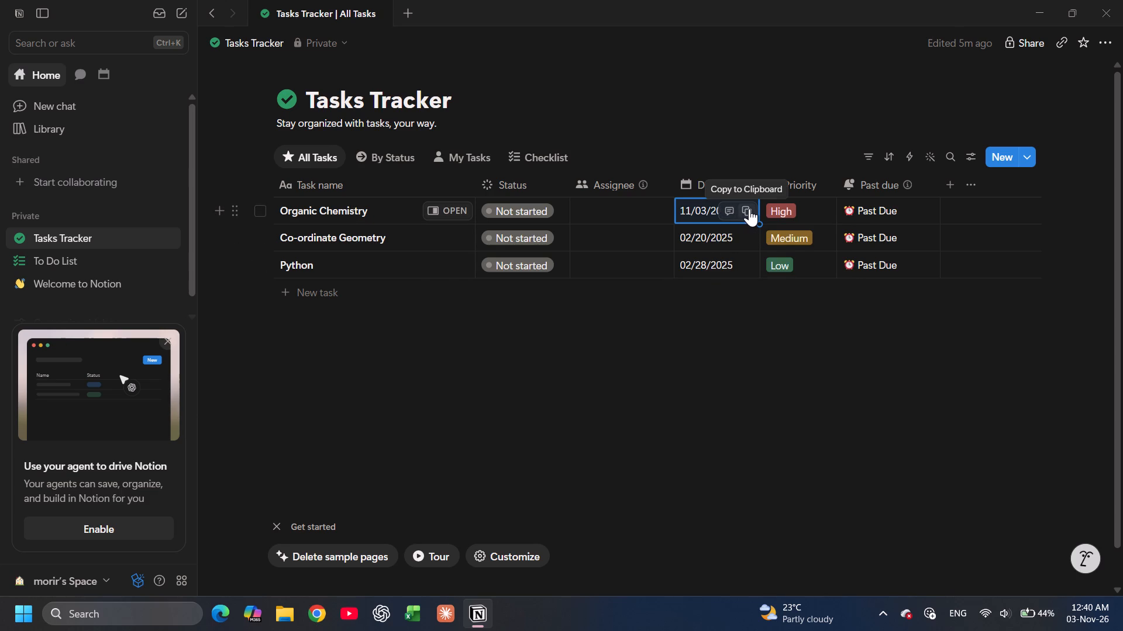
Copy the due date of the Organic Chemistry task to the clipboard.
{"action": "left_click", "coordinate": [749, 210]}
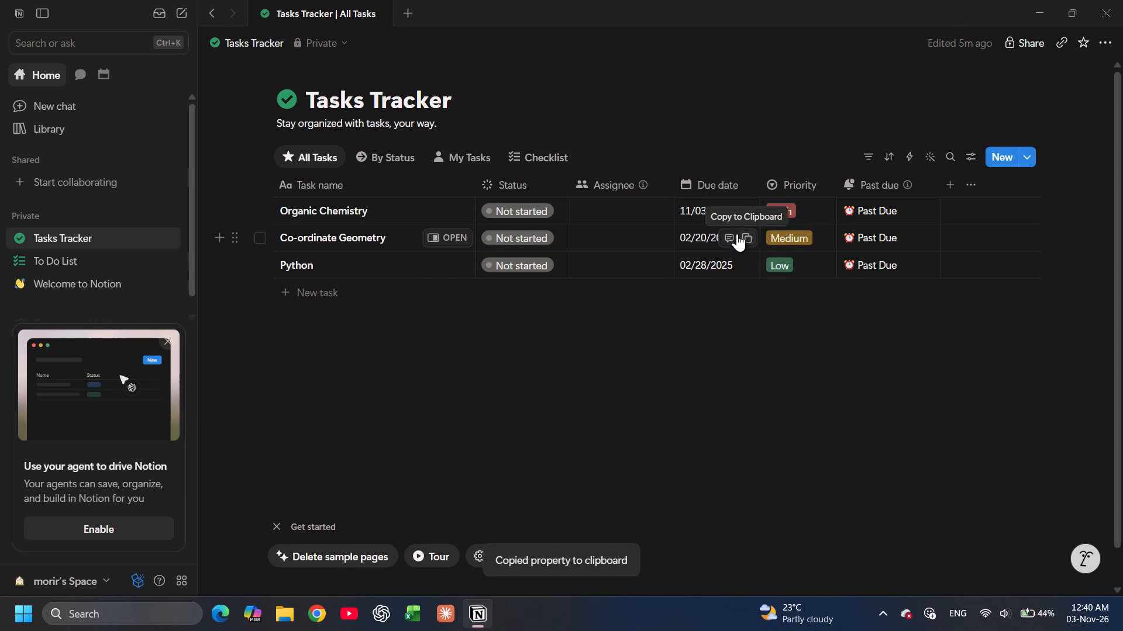
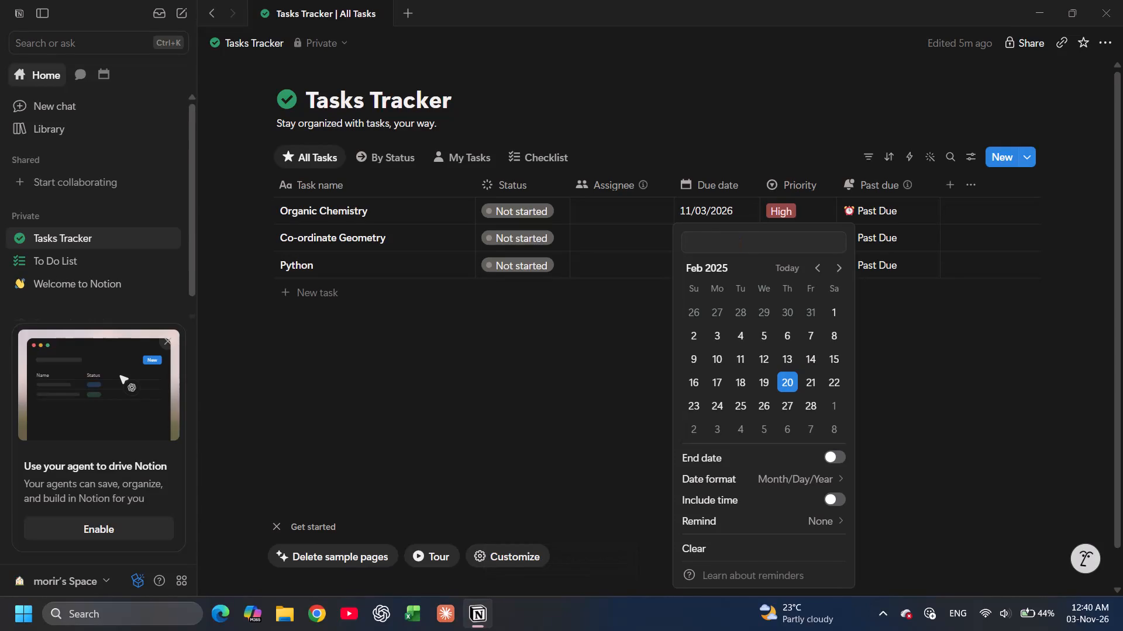
Set the due date of the Co-ordinate Geometry task to the copied date, 11/03/2026.
{"action": "key", "text": "ctrl+v"}
{"action": "scroll", "coordinate": [729, 483], "scroll_direction": "down", "scroll_amount": 1}
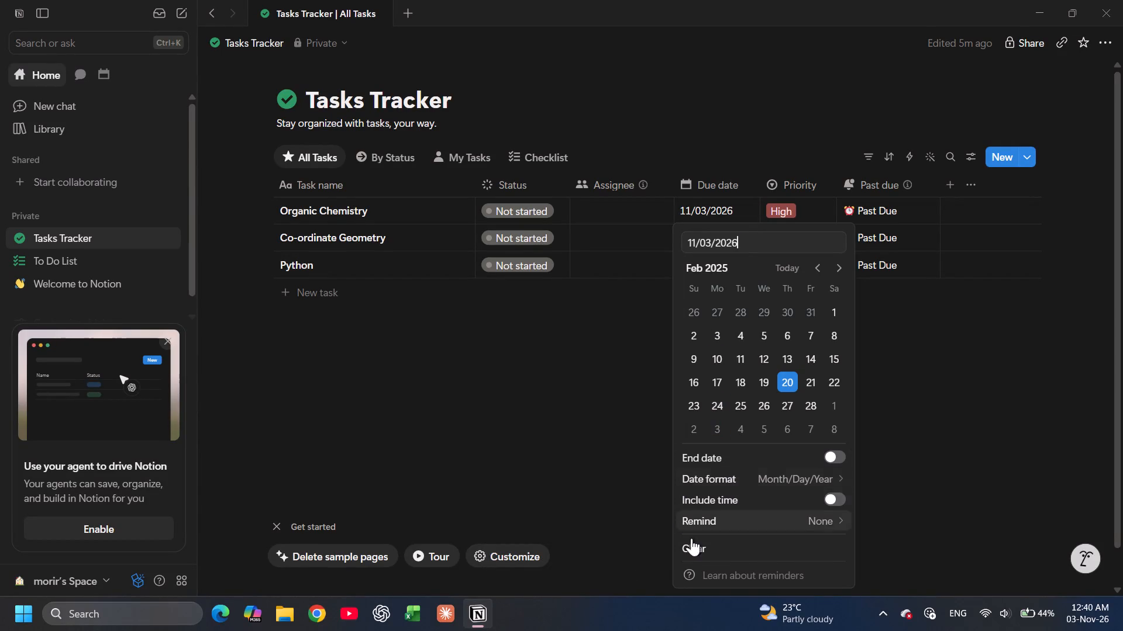
{"action": "key", "text": "Return"}
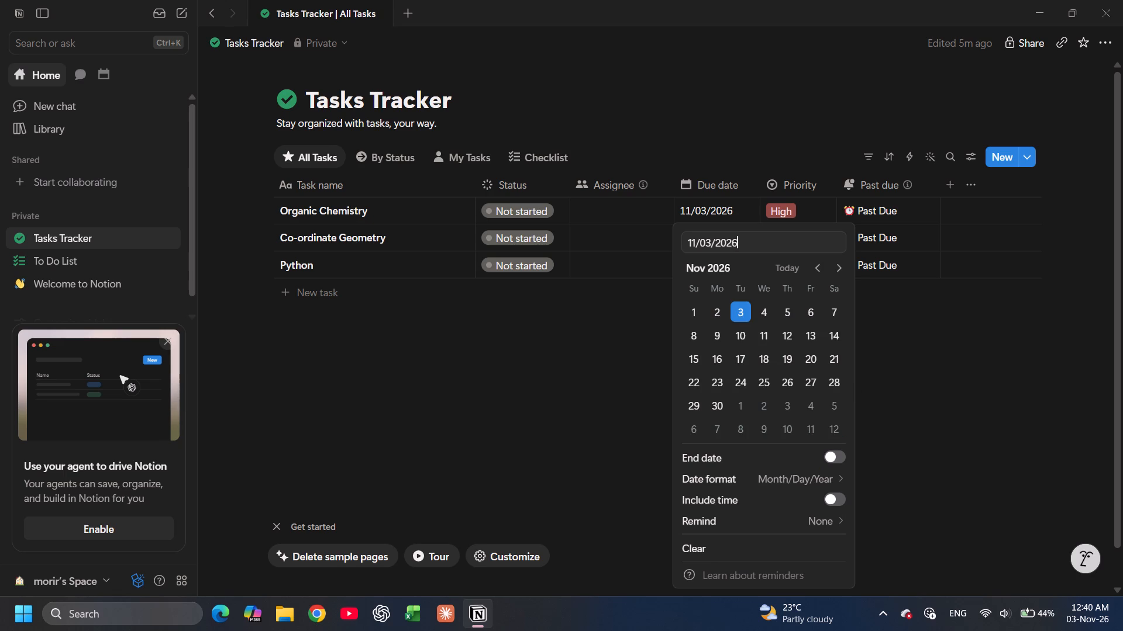
{"action": "key", "text": "Return"}
{"action": "left_click", "coordinate": [604, 299]}
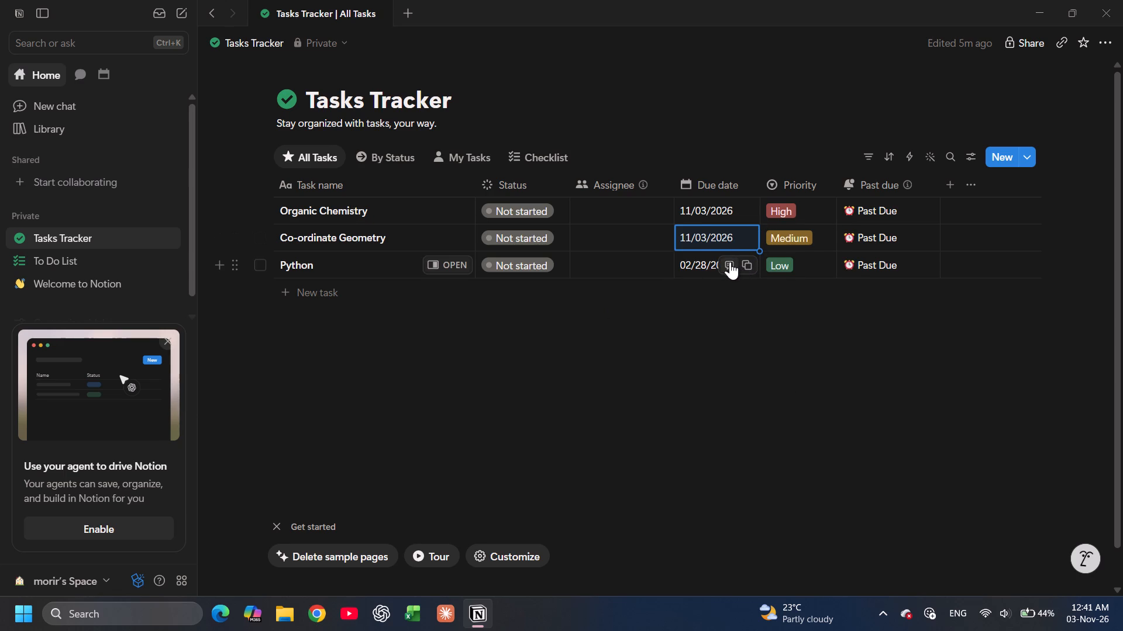
Replace the due date of the Python task with the copied date, 11/03/2026.
{"action": "left_click", "coordinate": [712, 259]}
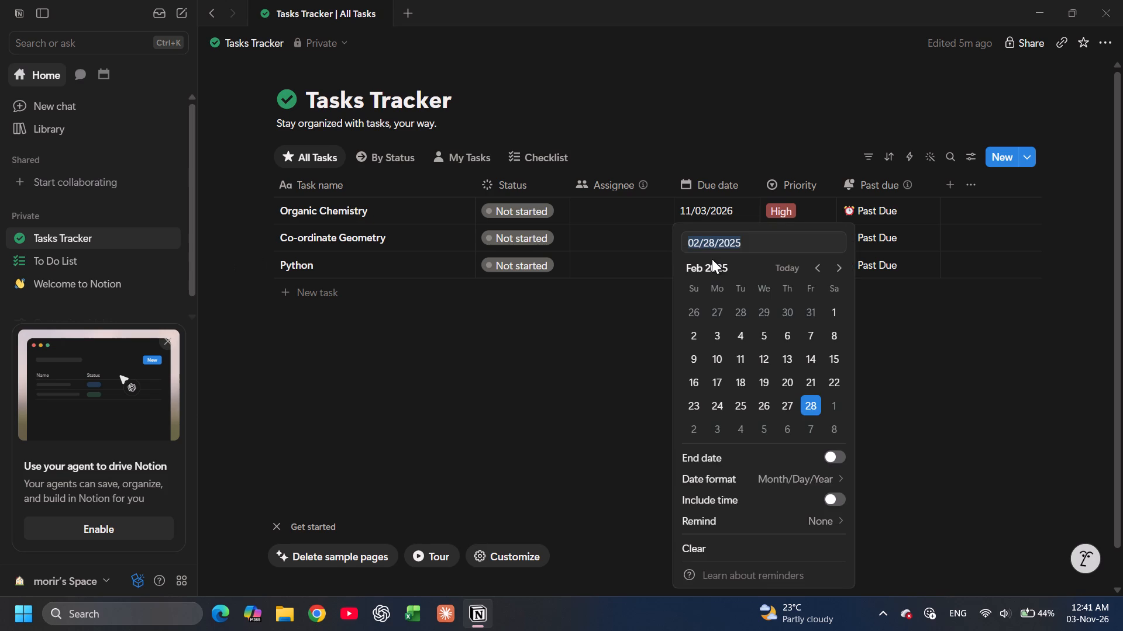
{"action": "left_click", "coordinate": [712, 259]}
{"action": "key", "text": "BackSpace"}
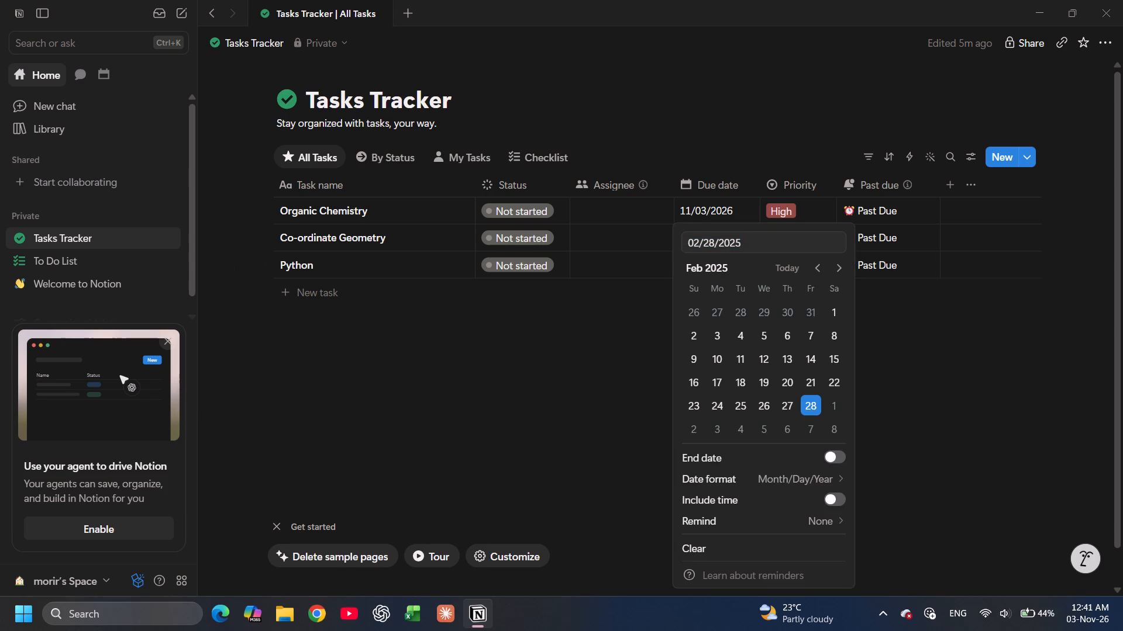
{"action": "left_click", "coordinate": [750, 238]}
{"action": "key", "text": "BackSpace"}
{"action": "key", "text": "BackSpace"}
{"action": "key", "text": "BackSpace"}
{"action": "key", "text": "BackSpace"}
{"action": "key", "text": "BackSpace"}
{"action": "key", "text": "BackSpace"}
{"action": "key", "text": "BackSpace"}
{"action": "key", "text": "BackSpace"}
{"action": "key", "text": "BackSpace"}
{"action": "key", "text": "BackSpace"}
{"action": "key", "text": "BackSpace"}
{"action": "key", "text": "BackSpace"}
{"action": "key", "text": "BackSpace"}
{"action": "key", "text": "BackSpace"}
{"action": "key", "text": "BackSpace"}
{"action": "key", "text": "BackSpace"}
{"action": "key", "text": "BackSpace"}
{"action": "key", "text": "BackSpace"}
{"action": "key", "text": "BackSpace"}
{"action": "key", "text": "BackSpace"}
{"action": "key", "text": "ctrl+v"}
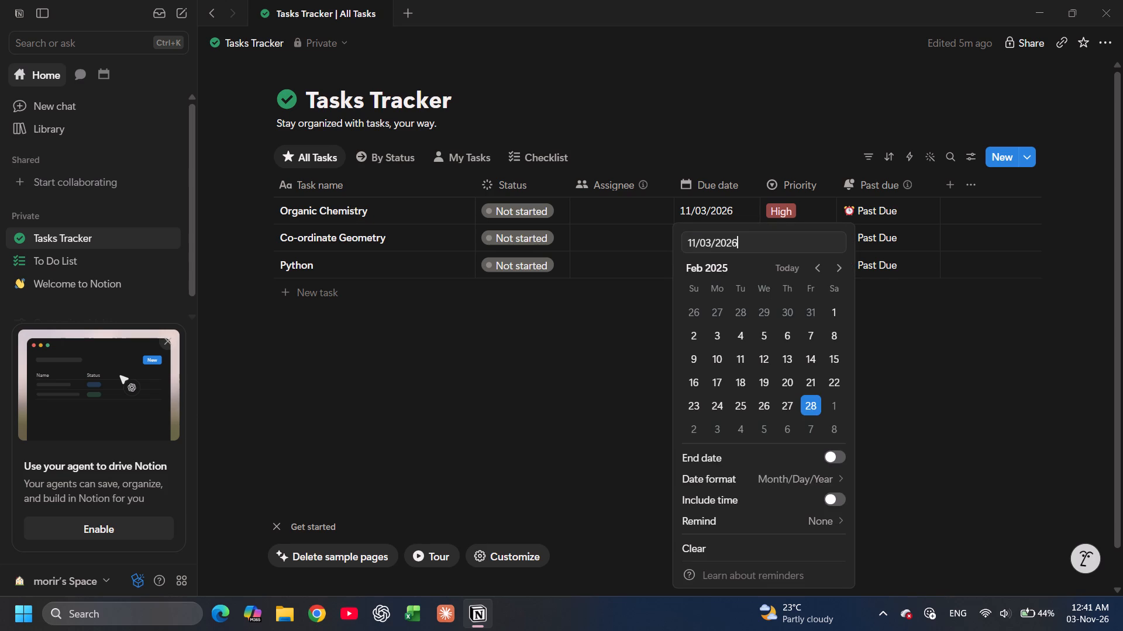
{"action": "key", "text": "Return"}
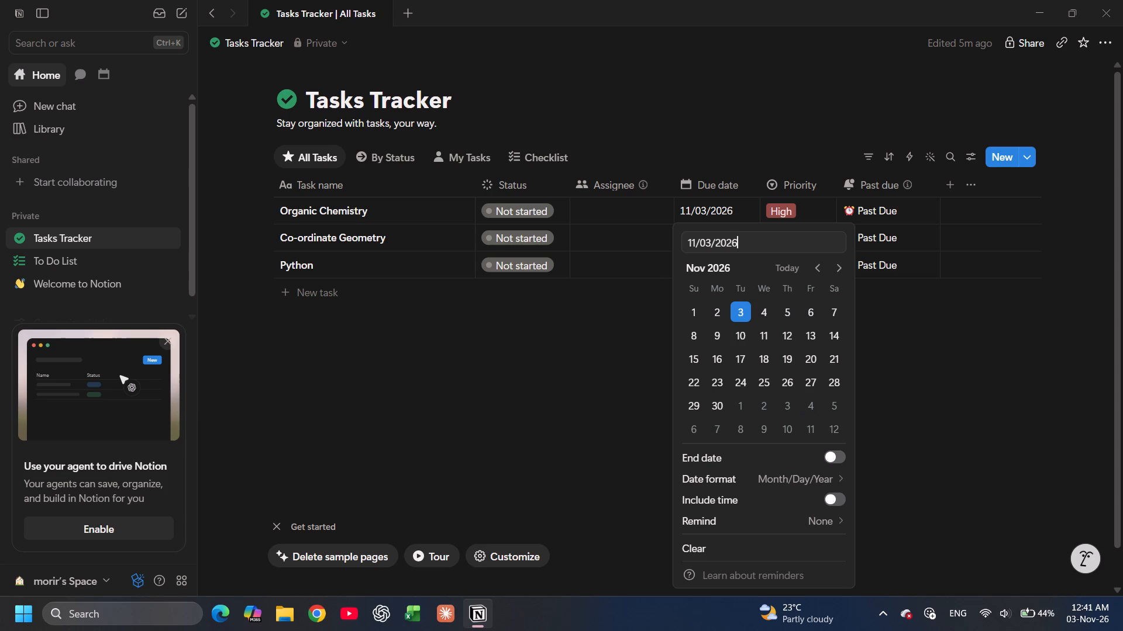
{"action": "left_click", "coordinate": [649, 283]}
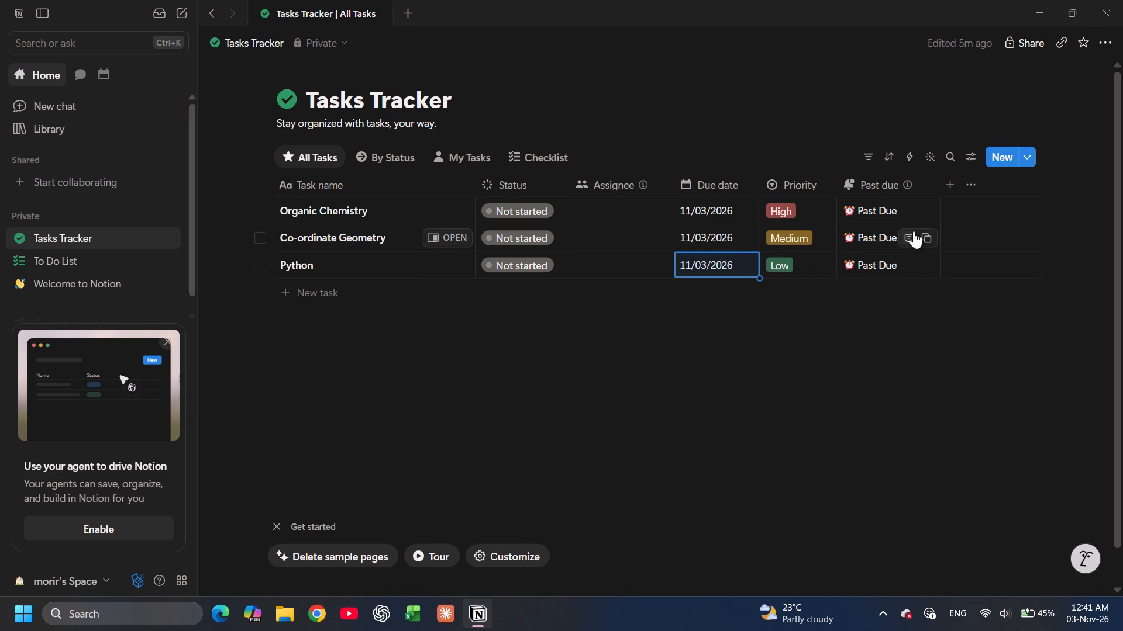
Examine the Past due formula of the Organic Chemistry task, with its preview in debug mode and in normal mode.
{"action": "left_click", "coordinate": [889, 202]}
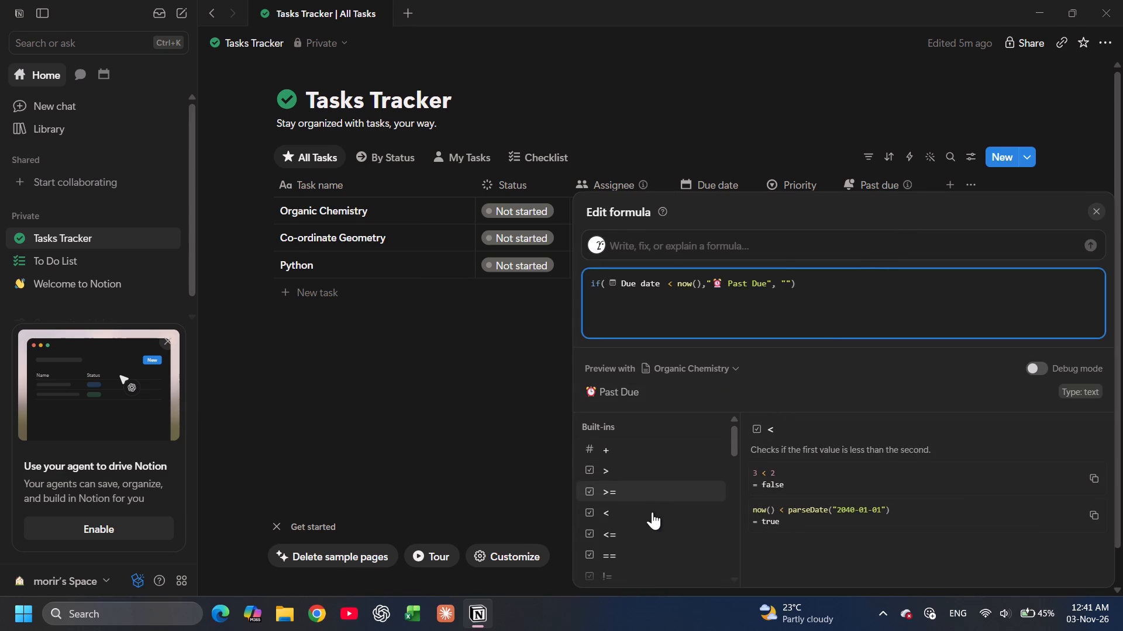
{"action": "left_click", "coordinate": [467, 460]}
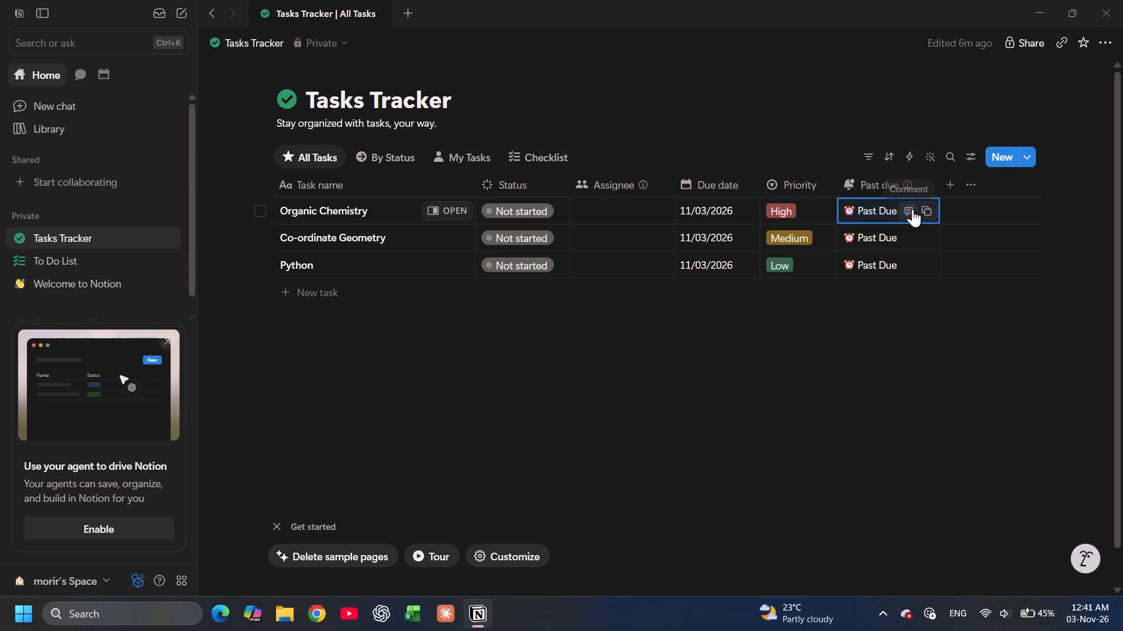
{"action": "left_click", "coordinate": [887, 218]}
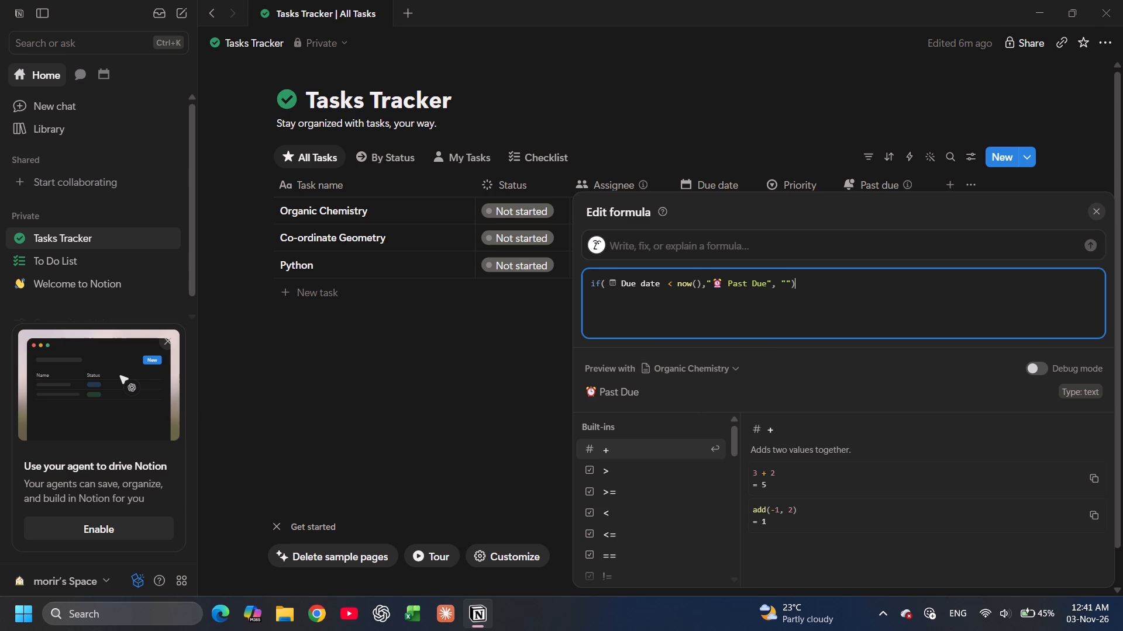
{"action": "left_click", "coordinate": [1031, 369]}
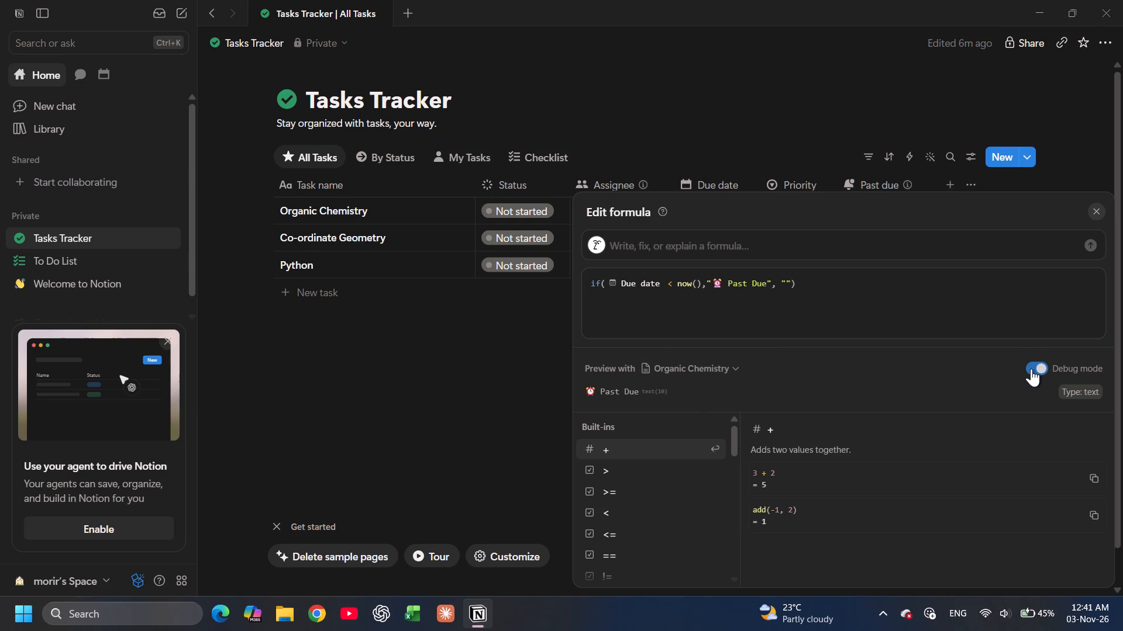
{"action": "left_click", "coordinate": [1031, 369]}
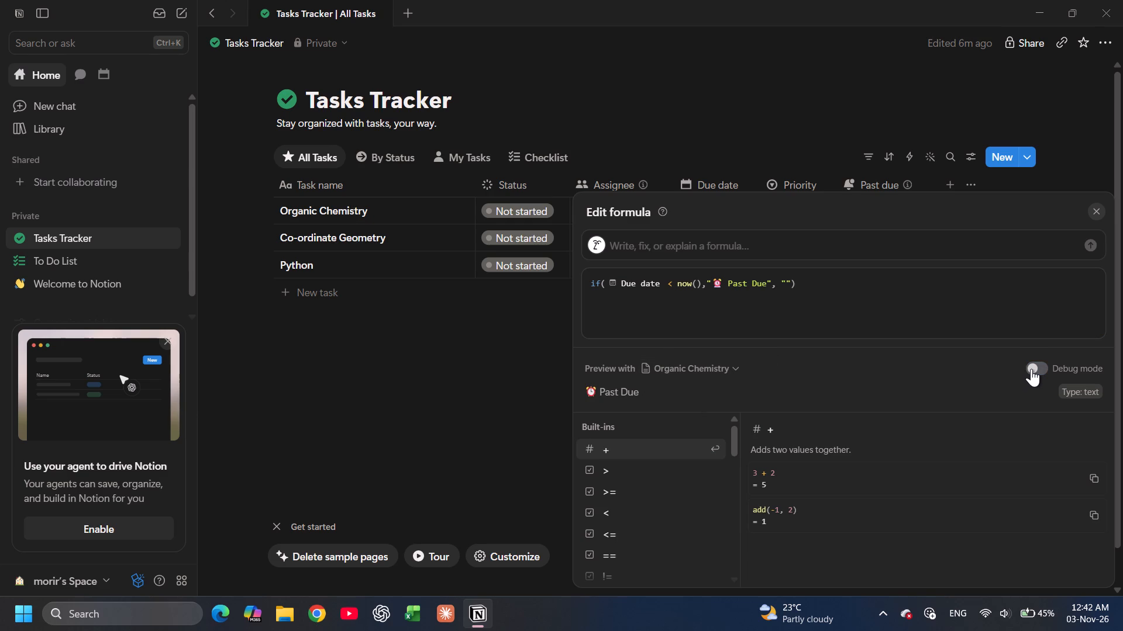
{"action": "left_click", "coordinate": [1031, 369]}
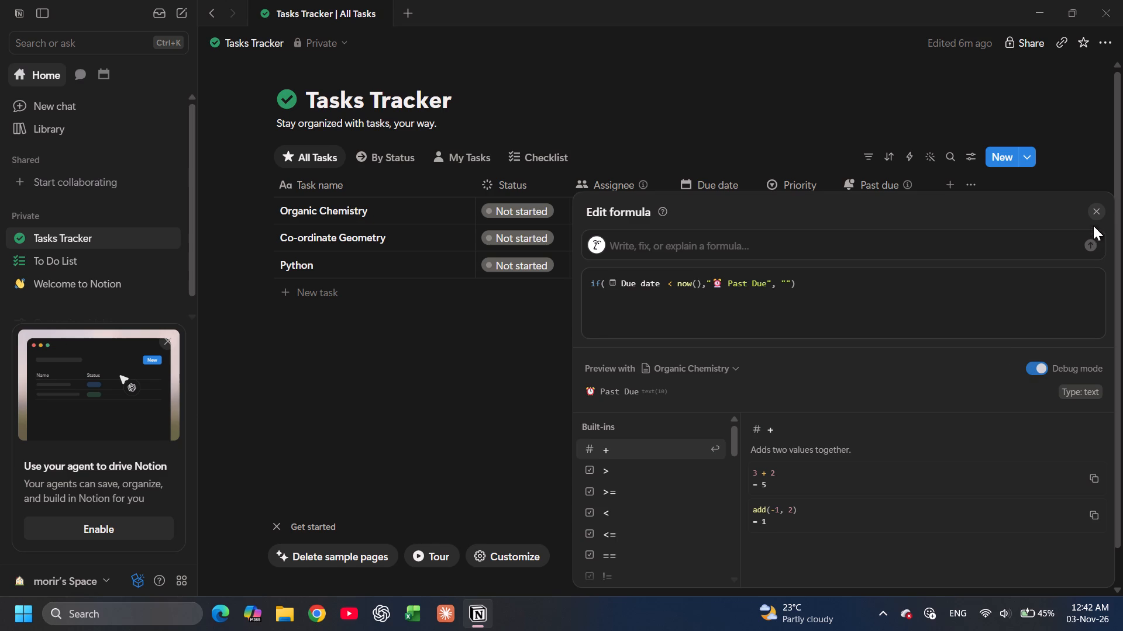
{"action": "left_click", "coordinate": [1090, 212]}
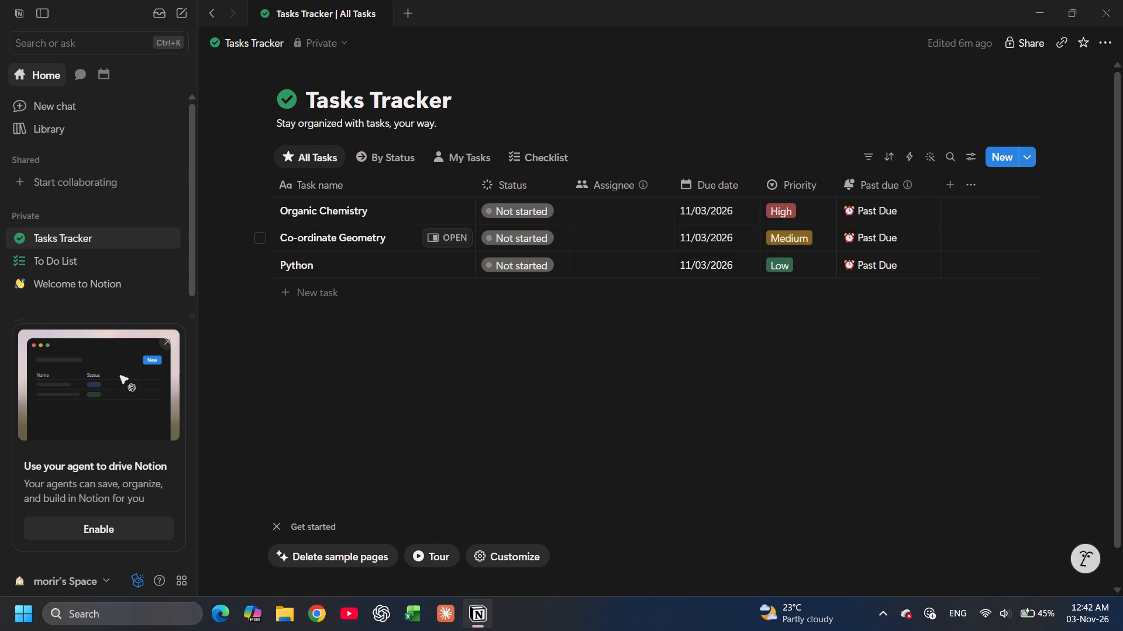
{"action": "left_click", "coordinate": [888, 211]}
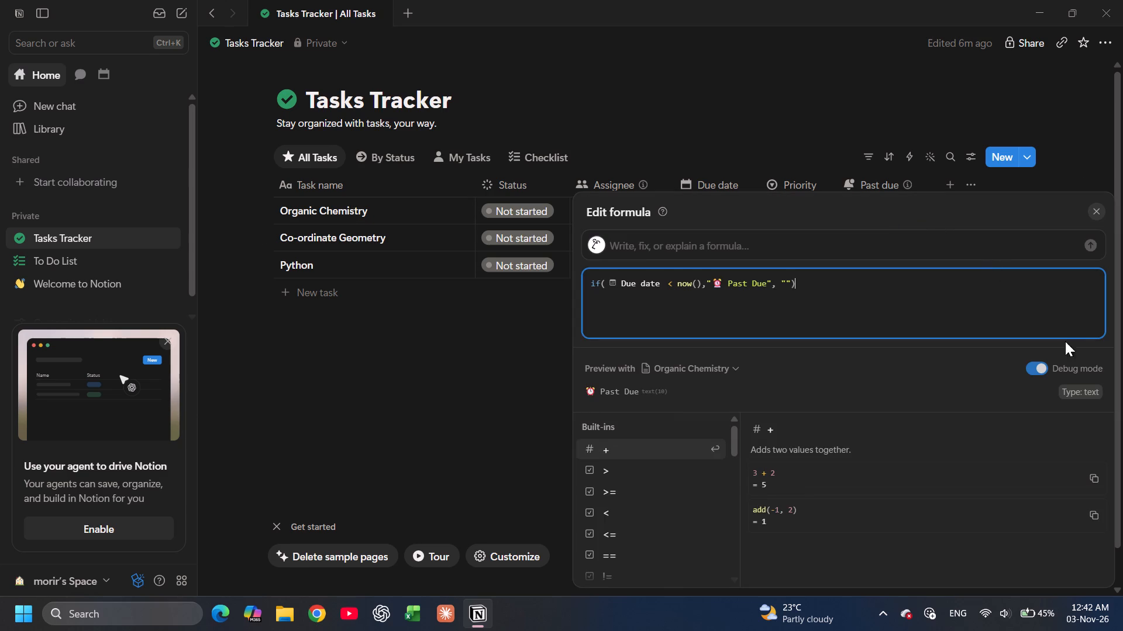
{"action": "left_click", "coordinate": [1040, 367]}
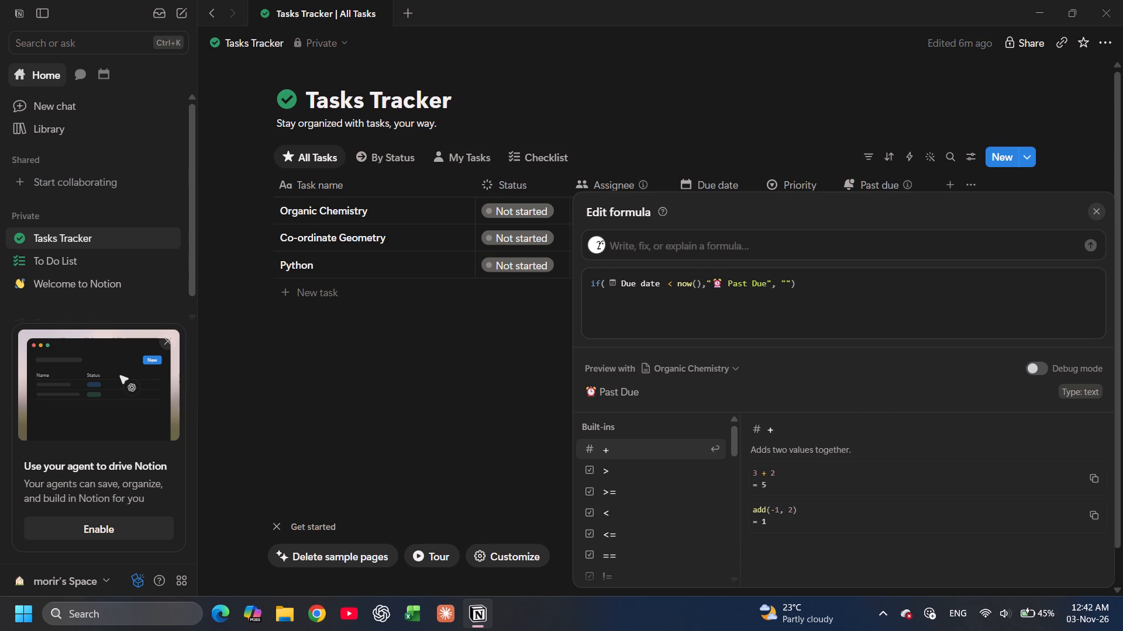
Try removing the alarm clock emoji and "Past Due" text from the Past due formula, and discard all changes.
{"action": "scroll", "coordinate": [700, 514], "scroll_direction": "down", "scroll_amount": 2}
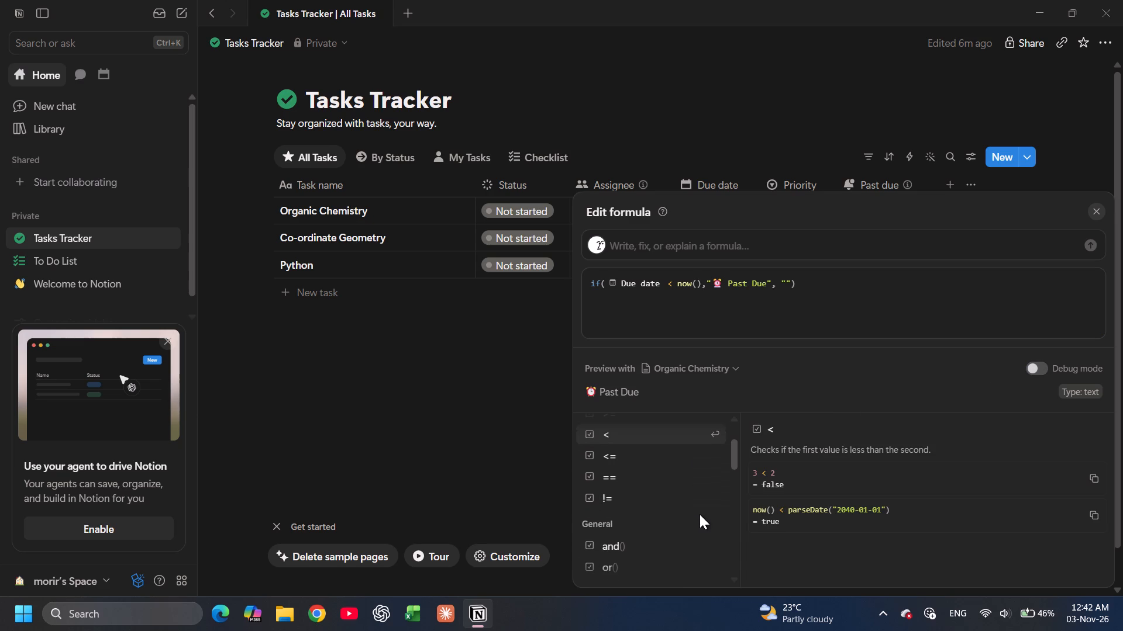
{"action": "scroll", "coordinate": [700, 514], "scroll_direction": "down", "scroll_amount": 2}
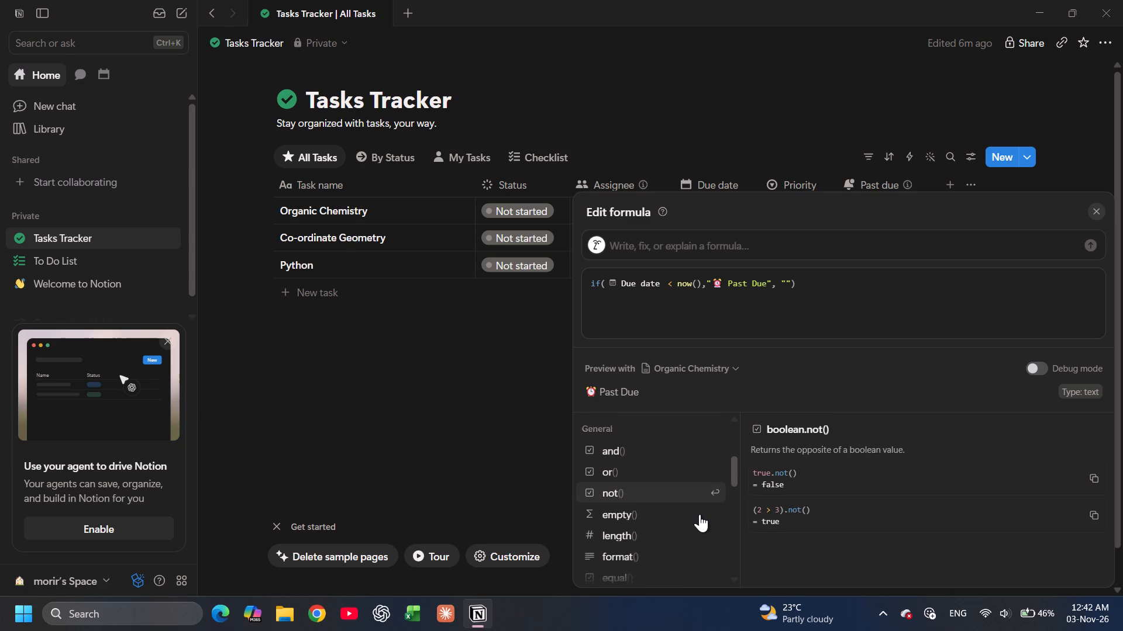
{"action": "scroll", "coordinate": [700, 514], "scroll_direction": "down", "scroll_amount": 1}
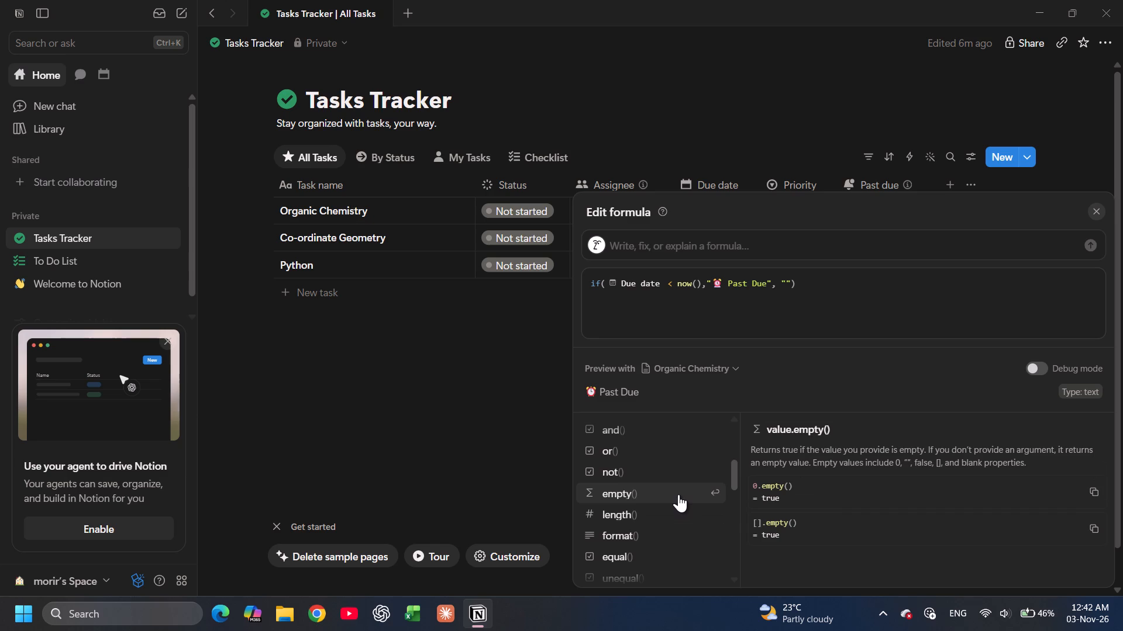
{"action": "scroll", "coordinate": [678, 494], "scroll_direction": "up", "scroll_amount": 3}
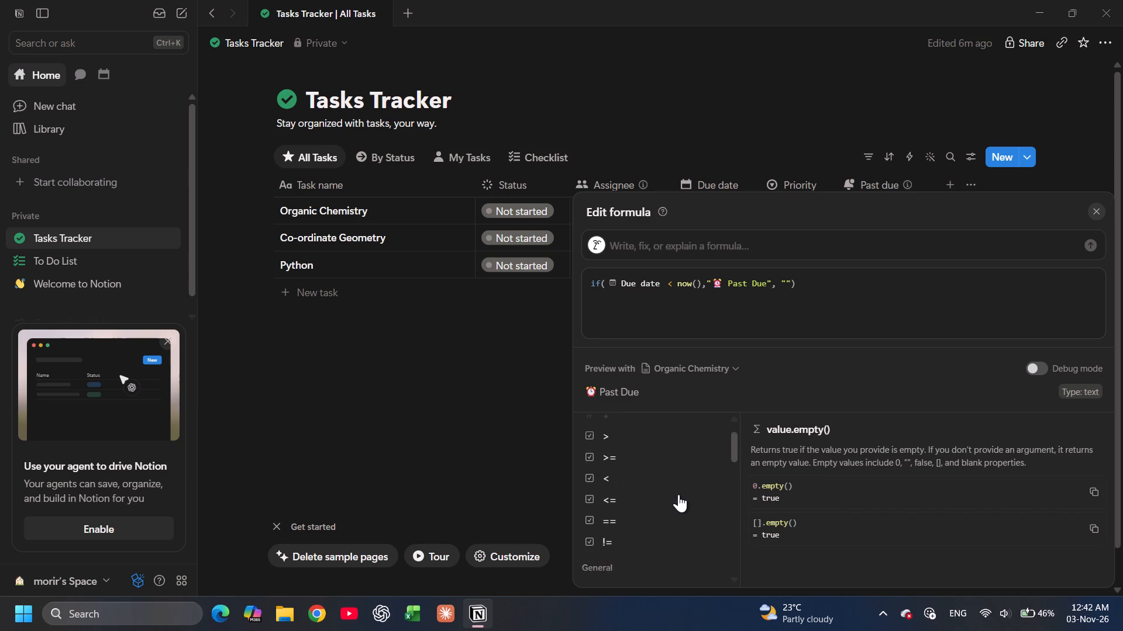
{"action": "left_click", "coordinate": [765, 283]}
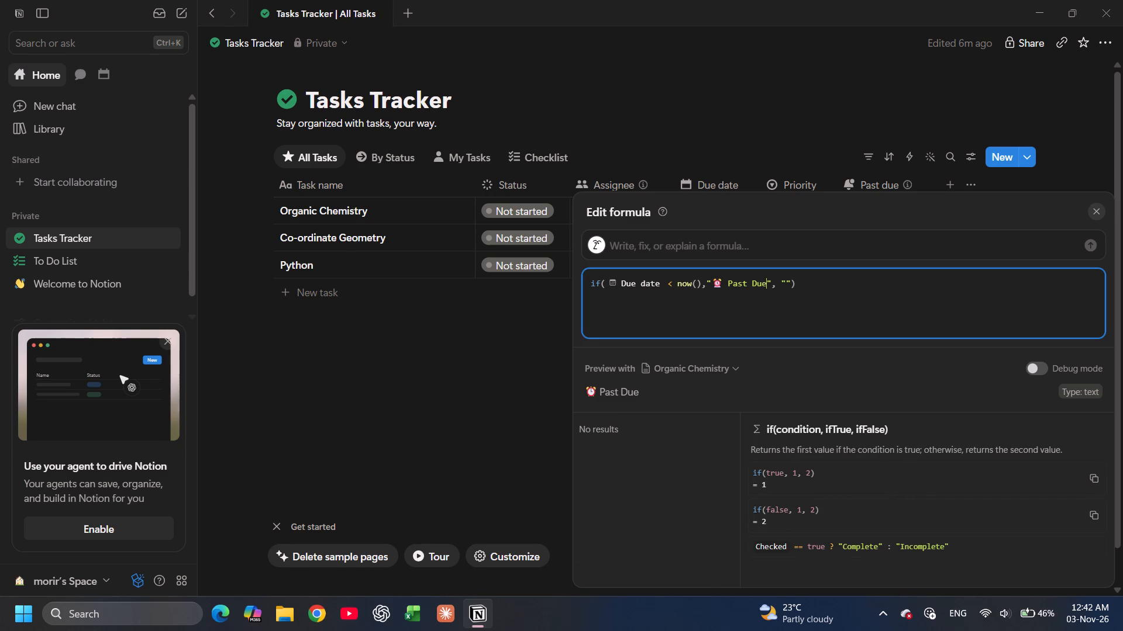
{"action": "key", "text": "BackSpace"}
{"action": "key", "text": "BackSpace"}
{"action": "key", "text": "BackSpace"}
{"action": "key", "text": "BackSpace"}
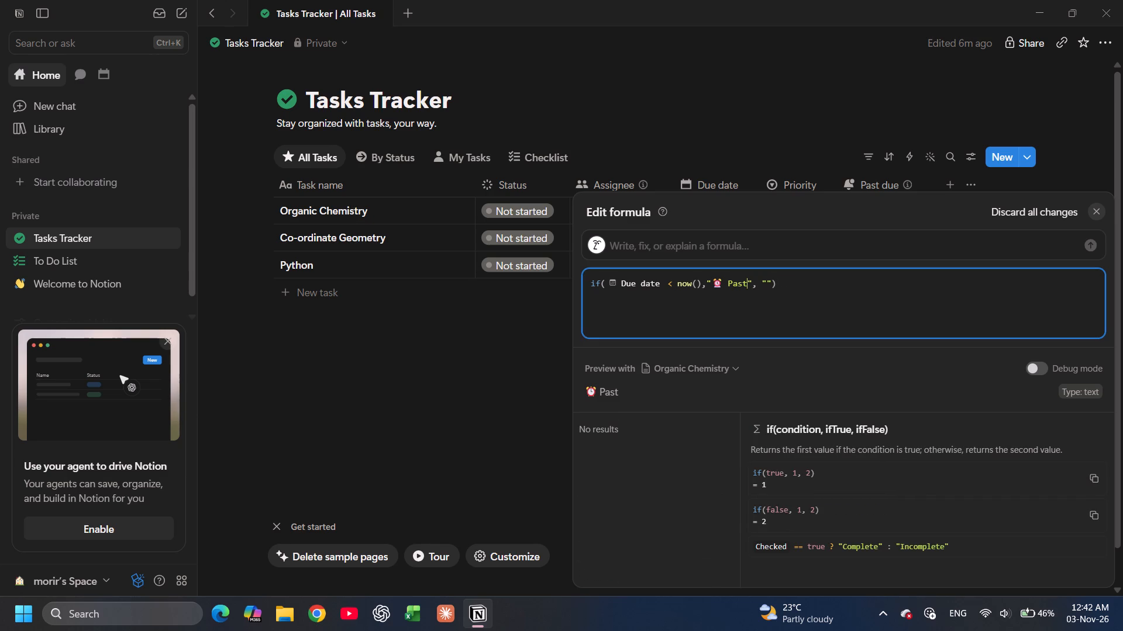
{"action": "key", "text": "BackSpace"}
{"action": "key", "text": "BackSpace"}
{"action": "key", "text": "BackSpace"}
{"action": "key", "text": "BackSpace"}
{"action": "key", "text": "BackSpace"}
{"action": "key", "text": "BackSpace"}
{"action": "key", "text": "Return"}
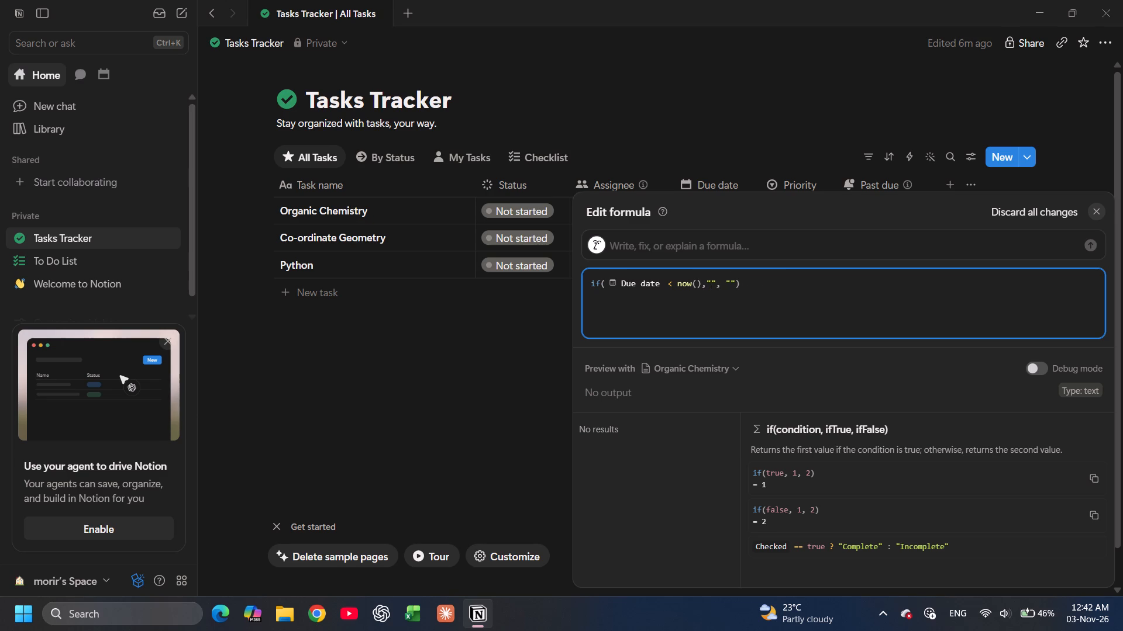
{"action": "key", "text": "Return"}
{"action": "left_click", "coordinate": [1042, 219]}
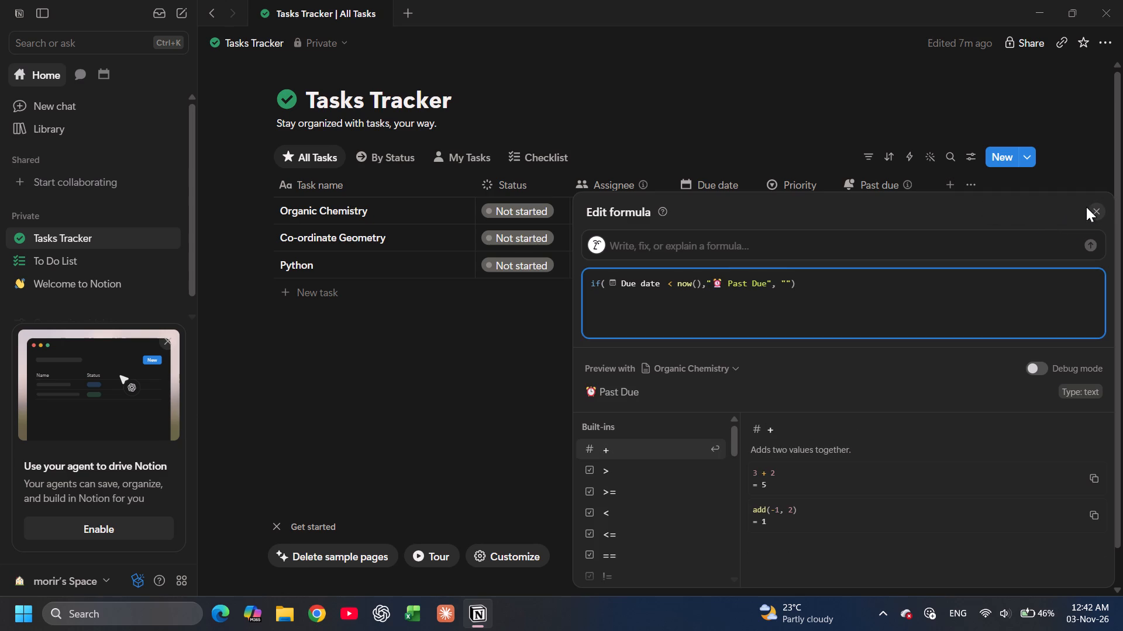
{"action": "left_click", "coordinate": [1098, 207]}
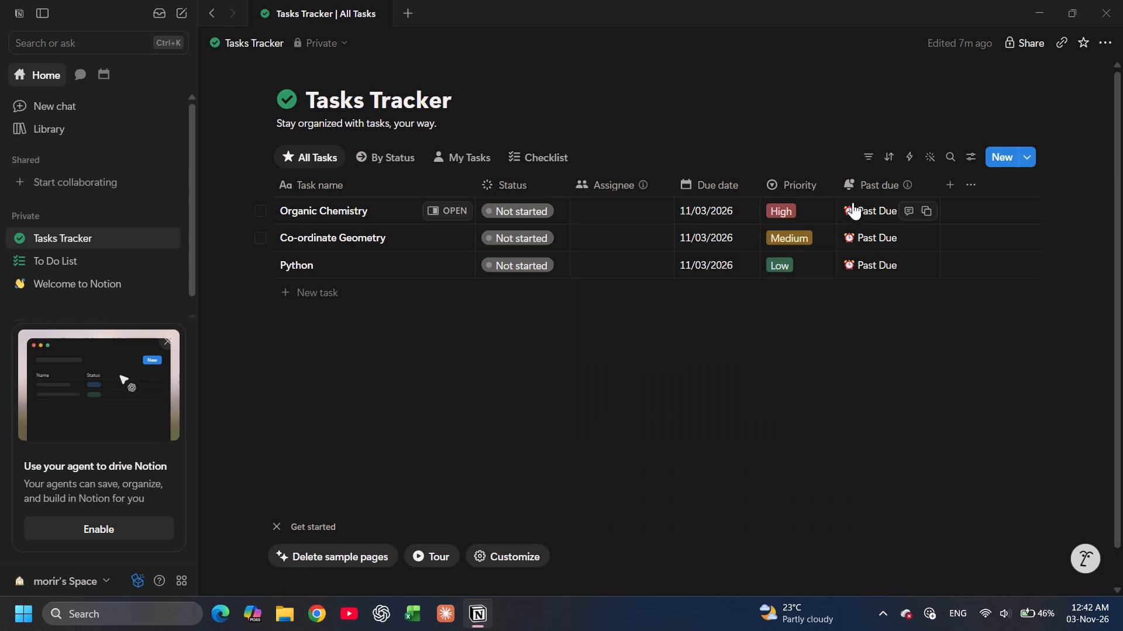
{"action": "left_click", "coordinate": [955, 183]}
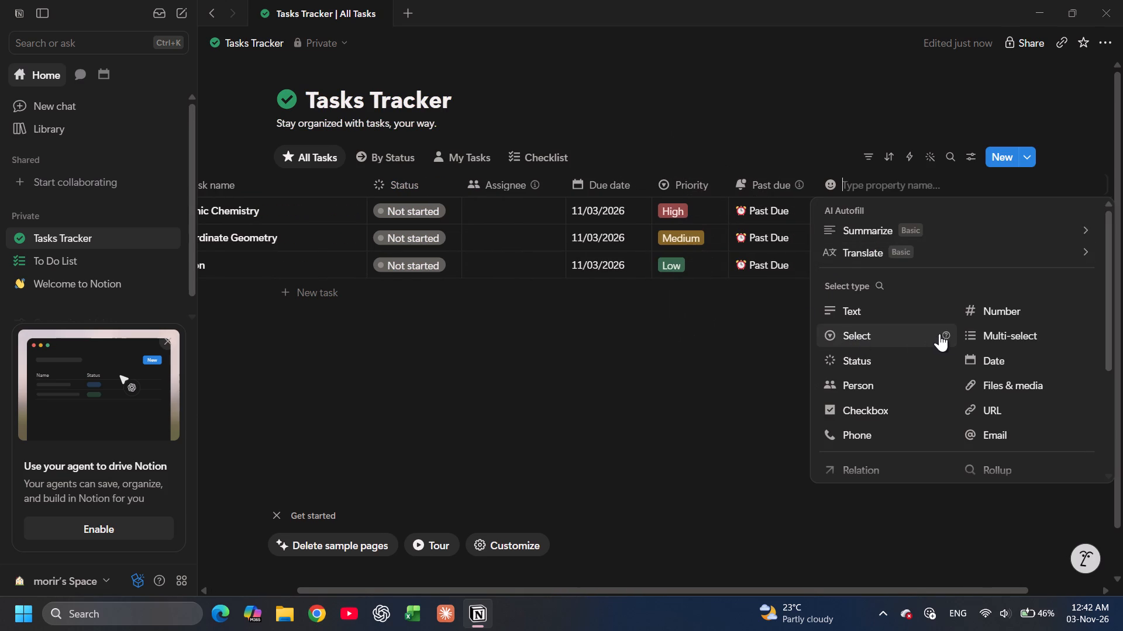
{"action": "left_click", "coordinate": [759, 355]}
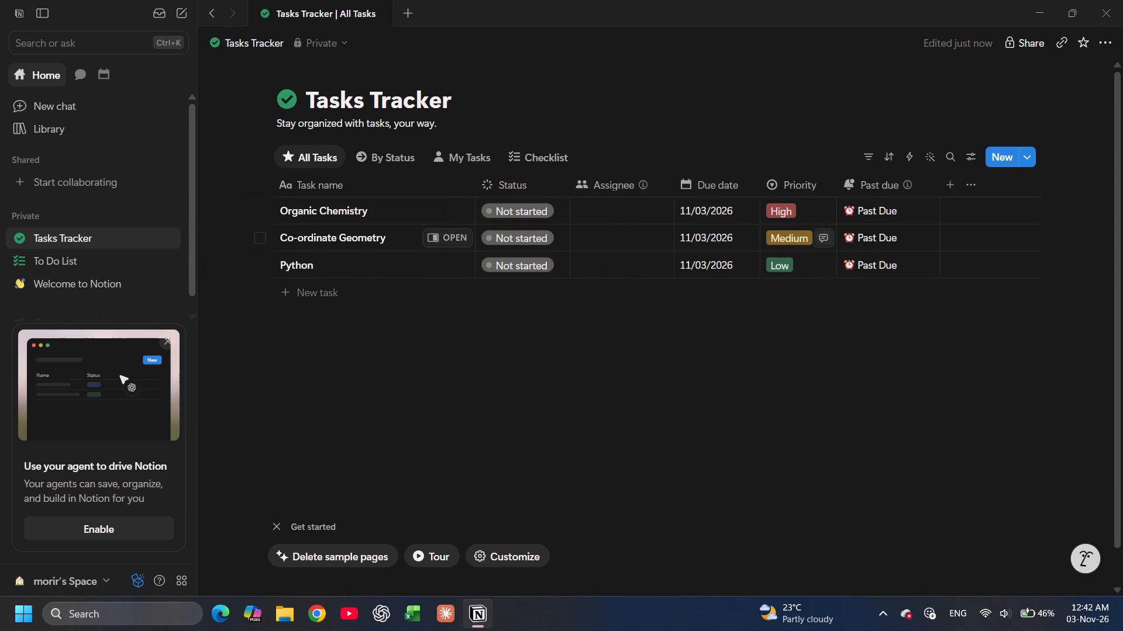
Hide the Past due property from the All Tasks view.
{"action": "left_click", "coordinate": [875, 186]}
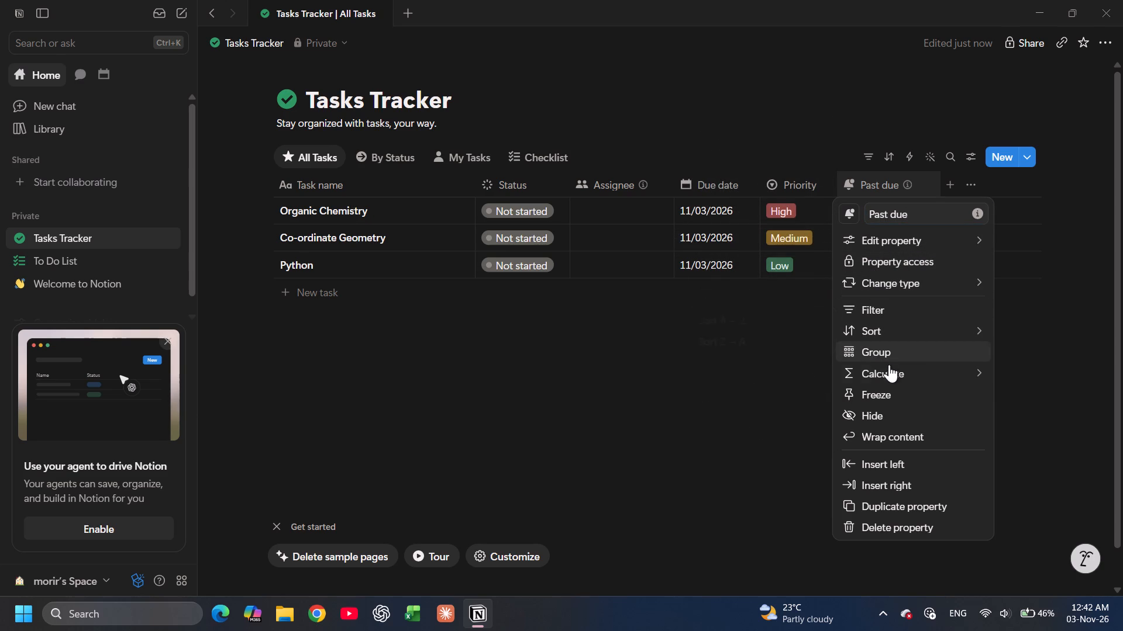
{"action": "left_click", "coordinate": [872, 413]}
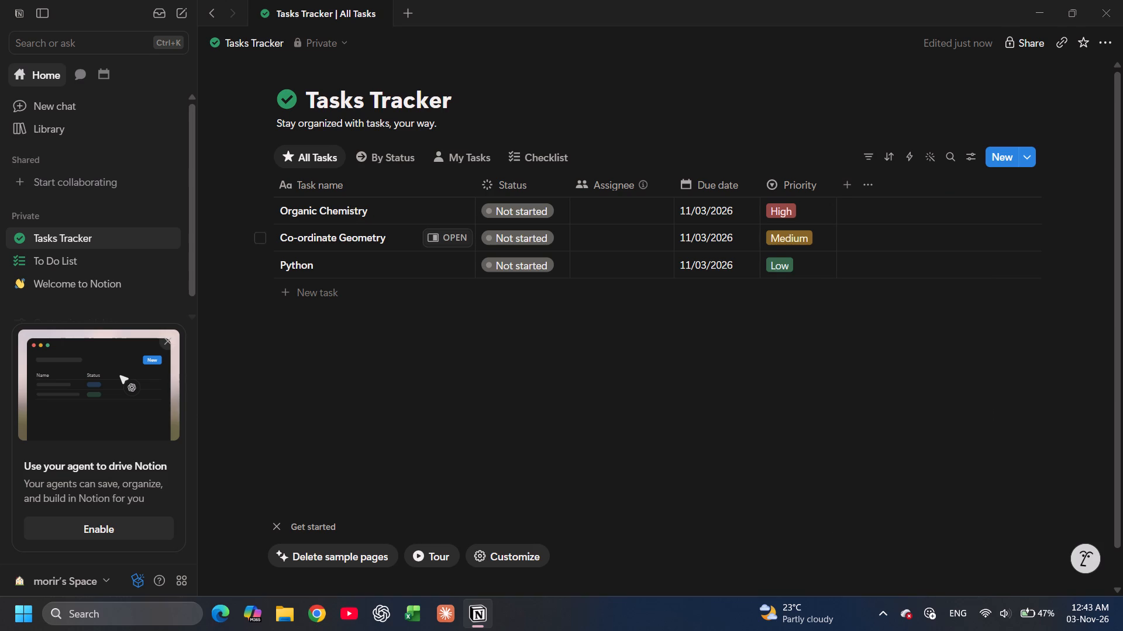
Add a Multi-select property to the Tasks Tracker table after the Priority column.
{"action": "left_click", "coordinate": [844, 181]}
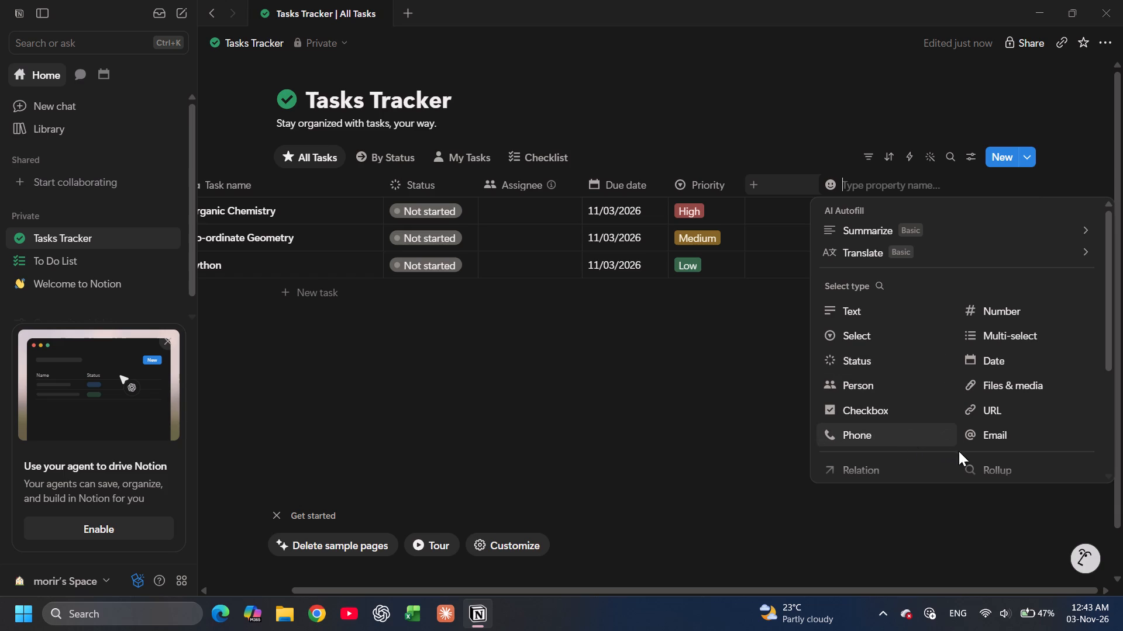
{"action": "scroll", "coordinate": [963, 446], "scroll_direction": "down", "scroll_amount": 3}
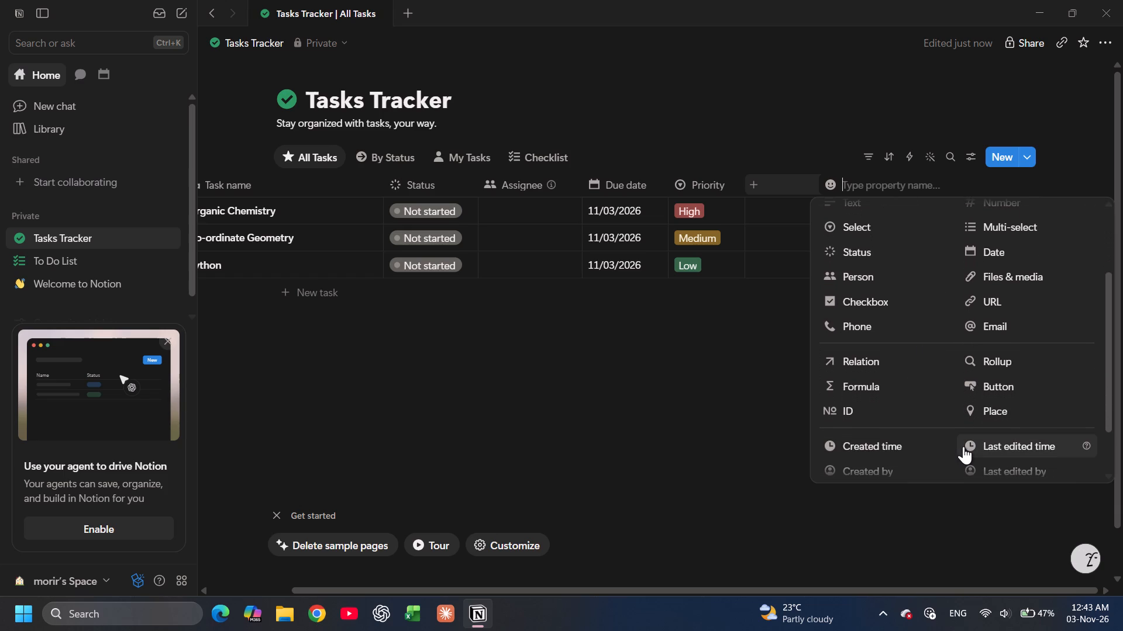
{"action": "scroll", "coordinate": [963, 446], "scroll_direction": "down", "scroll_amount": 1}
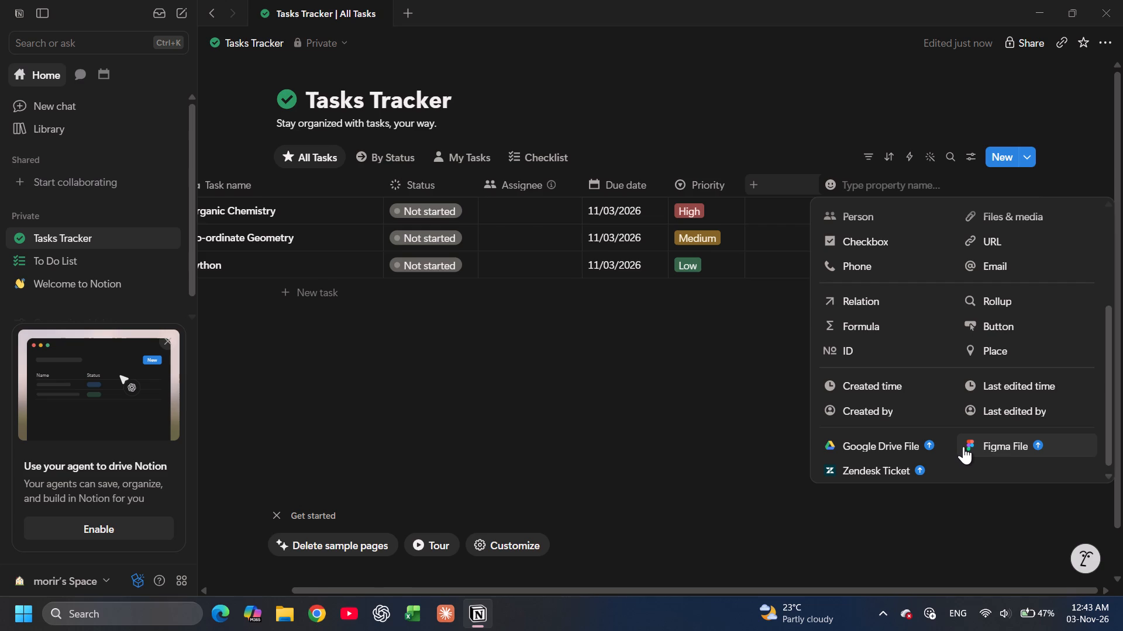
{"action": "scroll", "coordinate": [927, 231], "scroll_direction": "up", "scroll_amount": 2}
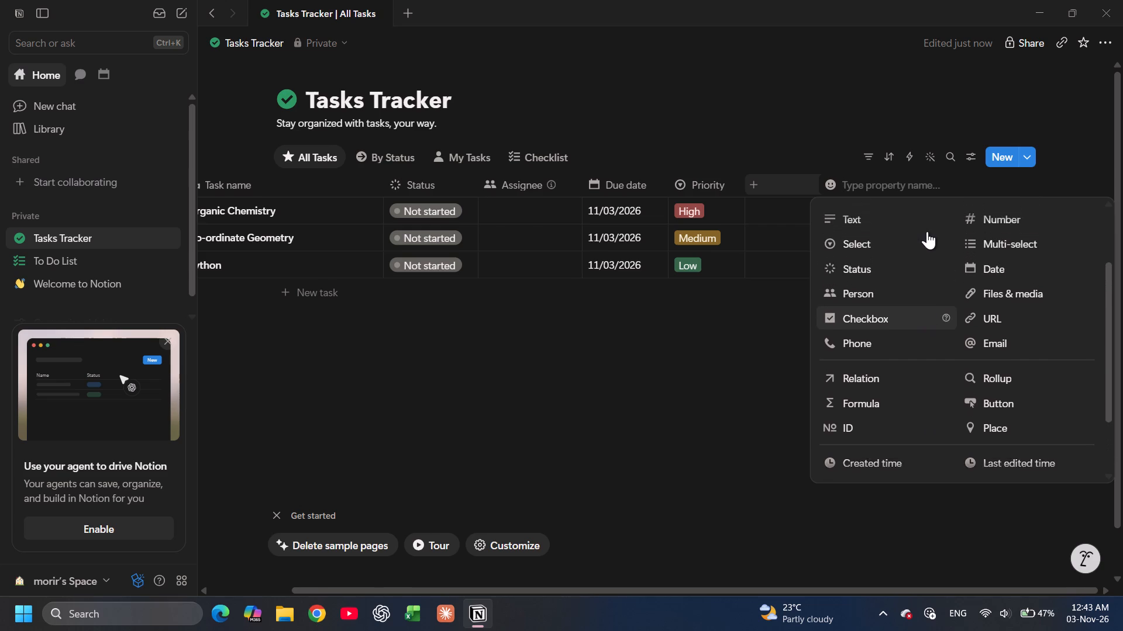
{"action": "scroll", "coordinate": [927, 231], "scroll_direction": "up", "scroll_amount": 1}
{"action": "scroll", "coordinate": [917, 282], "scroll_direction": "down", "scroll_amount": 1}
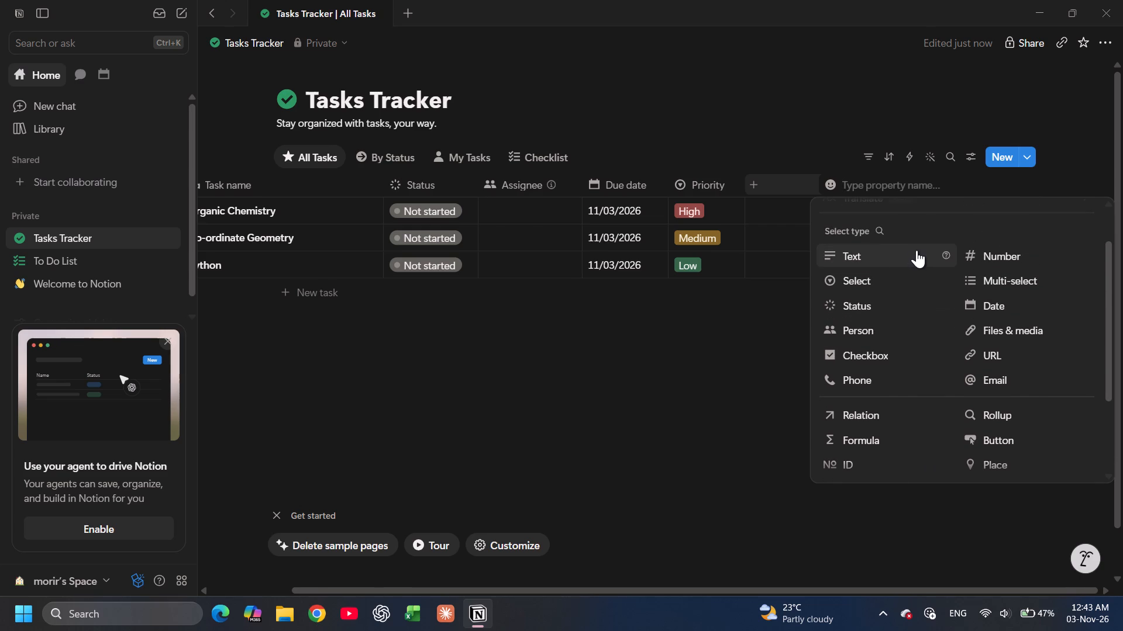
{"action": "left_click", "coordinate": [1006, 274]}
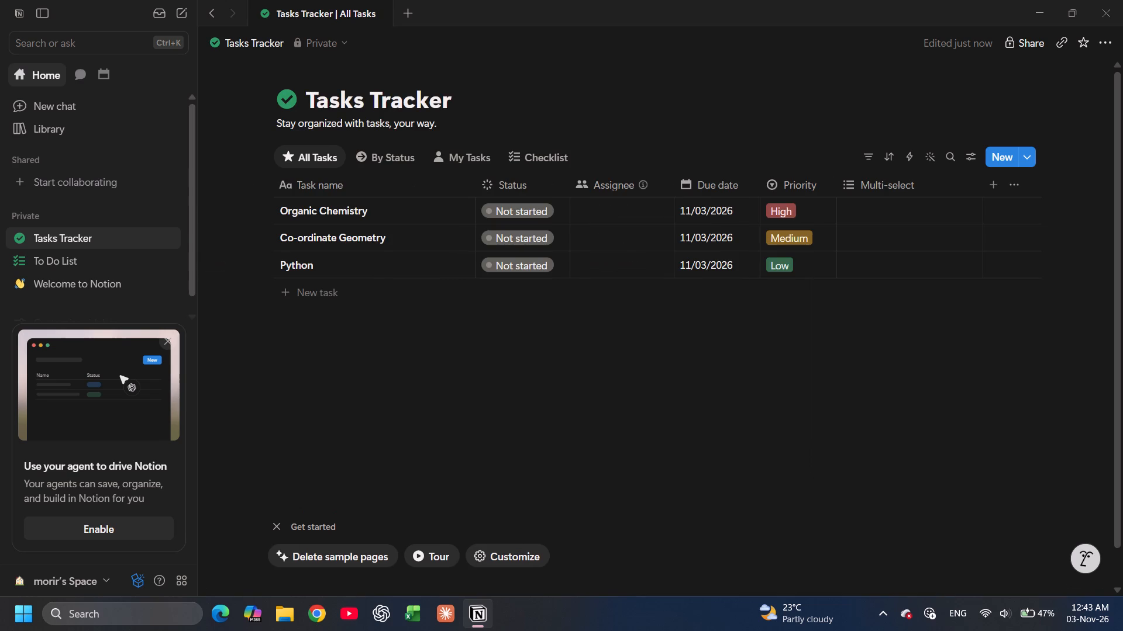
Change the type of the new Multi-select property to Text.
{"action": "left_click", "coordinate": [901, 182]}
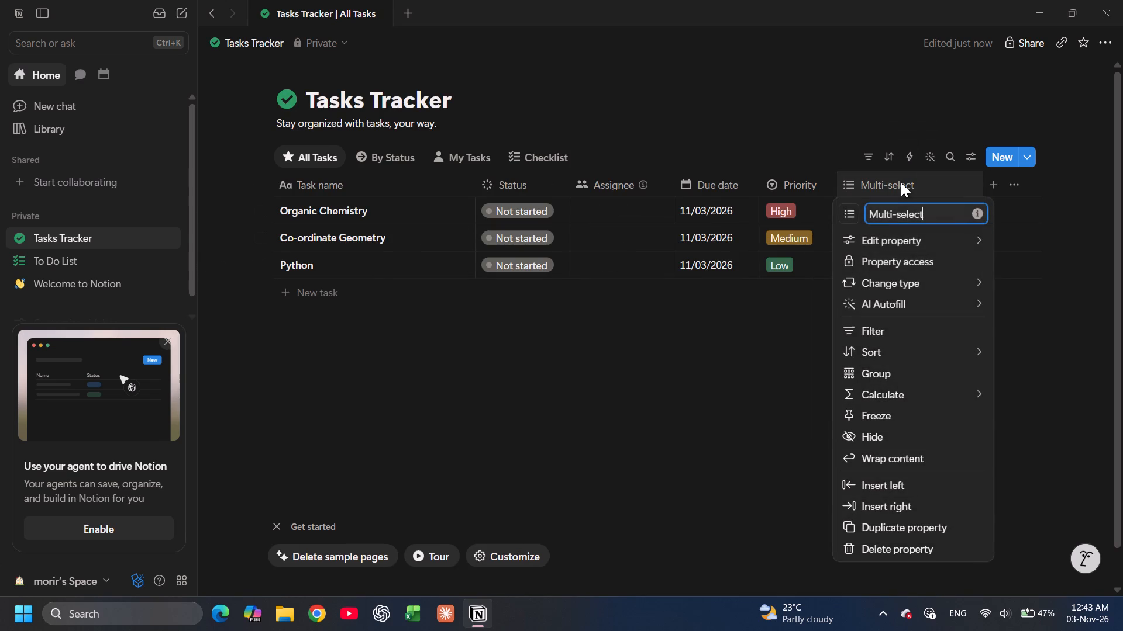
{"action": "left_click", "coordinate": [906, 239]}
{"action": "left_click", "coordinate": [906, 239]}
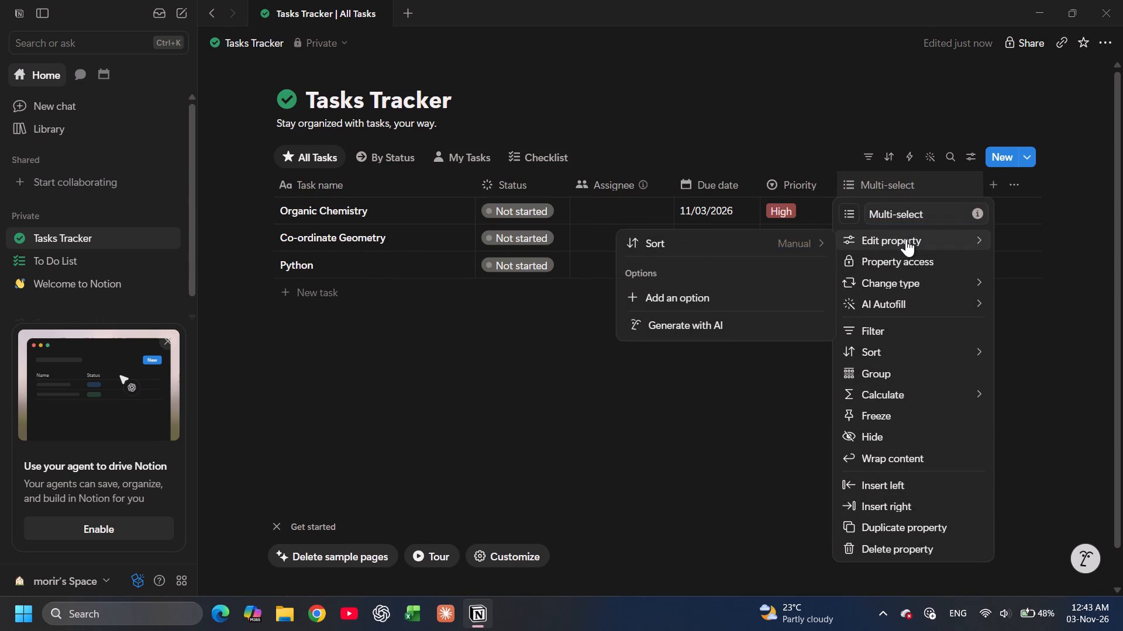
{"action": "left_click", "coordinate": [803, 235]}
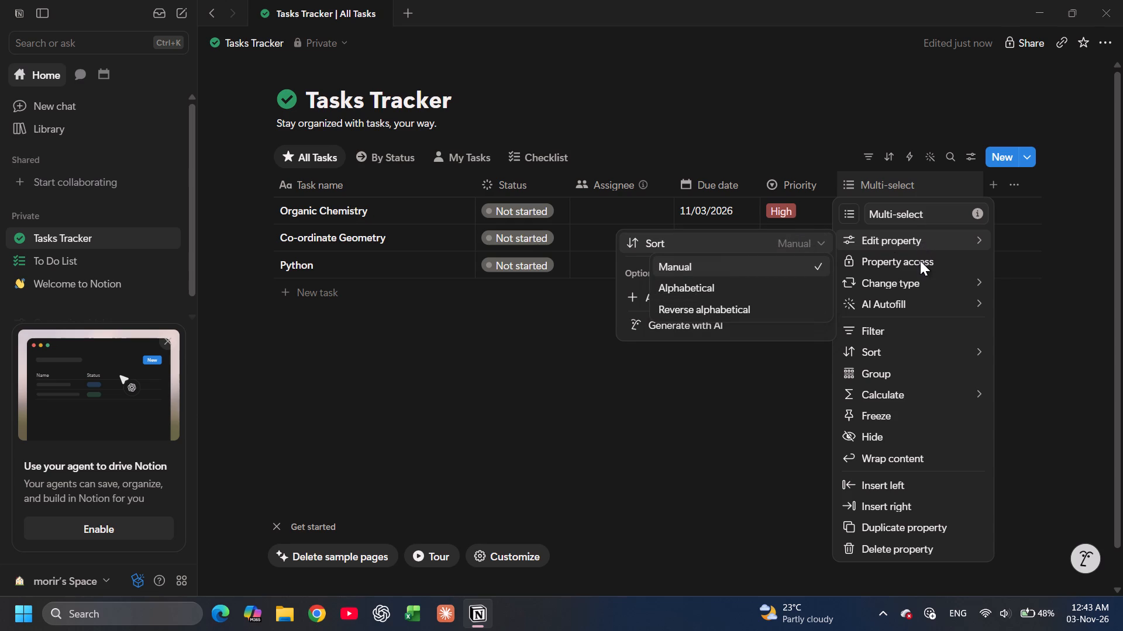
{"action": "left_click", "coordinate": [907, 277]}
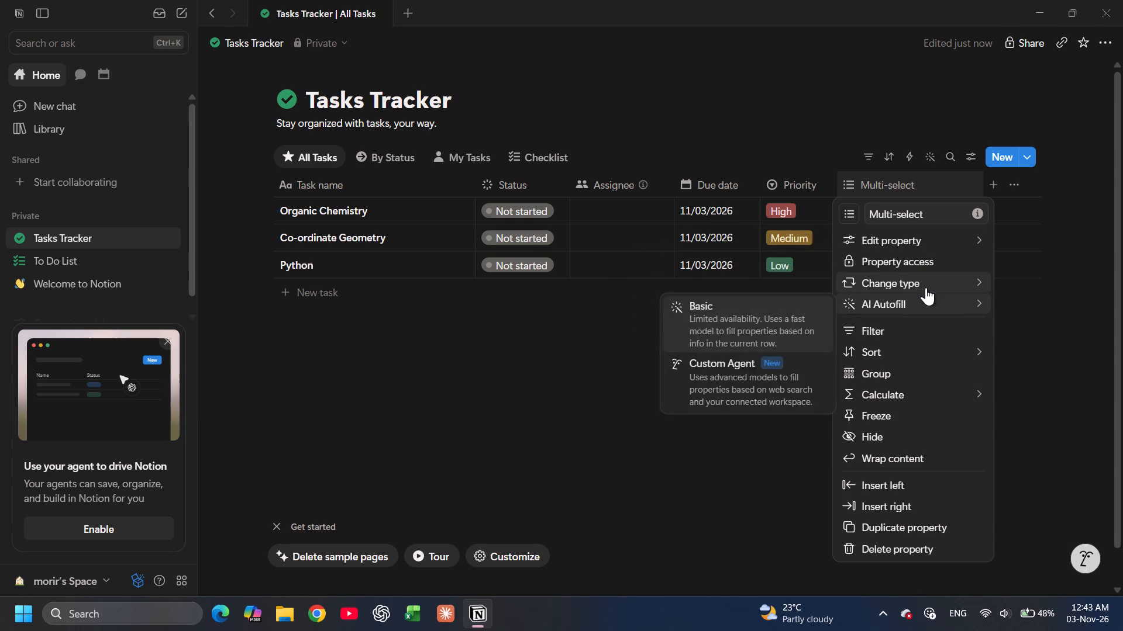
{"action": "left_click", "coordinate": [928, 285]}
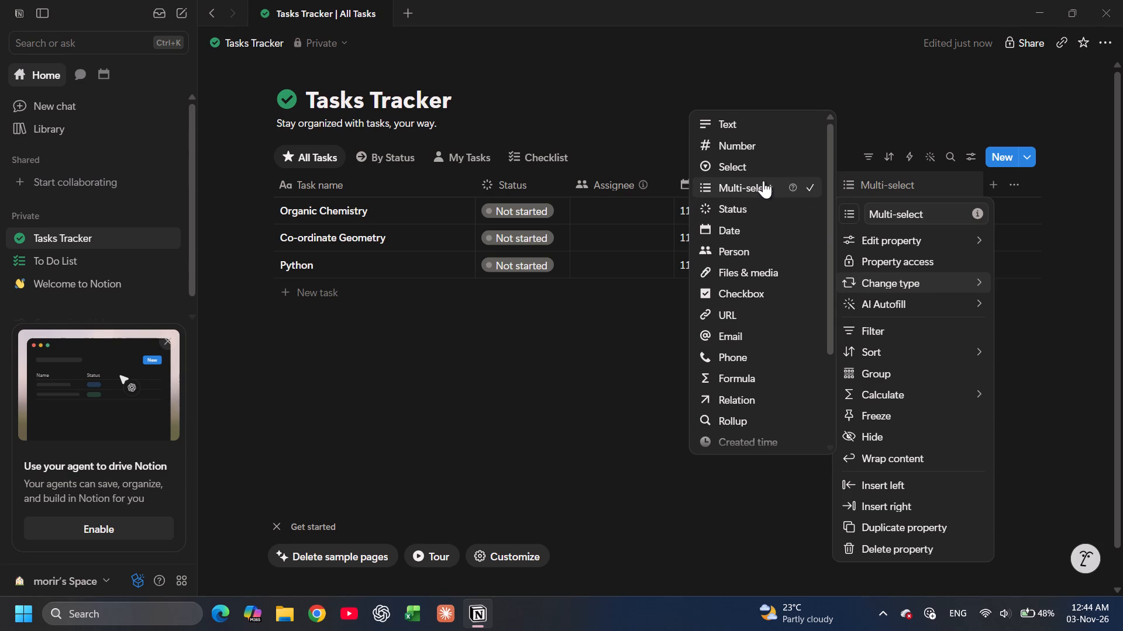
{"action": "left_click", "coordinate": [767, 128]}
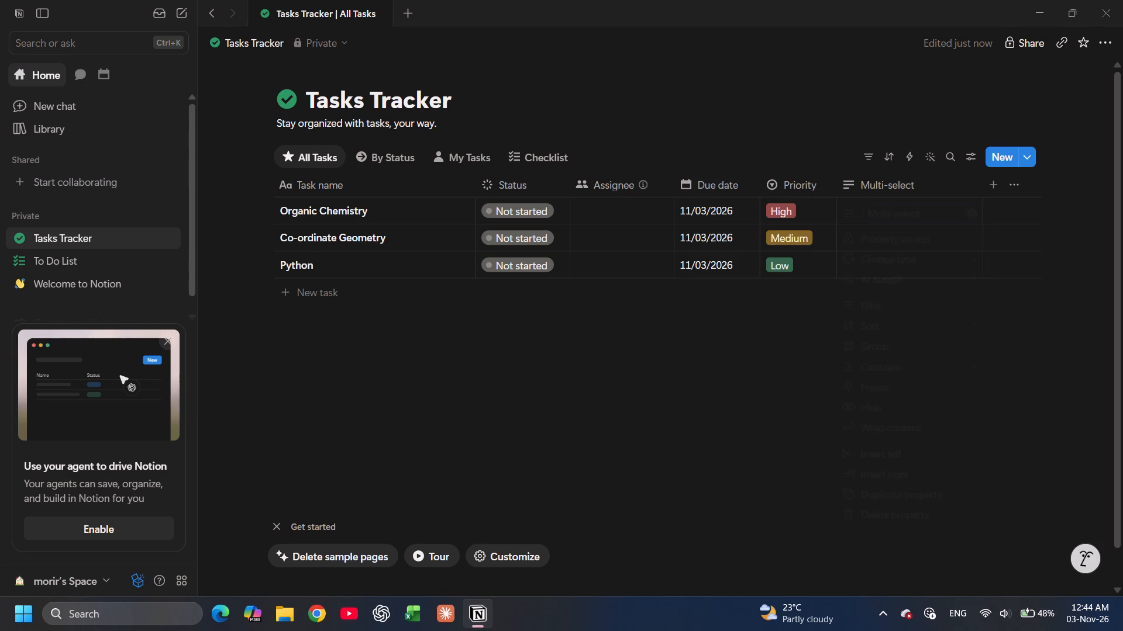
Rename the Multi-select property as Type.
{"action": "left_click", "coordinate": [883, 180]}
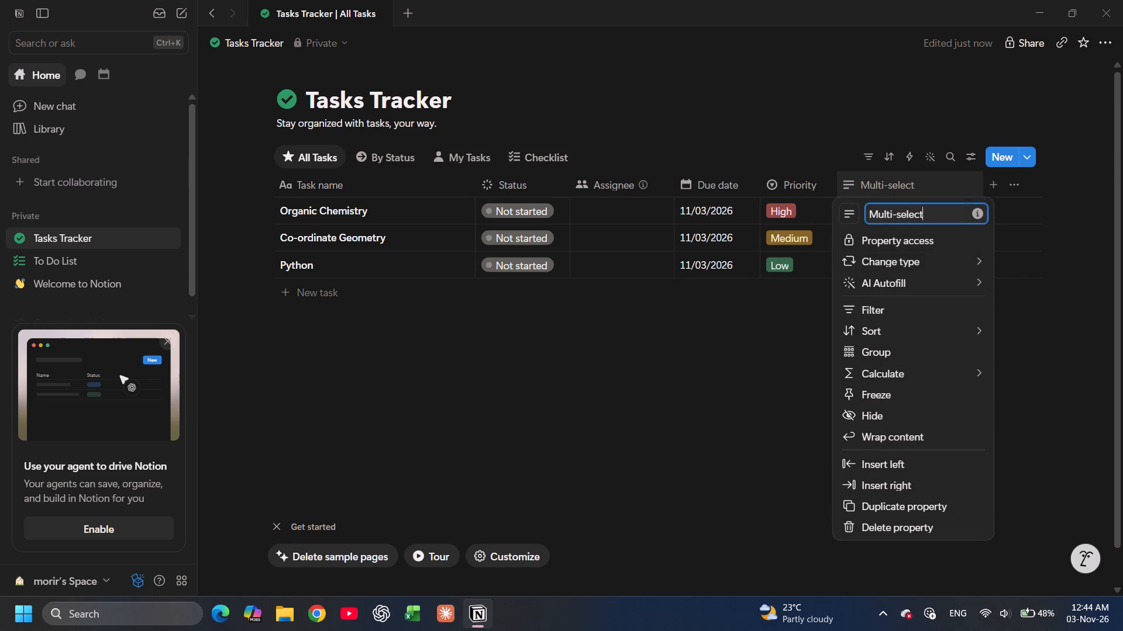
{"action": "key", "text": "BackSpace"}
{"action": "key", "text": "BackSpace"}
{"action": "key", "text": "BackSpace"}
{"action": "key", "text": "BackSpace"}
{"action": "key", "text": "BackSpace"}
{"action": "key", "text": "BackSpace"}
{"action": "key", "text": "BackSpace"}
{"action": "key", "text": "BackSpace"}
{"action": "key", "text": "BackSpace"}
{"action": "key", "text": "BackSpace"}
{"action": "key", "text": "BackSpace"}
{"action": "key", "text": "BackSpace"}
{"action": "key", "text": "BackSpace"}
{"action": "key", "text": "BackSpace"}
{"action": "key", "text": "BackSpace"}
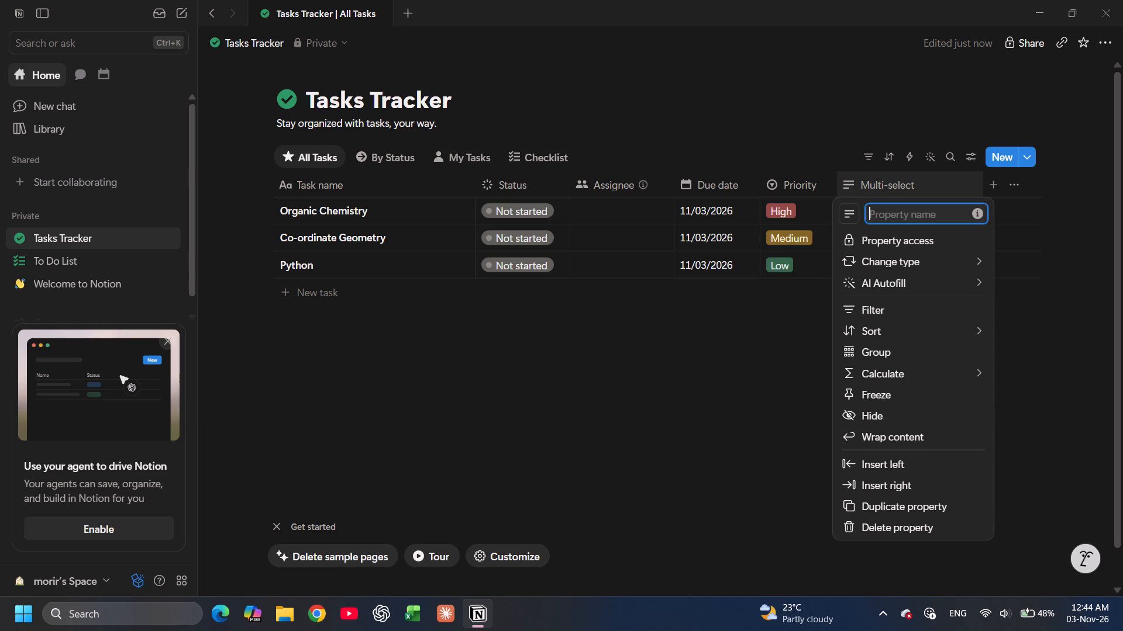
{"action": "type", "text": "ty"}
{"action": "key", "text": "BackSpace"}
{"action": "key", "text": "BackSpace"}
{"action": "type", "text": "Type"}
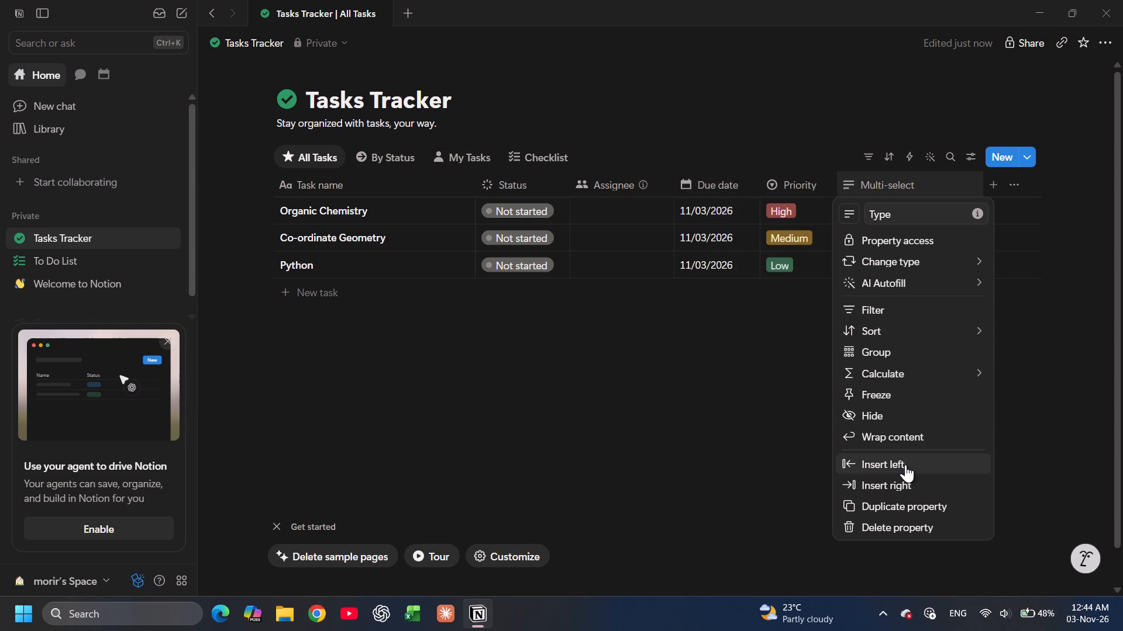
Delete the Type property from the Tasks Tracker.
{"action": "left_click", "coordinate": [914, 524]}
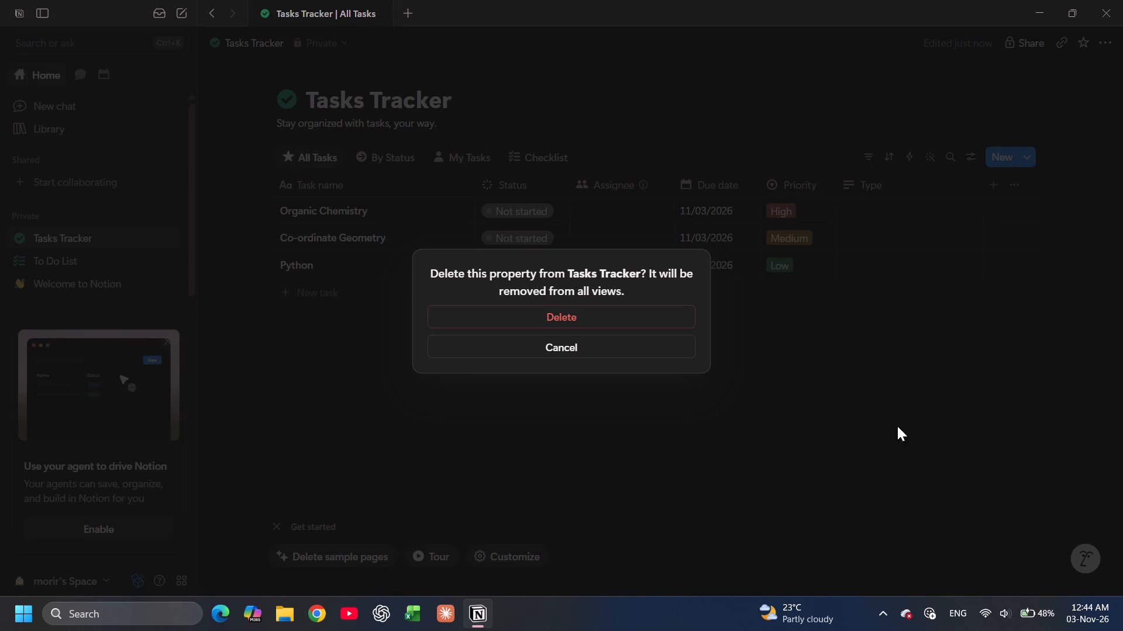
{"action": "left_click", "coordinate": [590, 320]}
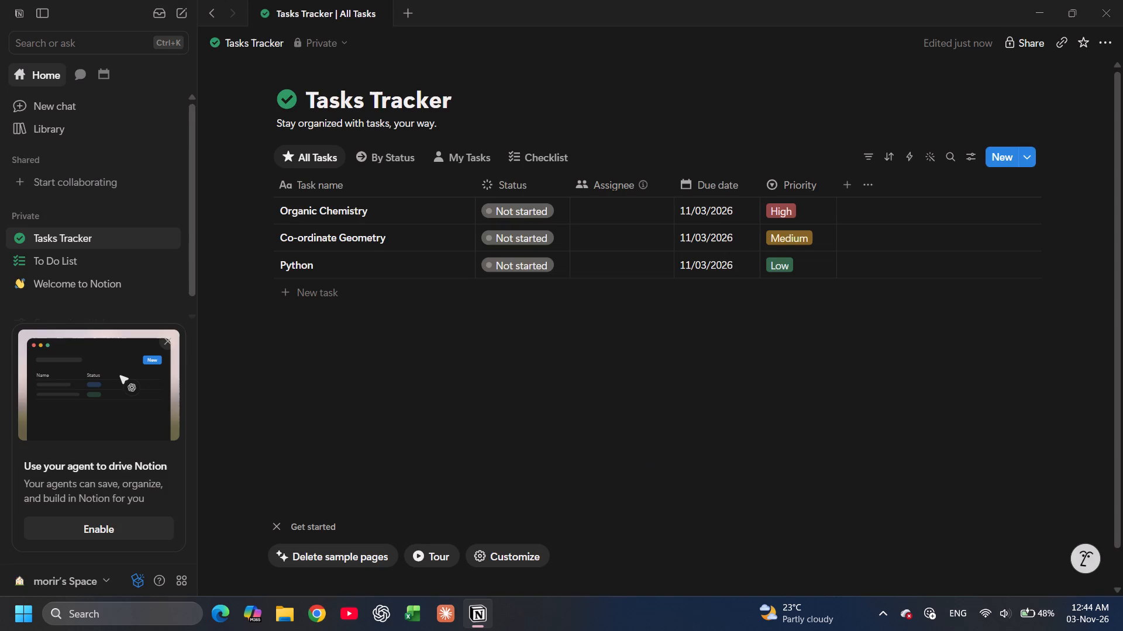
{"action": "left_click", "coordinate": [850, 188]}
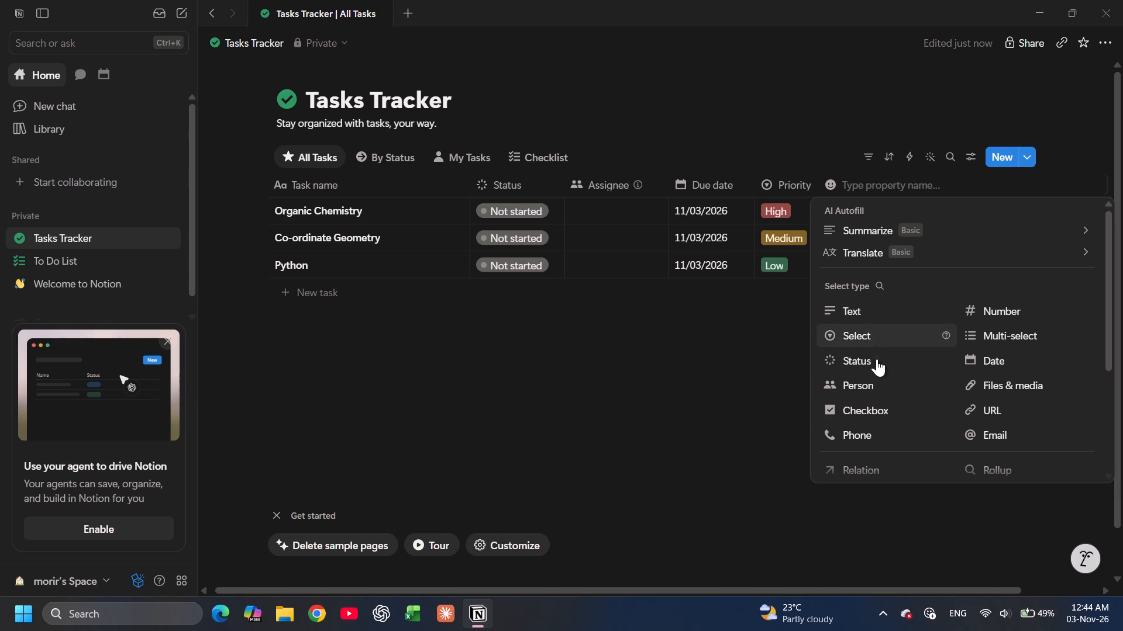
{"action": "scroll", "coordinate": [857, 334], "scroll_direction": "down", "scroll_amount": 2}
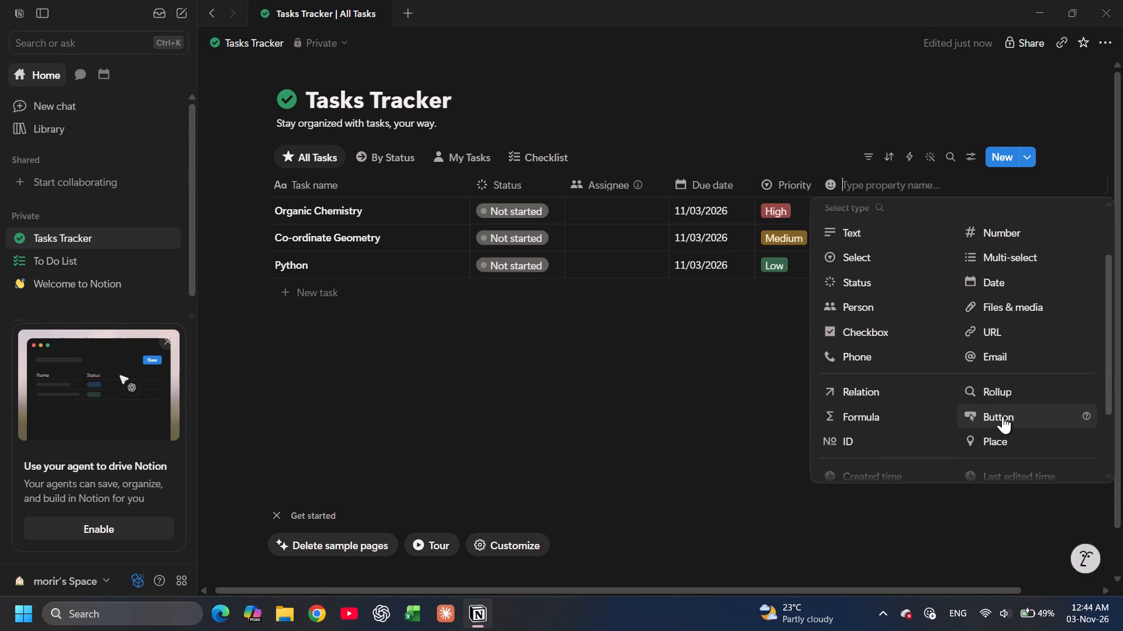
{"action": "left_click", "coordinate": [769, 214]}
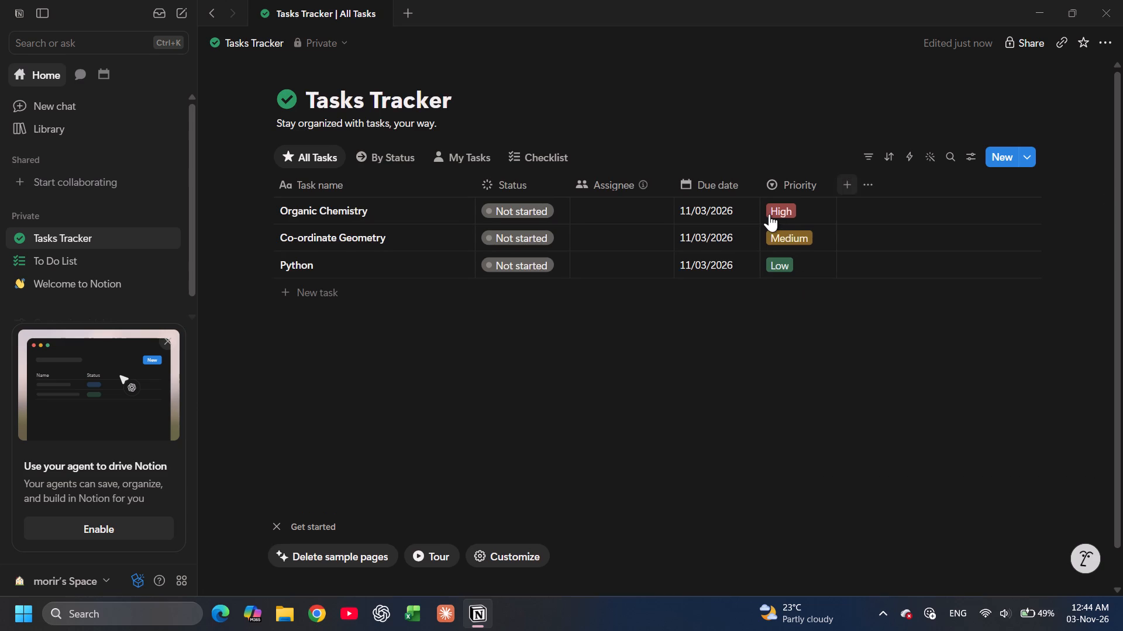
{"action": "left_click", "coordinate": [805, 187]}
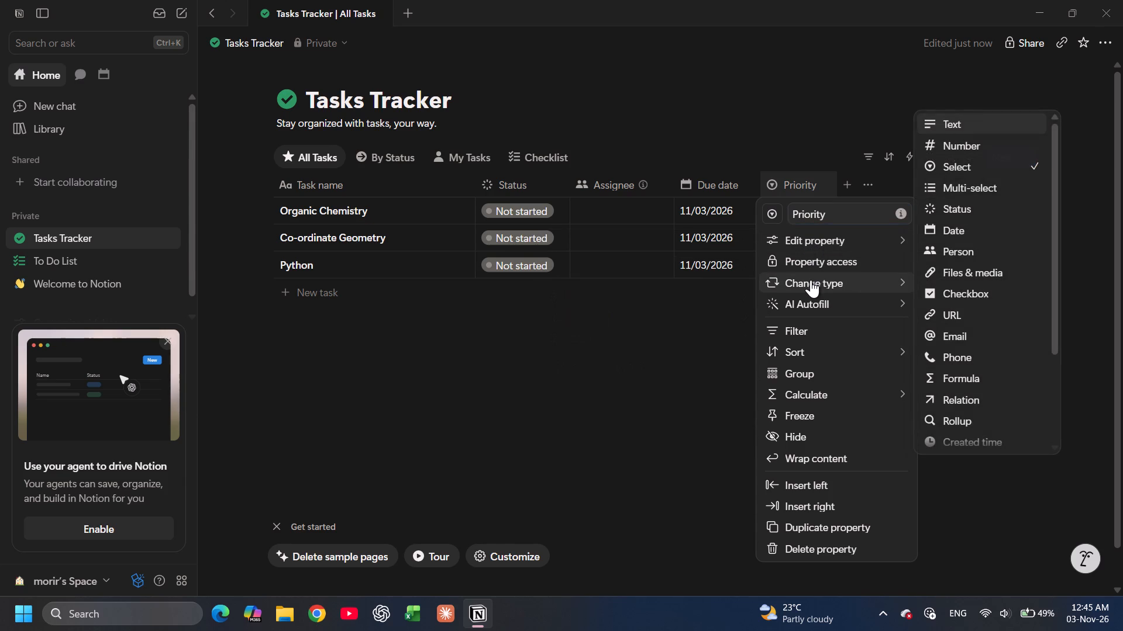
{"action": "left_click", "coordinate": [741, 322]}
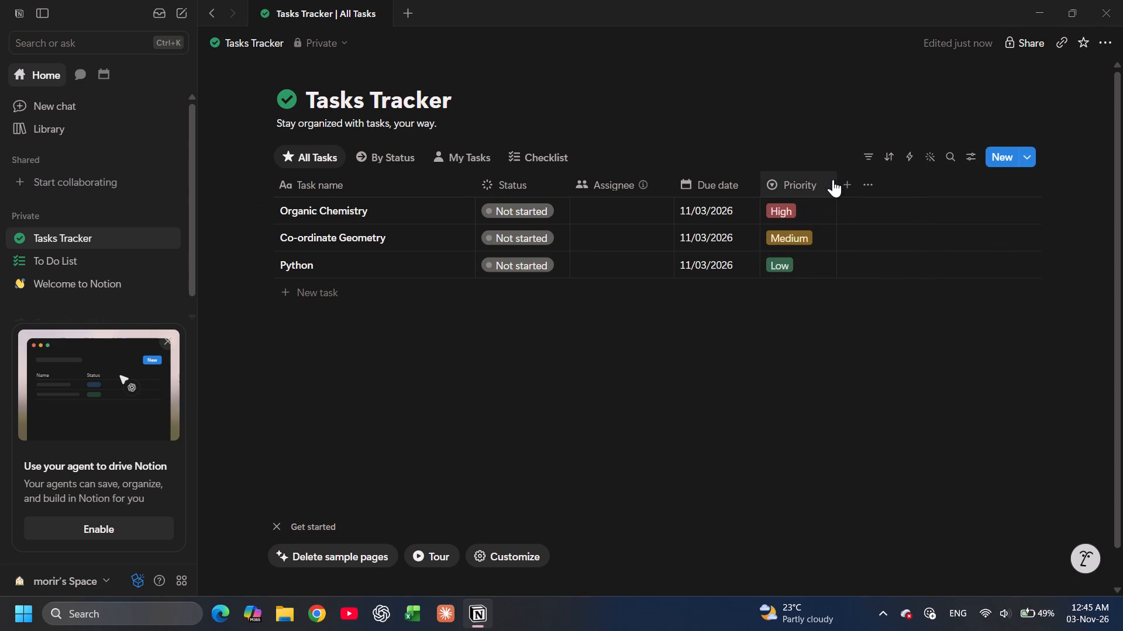
Add a Text property after the Priority column and name it Type of Task.
{"action": "left_click", "coordinate": [845, 178]}
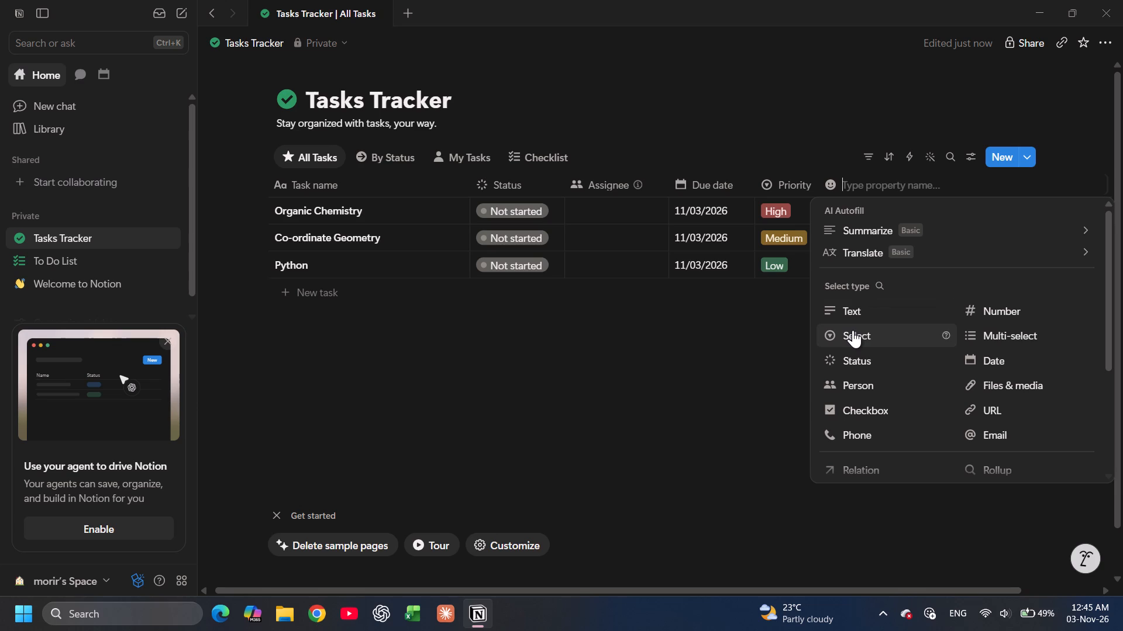
{"action": "left_click", "coordinate": [863, 315]}
{"action": "left_click", "coordinate": [902, 188]}
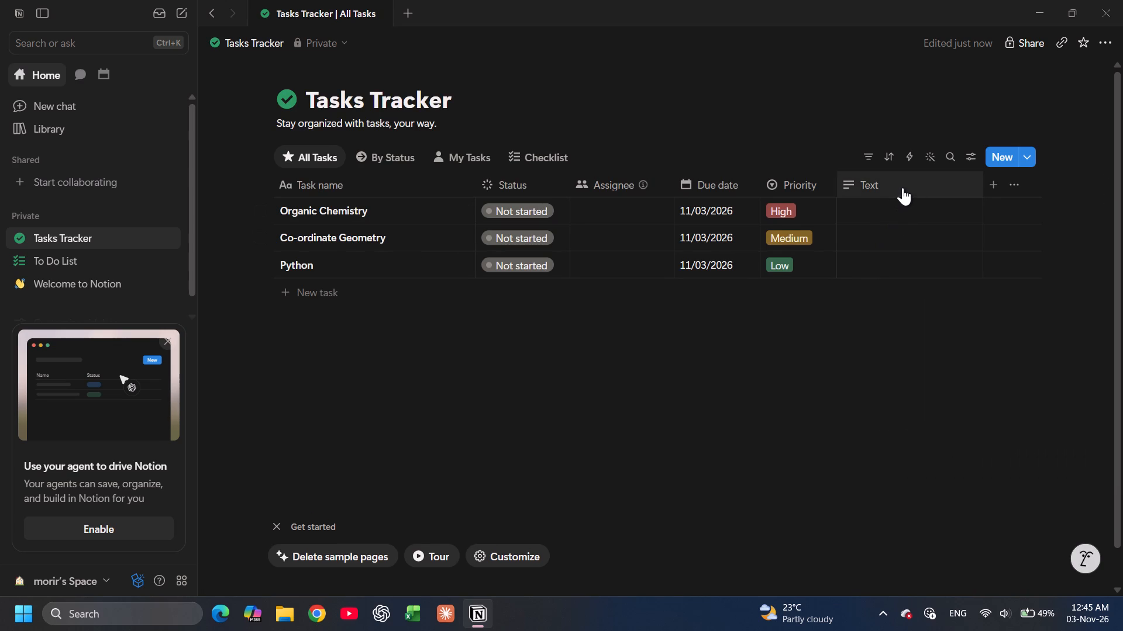
{"action": "key", "text": "BackSpace"}
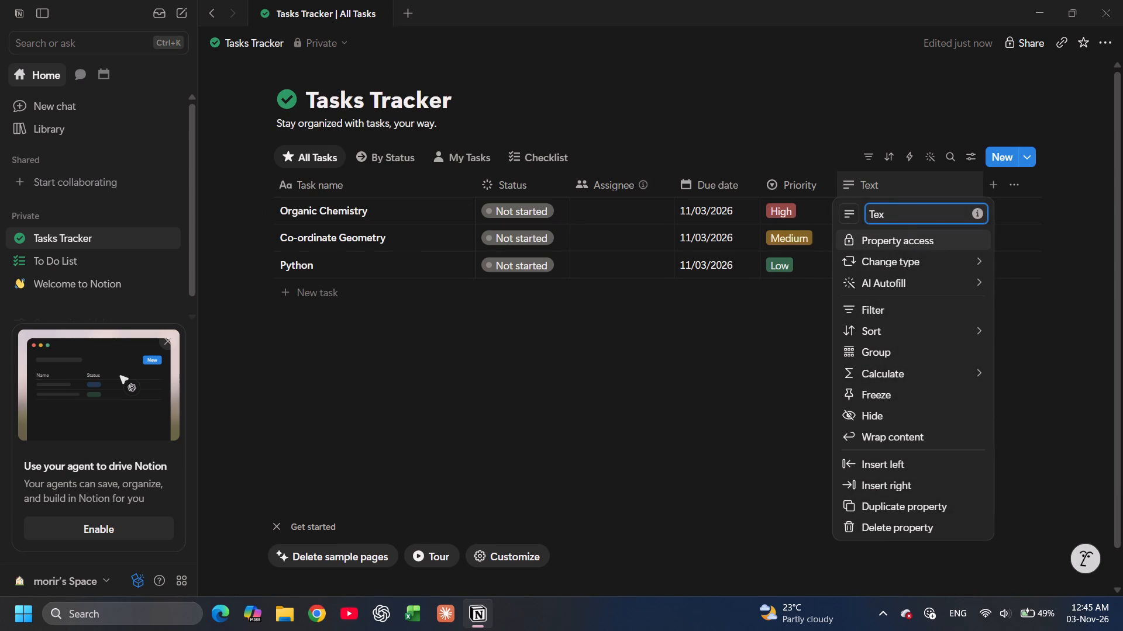
{"action": "key", "text": "BackSpace"}
{"action": "key", "text": "BackSpace"}
{"action": "key", "text": "BackSpace"}
{"action": "type", "text": "Type"}
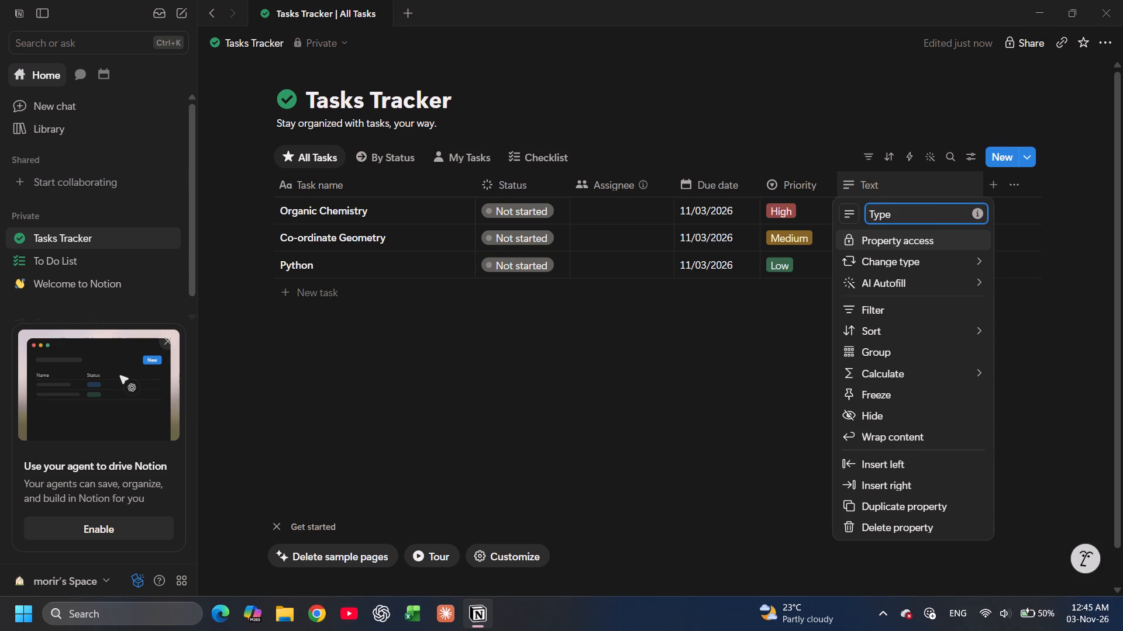
{"action": "key", "text": "space"}
{"action": "type", "text": "of"}
{"action": "key", "text": "space"}
{"action": "type", "text": "Tsk"}
{"action": "key", "text": "BackSpace"}
{"action": "key", "text": "BackSpace"}
{"action": "type", "text": "ask"}
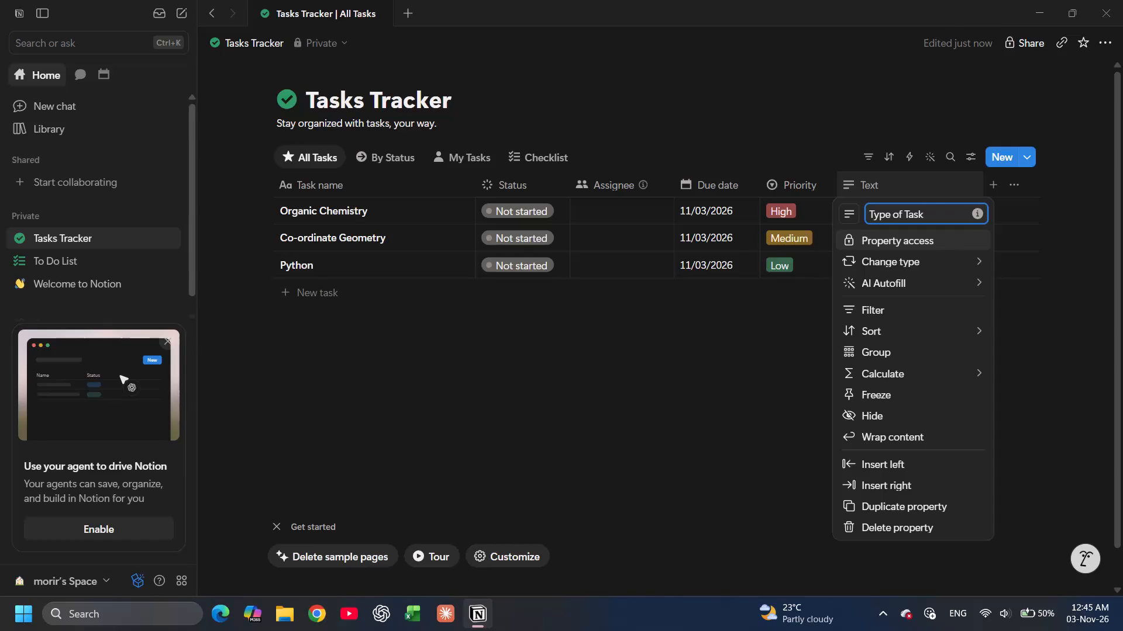
{"action": "left_click", "coordinate": [803, 318]}
Enter the Type of Task values: Lecture for Organic Chemistry and Co-ordinate Geometry, Learning for Python.
{"action": "left_click", "coordinate": [881, 205]}
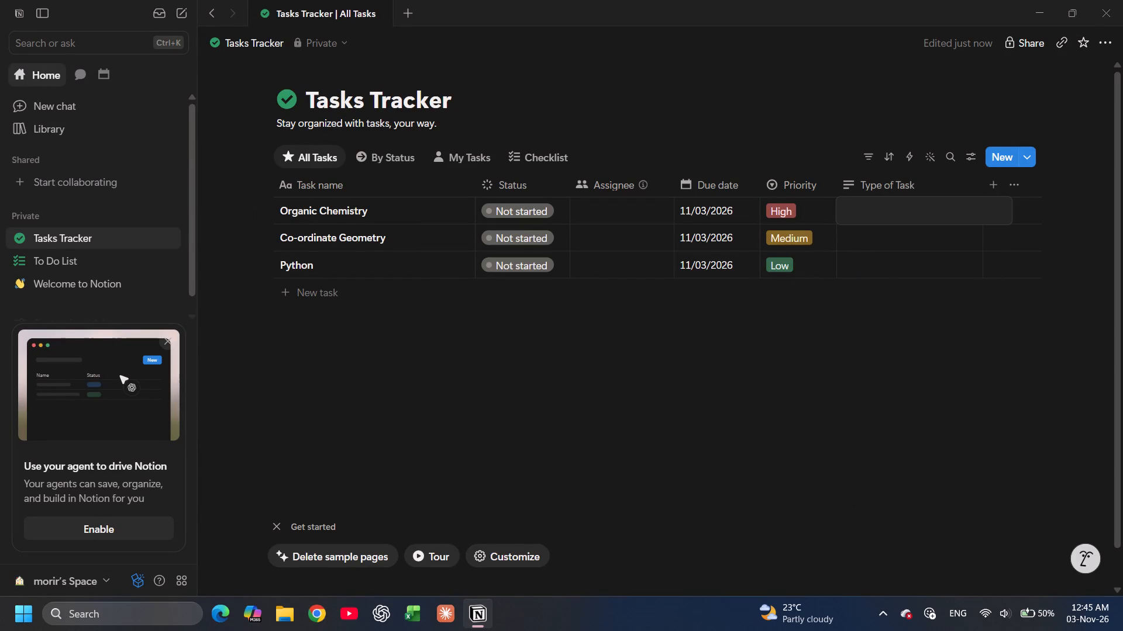
{"action": "type", "text": "Lecture"}
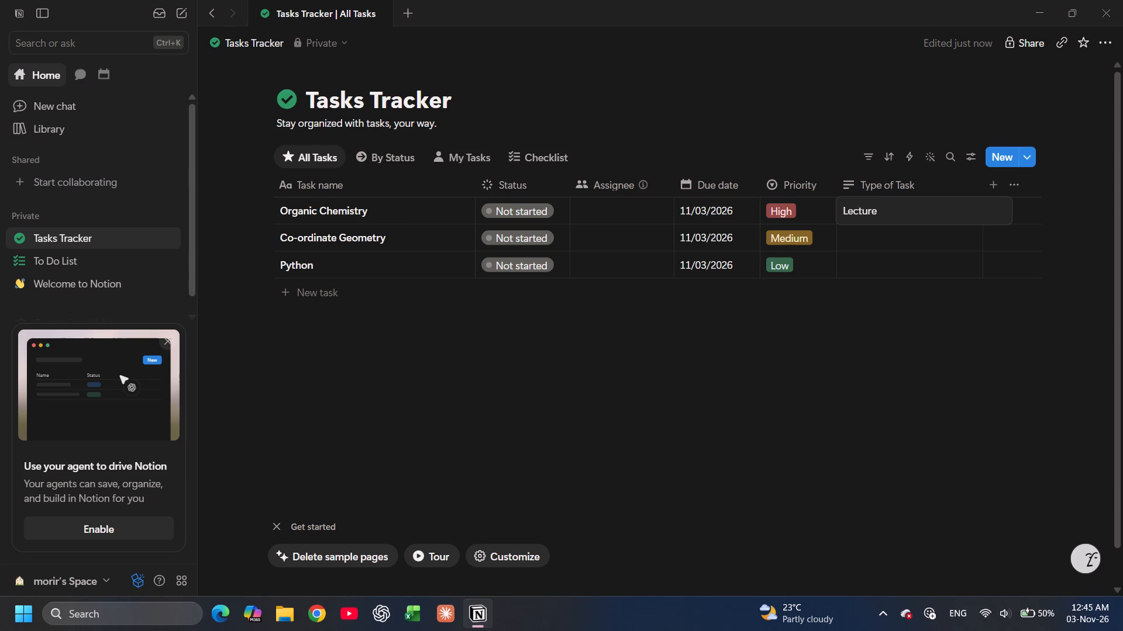
{"action": "key", "text": "Return"}
{"action": "type", "text": "Lecture"}
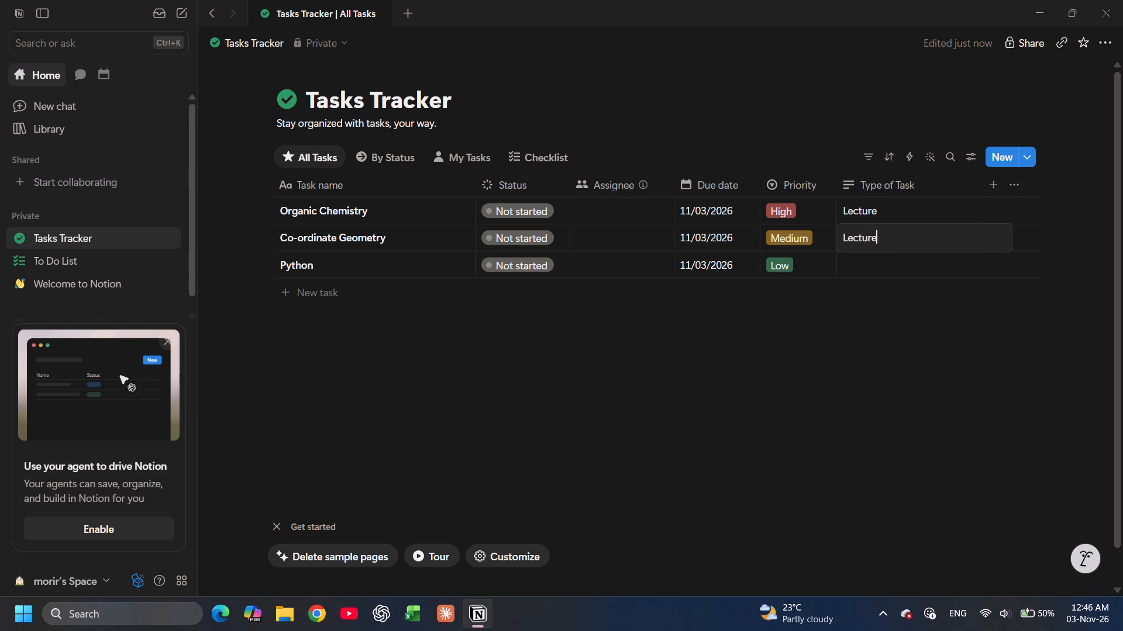
{"action": "key", "text": "Return"}
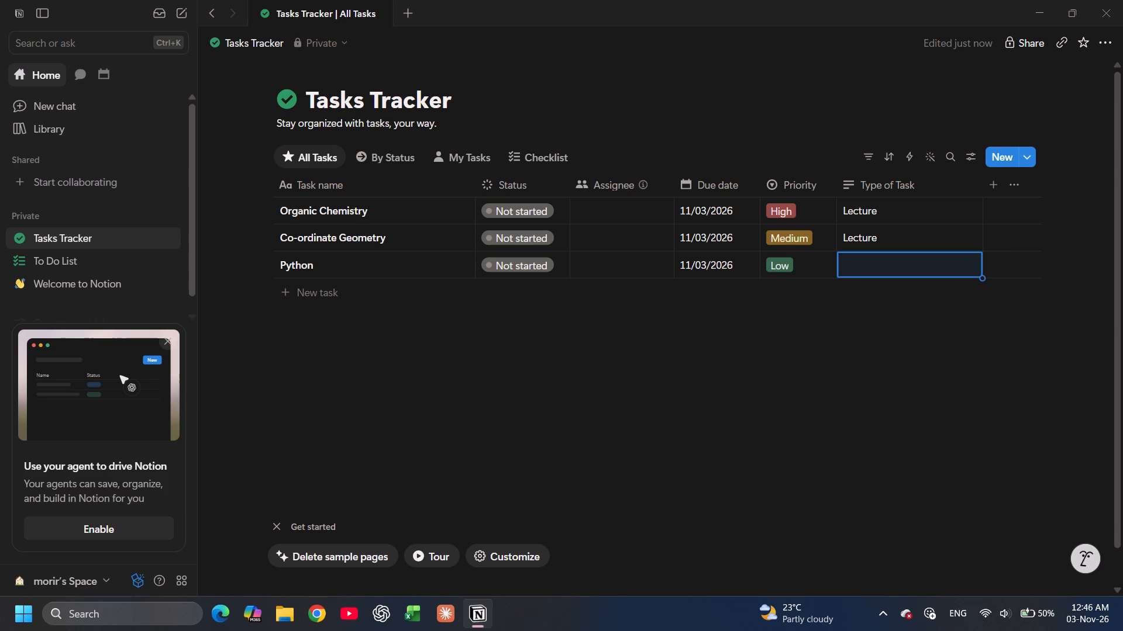
{"action": "type", "text": "Learning"}
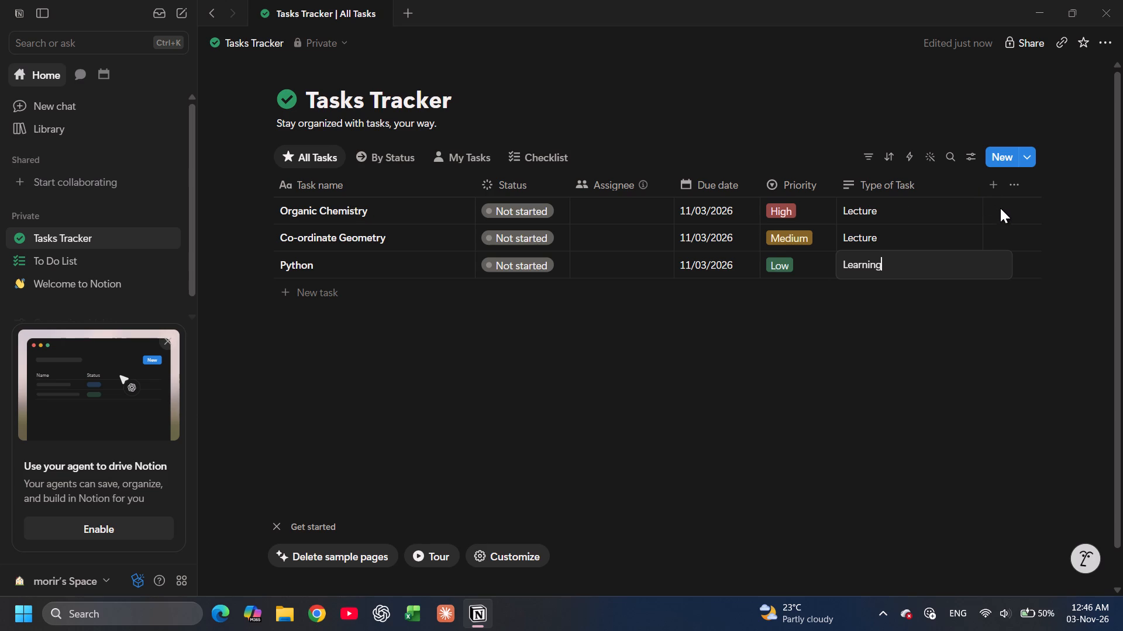
Move the Type of Task column so it sits directly after the Task name column.
{"action": "scroll", "coordinate": [1000, 207], "scroll_direction": "left", "scroll_amount": 1}
{"action": "left_click", "coordinate": [930, 185]}
{"action": "left_click_drag", "start_coordinate": [930, 185], "coordinate": [601, 170]}
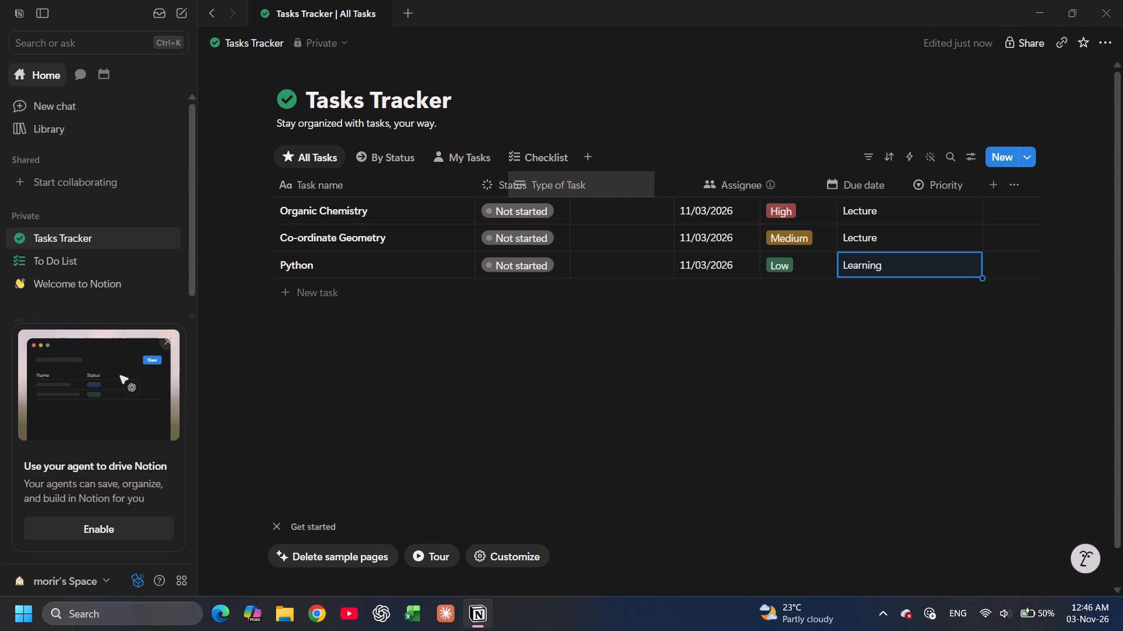
{"action": "left_click_drag", "start_coordinate": [601, 170], "coordinate": [509, 174]}
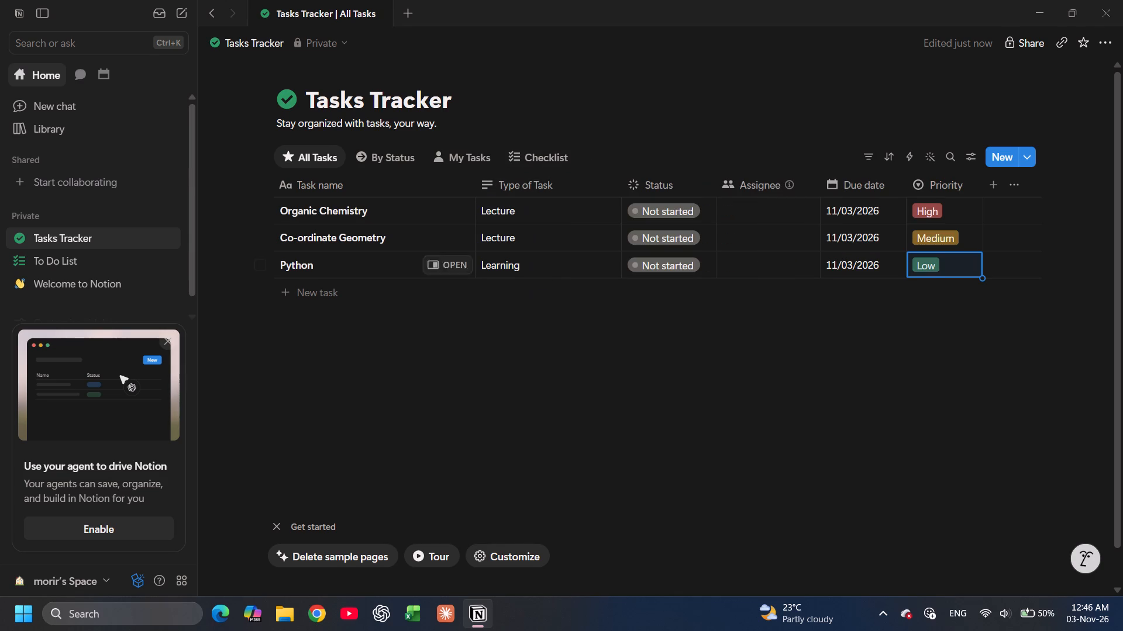
{"action": "left_click", "coordinate": [541, 307]}
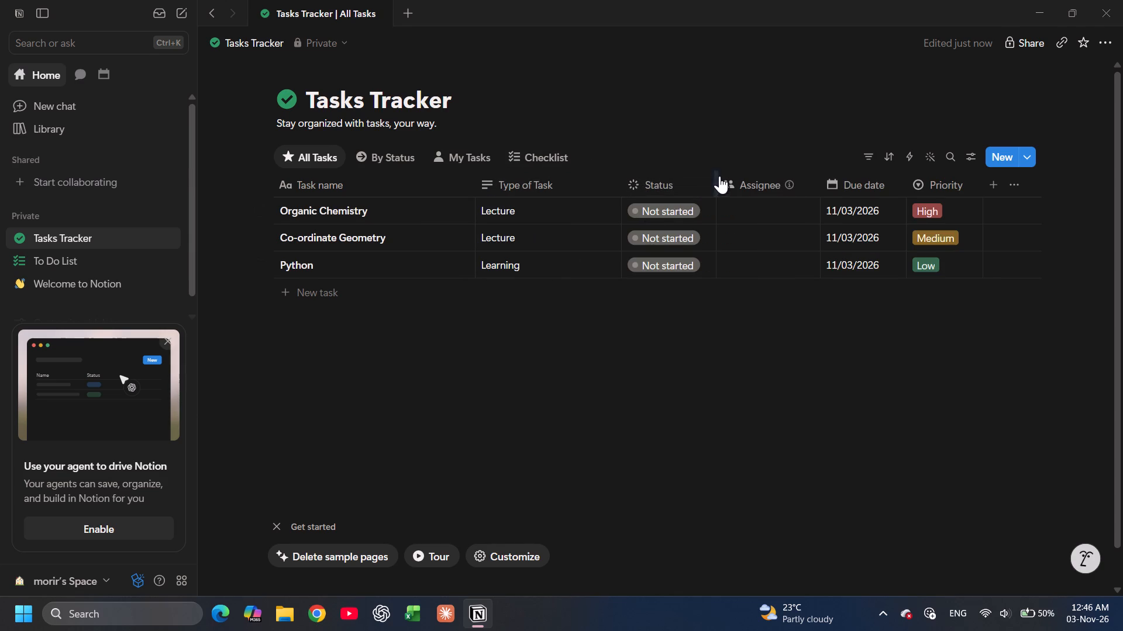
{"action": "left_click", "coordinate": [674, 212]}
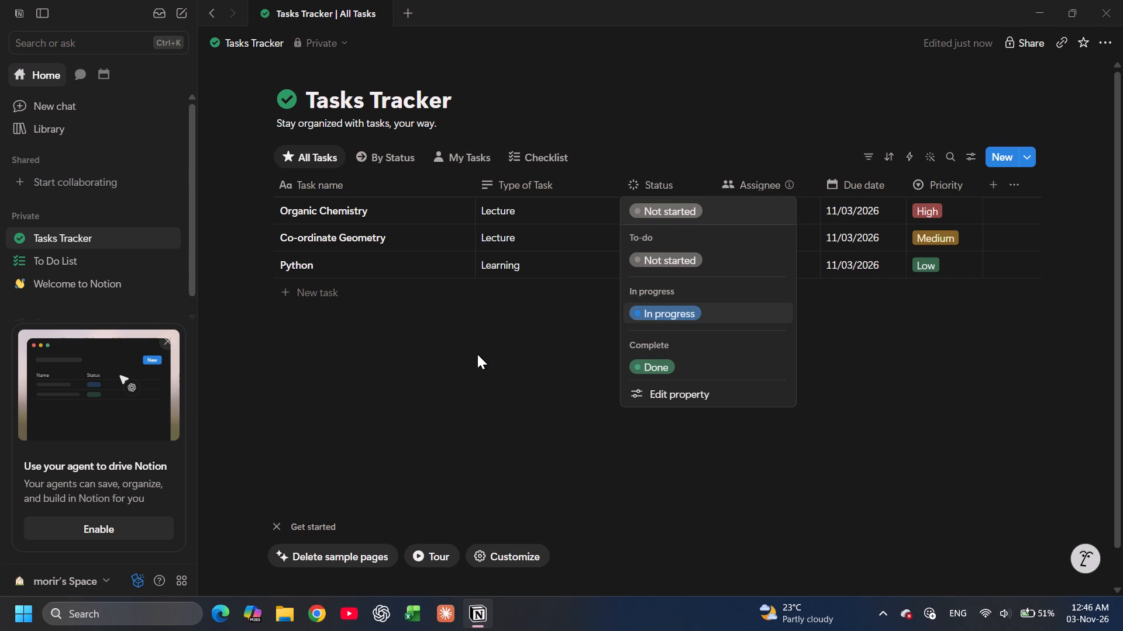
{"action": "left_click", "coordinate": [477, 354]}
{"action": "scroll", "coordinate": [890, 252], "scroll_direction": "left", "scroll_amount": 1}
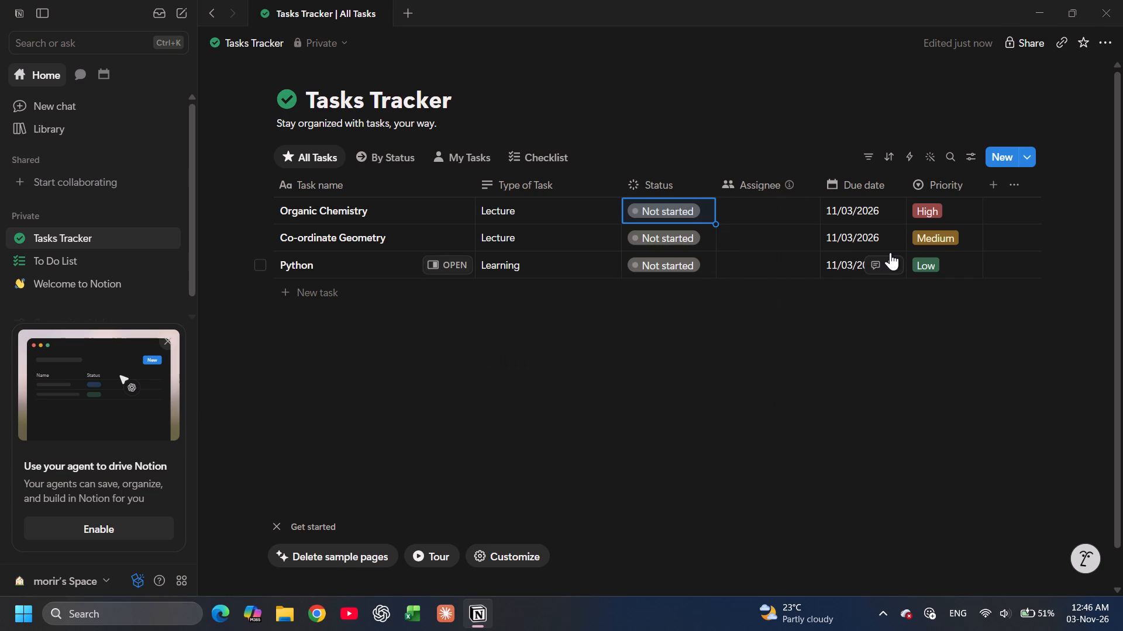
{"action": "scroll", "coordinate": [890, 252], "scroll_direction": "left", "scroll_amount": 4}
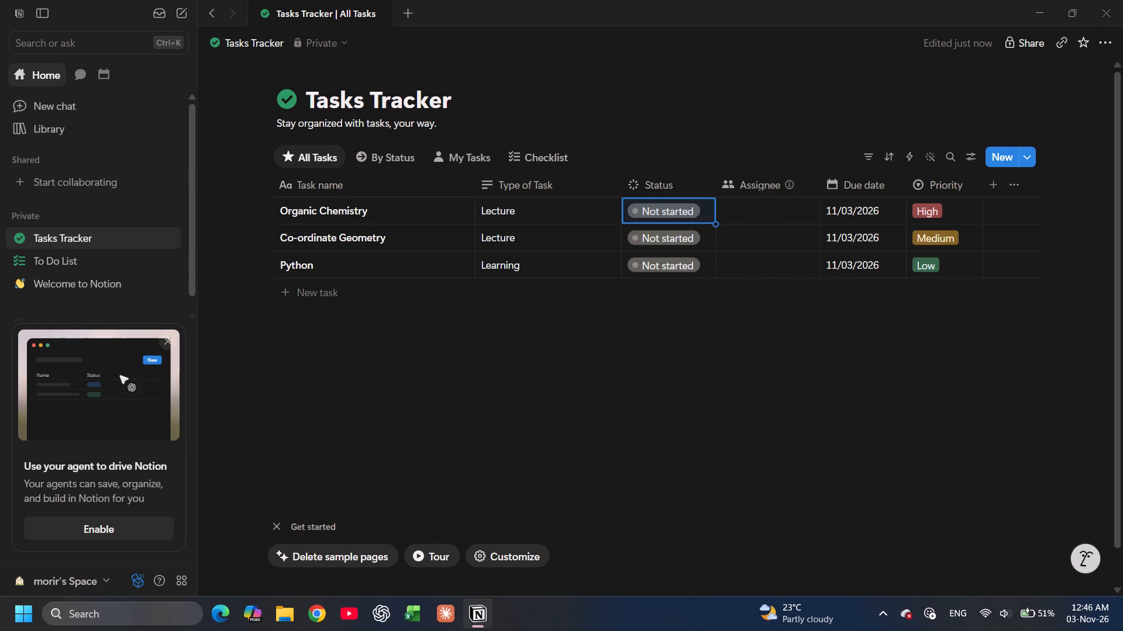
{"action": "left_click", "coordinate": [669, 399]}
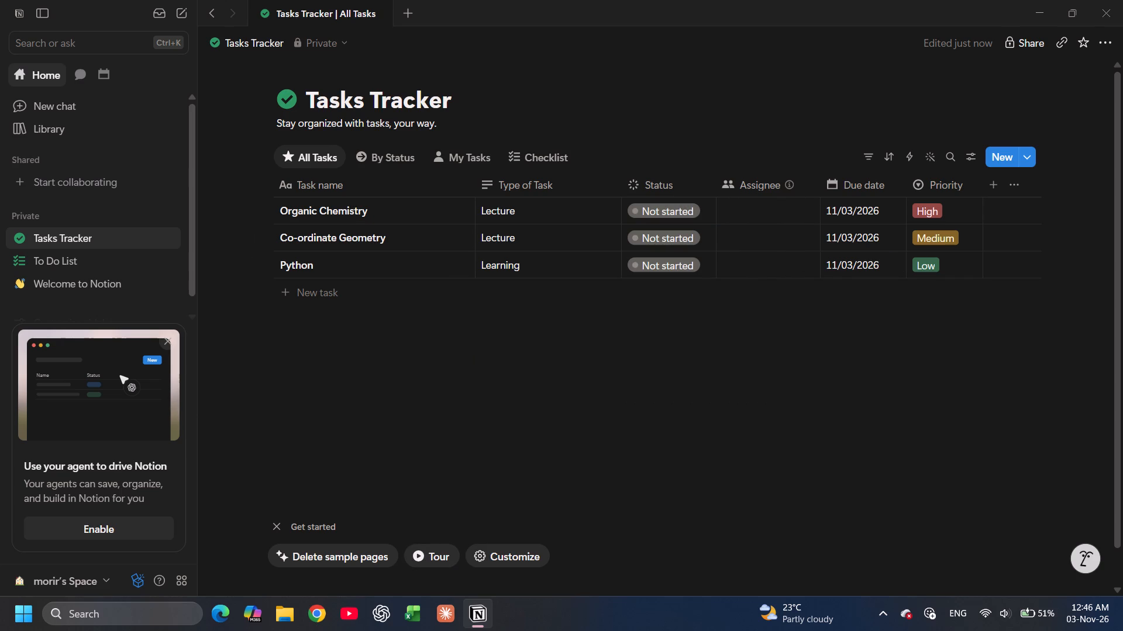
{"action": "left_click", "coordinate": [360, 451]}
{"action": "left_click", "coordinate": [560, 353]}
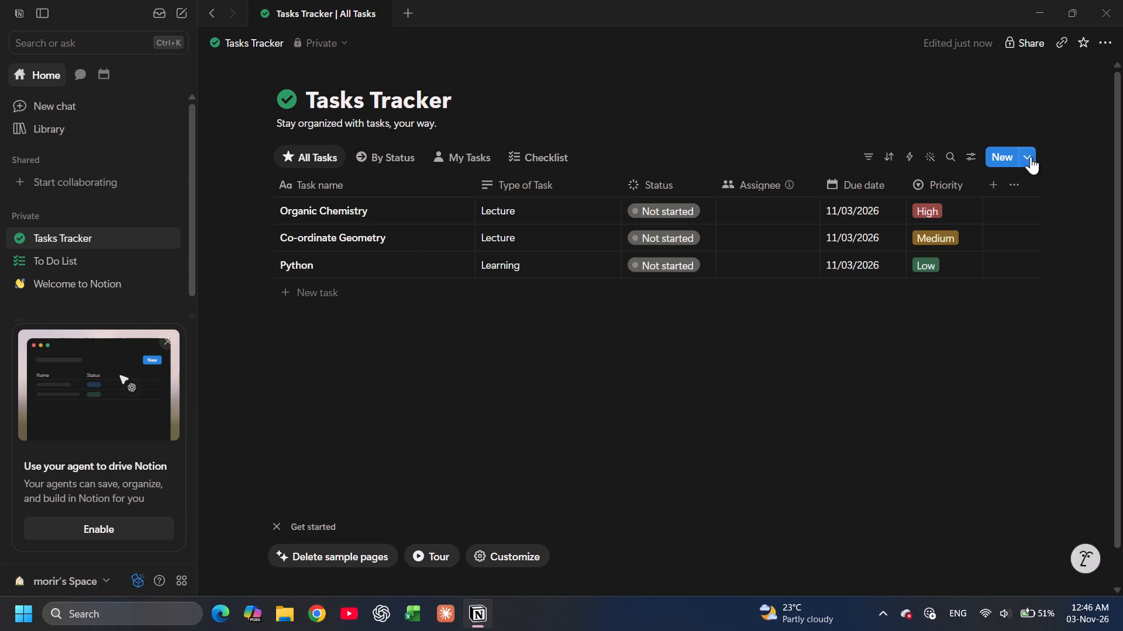
Create a new template for the Tasks Tracker and title it Tracker.
{"action": "left_click", "coordinate": [1027, 157]}
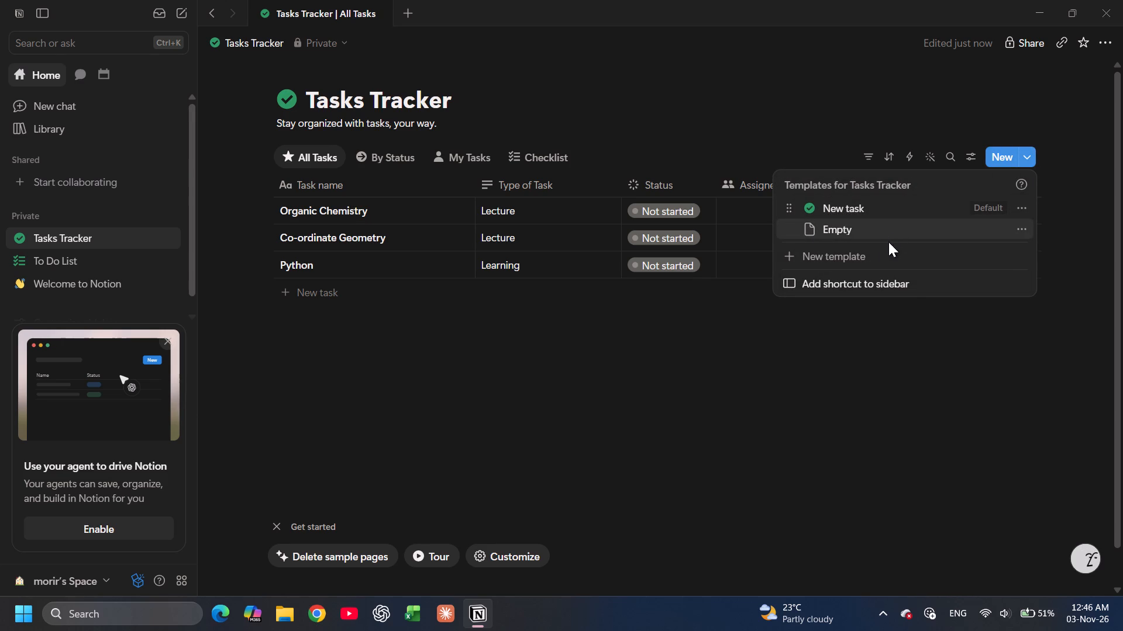
{"action": "left_click", "coordinate": [883, 257]}
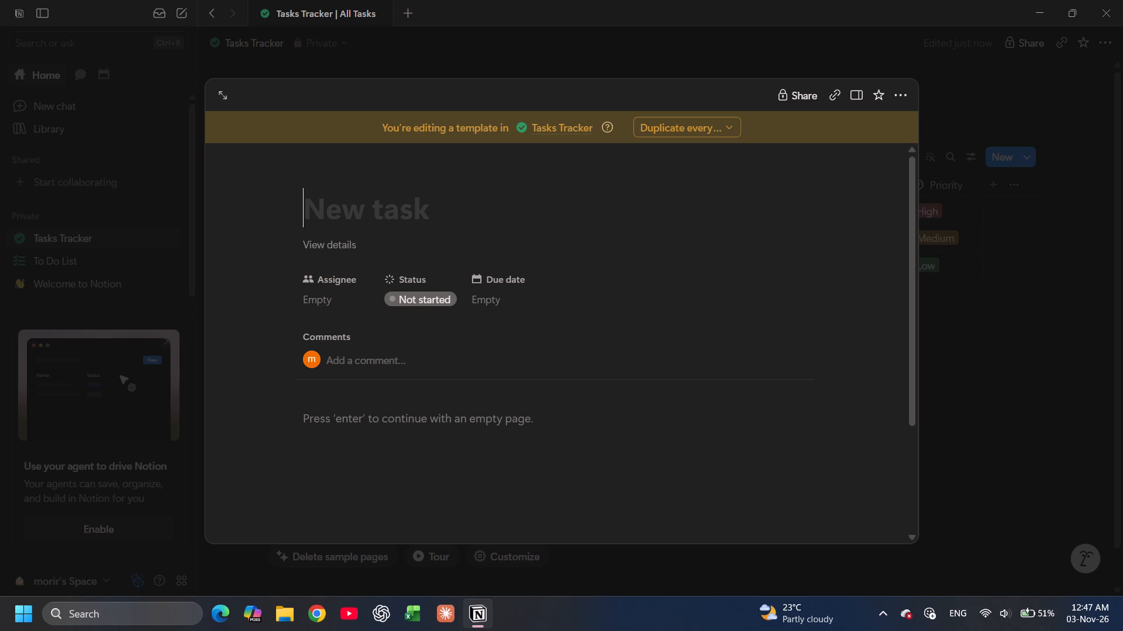
{"action": "type", "text": "Tracker"}
{"action": "key", "text": "Return"}
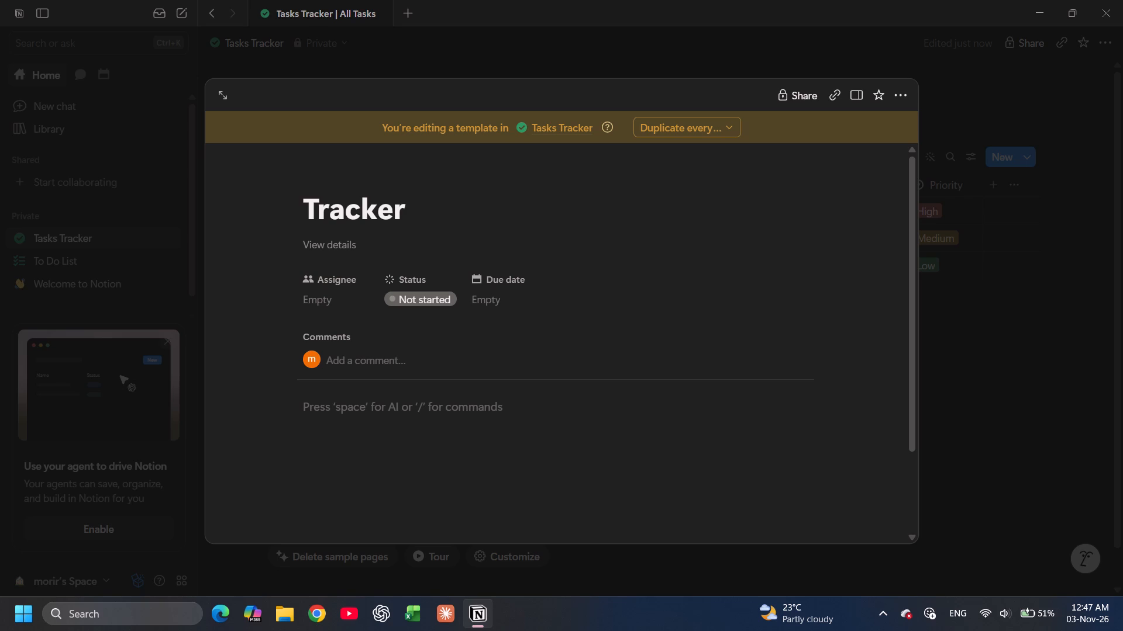
Look through the block commands and the duplication intervals for the Tracker template, and close the template.
{"action": "key", "text": "slash"}
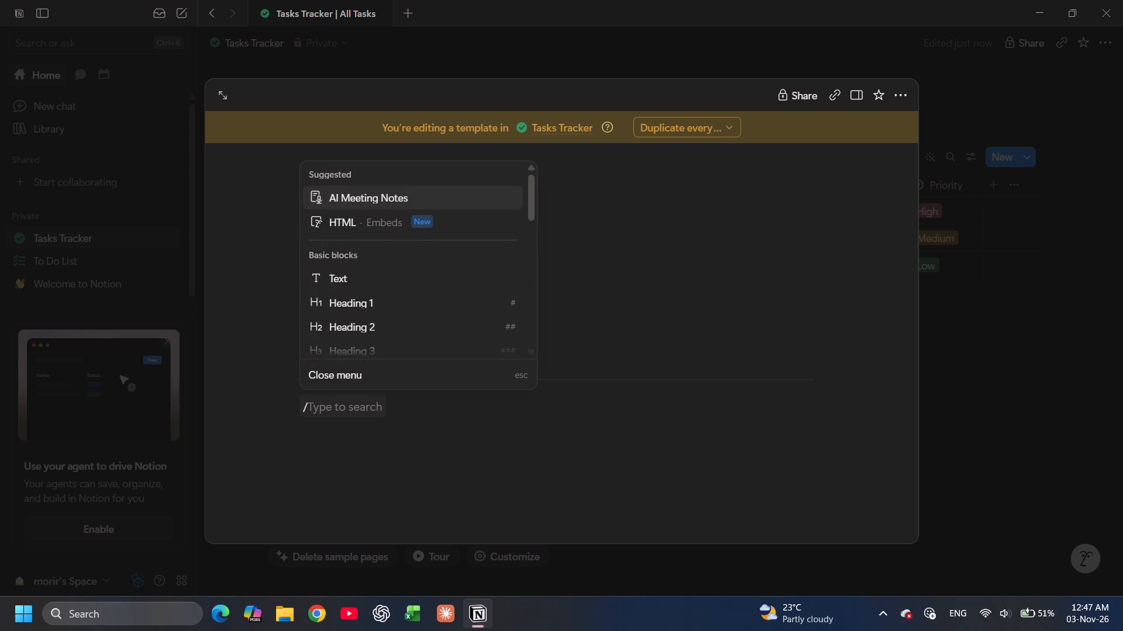
{"action": "scroll", "coordinate": [419, 361], "scroll_direction": "down", "scroll_amount": 1}
{"action": "left_click", "coordinate": [419, 361]}
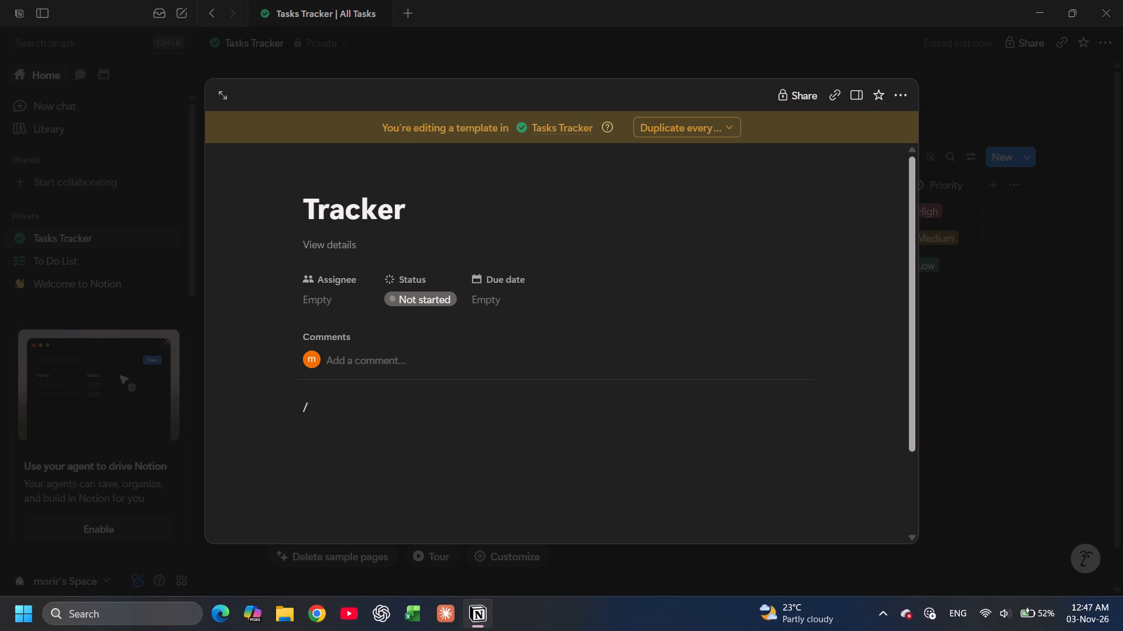
{"action": "scroll", "coordinate": [866, 263], "scroll_direction": "down", "scroll_amount": 5}
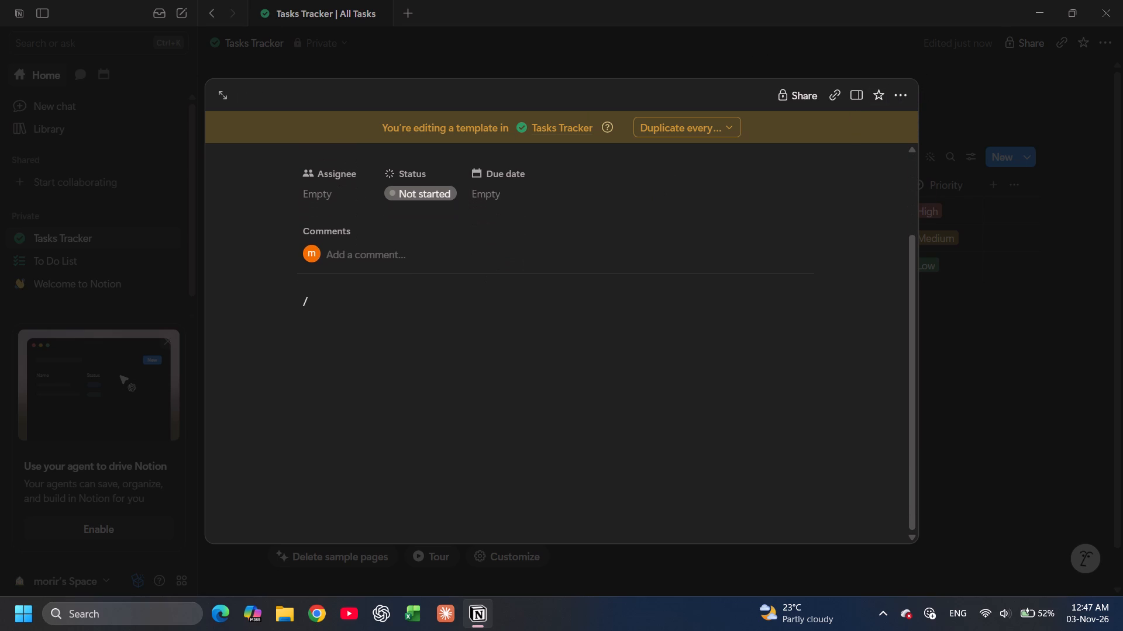
{"action": "scroll", "coordinate": [753, 174], "scroll_direction": "up", "scroll_amount": 1}
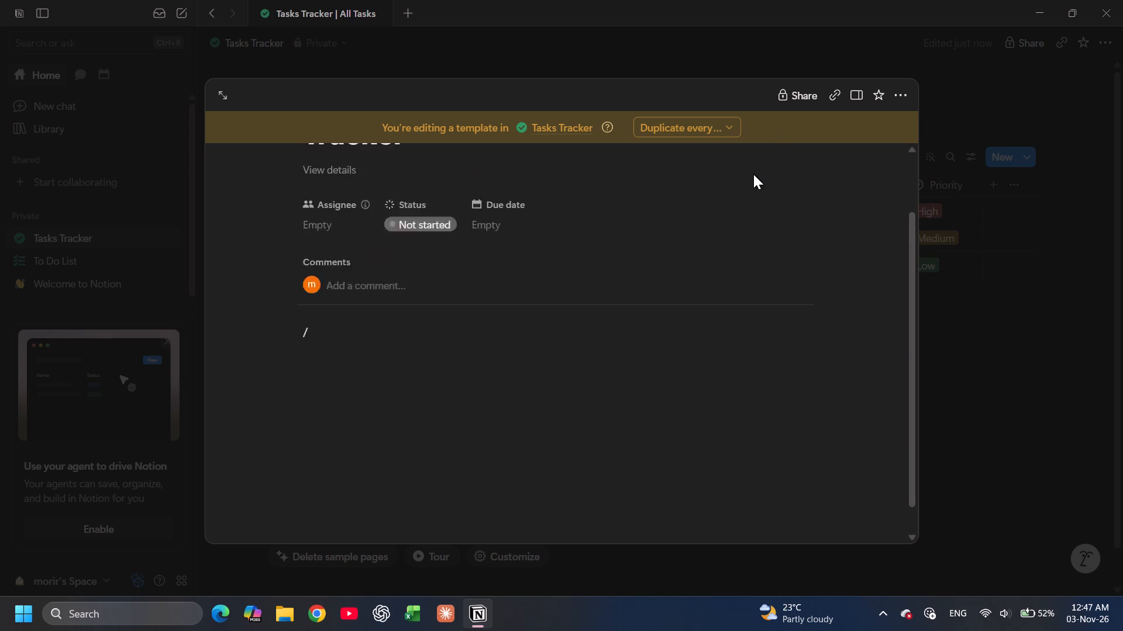
{"action": "scroll", "coordinate": [753, 174], "scroll_direction": "up", "scroll_amount": 2}
{"action": "left_click", "coordinate": [720, 128]}
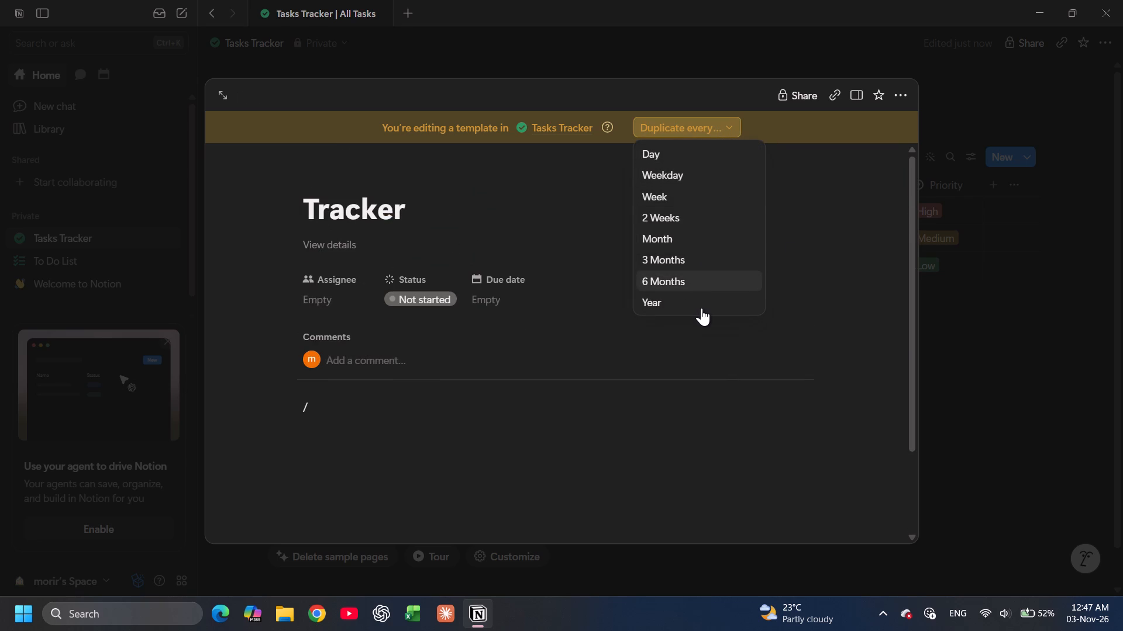
{"action": "left_click", "coordinate": [556, 126]}
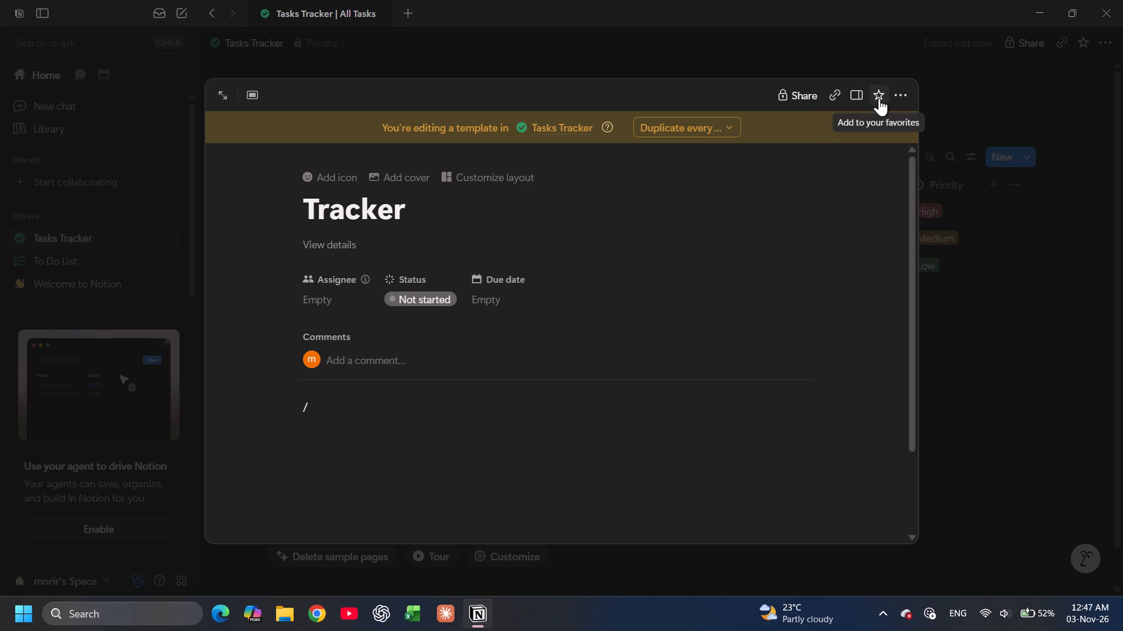
{"action": "left_click", "coordinate": [1061, 275]}
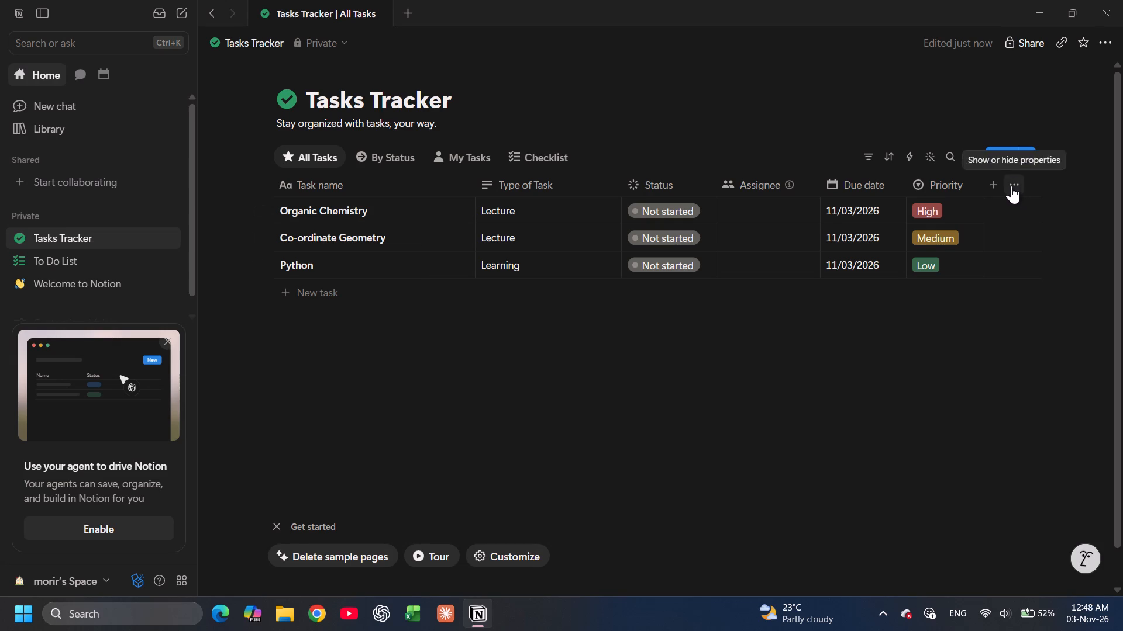
Add a new untitled task from the default template, review its page sections and close the page.
{"action": "left_click", "coordinate": [1014, 161]}
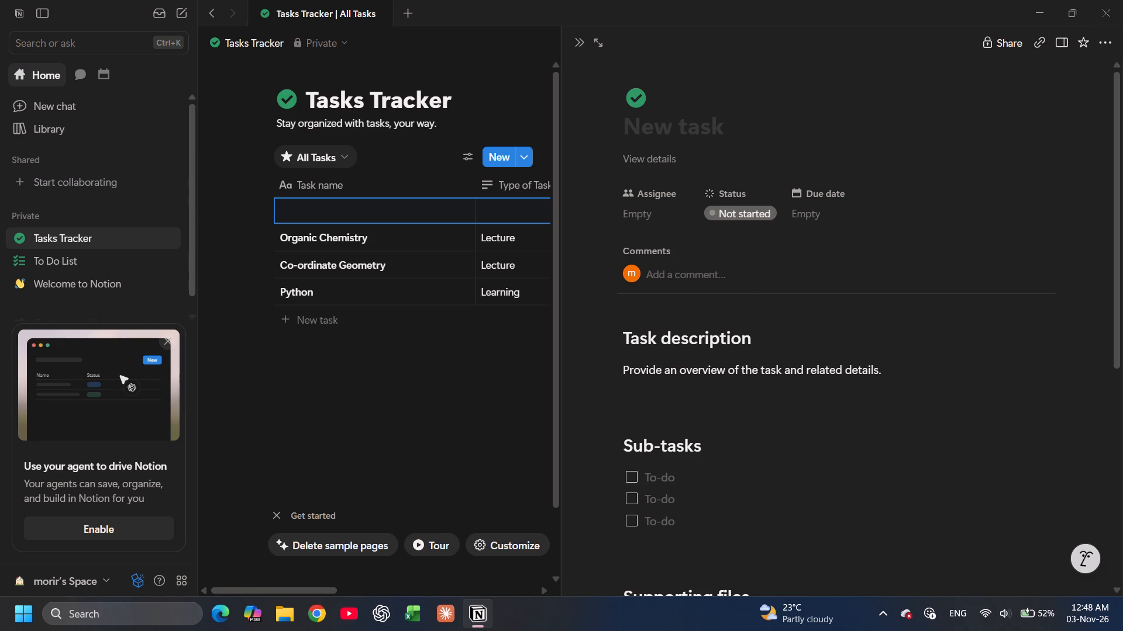
{"action": "scroll", "coordinate": [752, 304], "scroll_direction": "down", "scroll_amount": 7}
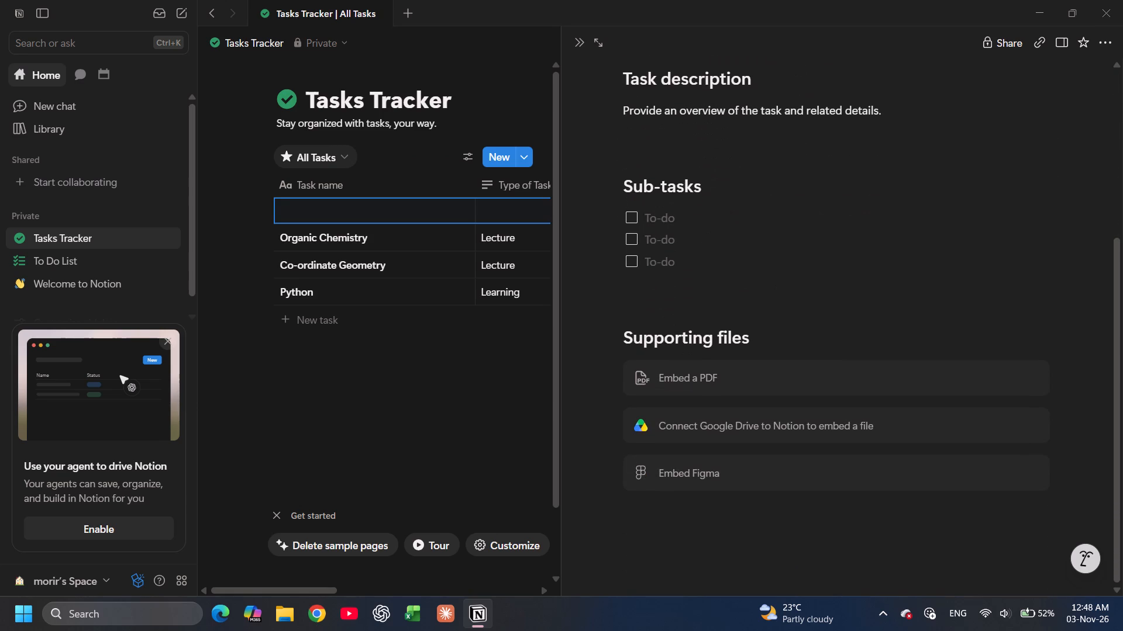
{"action": "scroll", "coordinate": [752, 304], "scroll_direction": "up", "scroll_amount": 5}
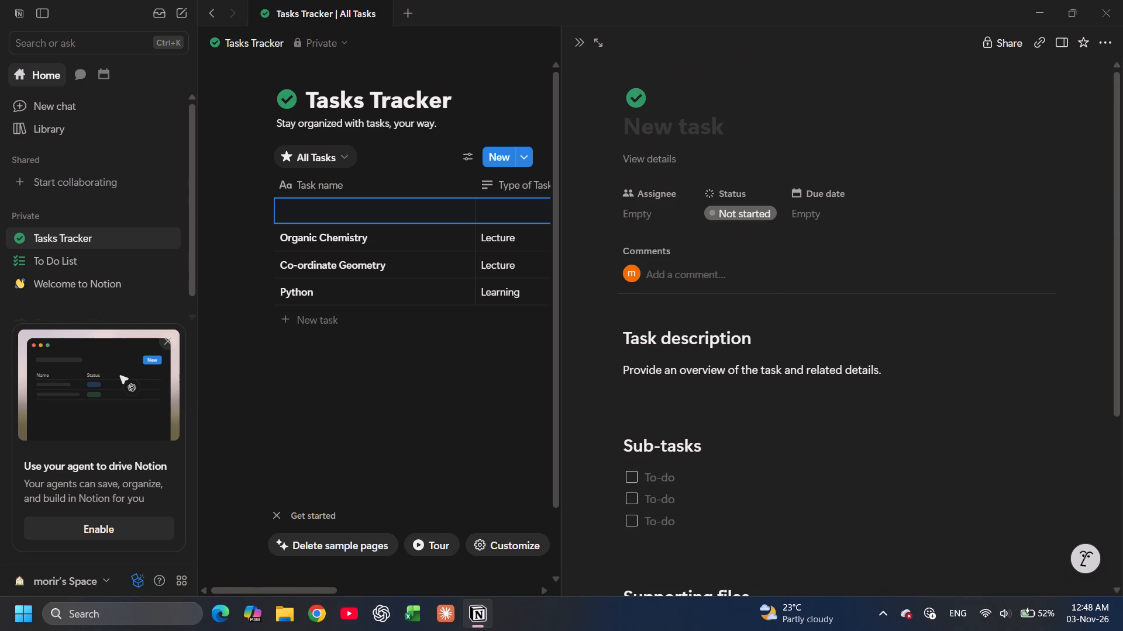
{"action": "left_click", "coordinate": [577, 39]}
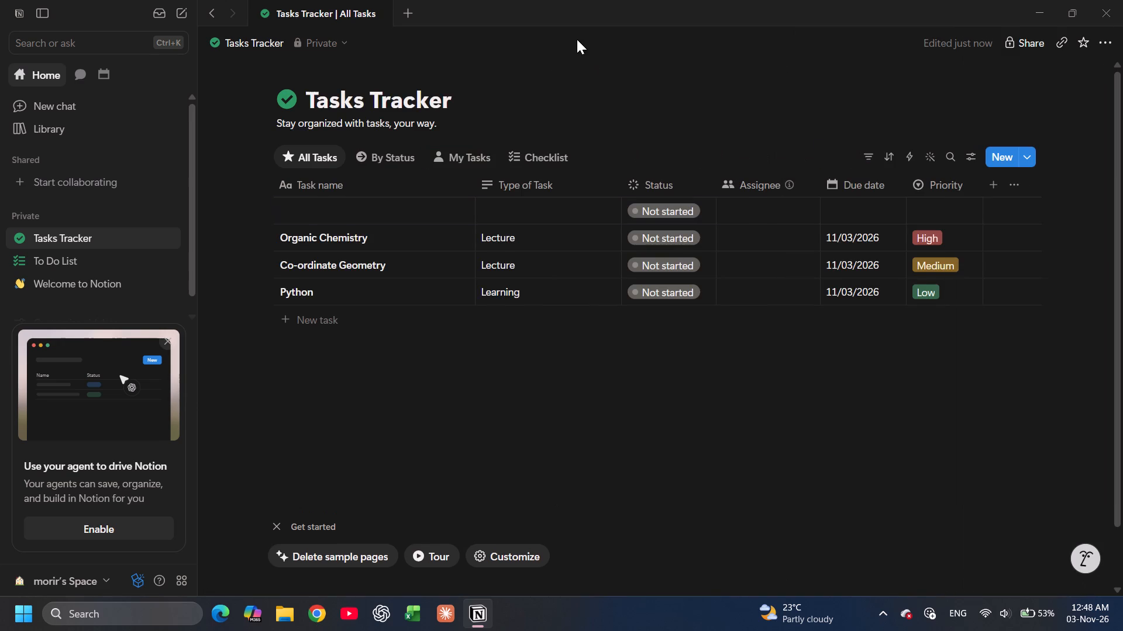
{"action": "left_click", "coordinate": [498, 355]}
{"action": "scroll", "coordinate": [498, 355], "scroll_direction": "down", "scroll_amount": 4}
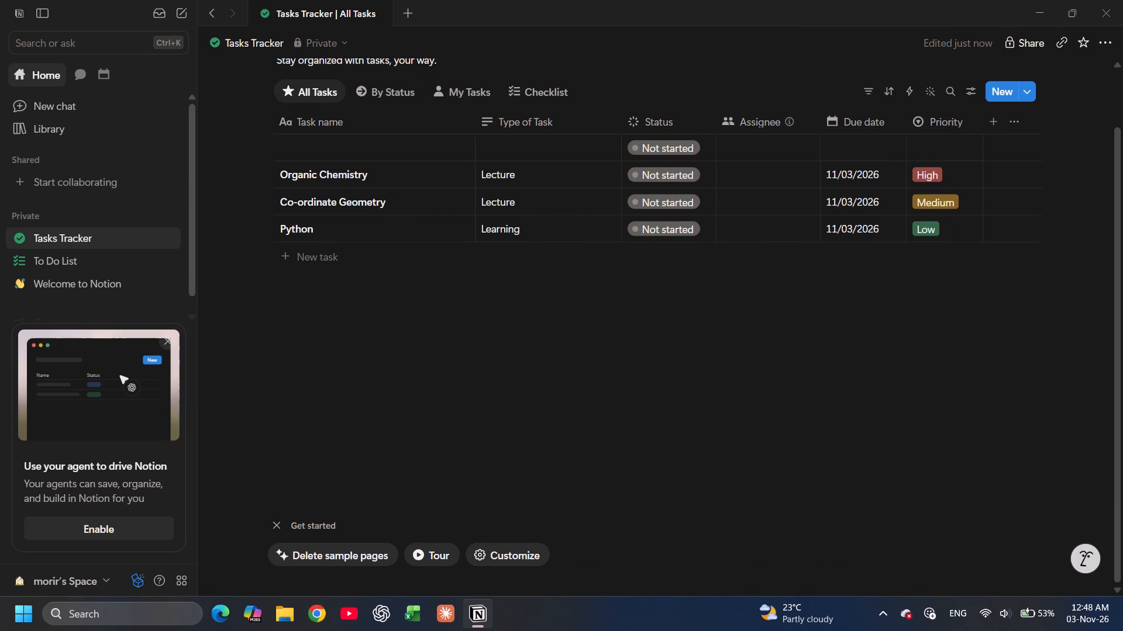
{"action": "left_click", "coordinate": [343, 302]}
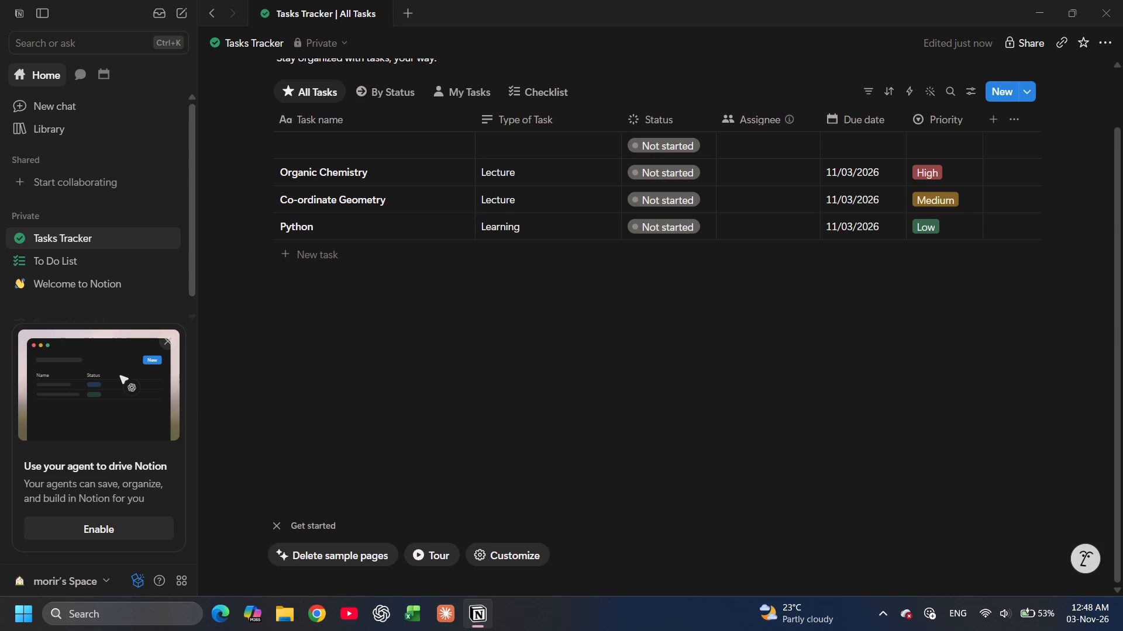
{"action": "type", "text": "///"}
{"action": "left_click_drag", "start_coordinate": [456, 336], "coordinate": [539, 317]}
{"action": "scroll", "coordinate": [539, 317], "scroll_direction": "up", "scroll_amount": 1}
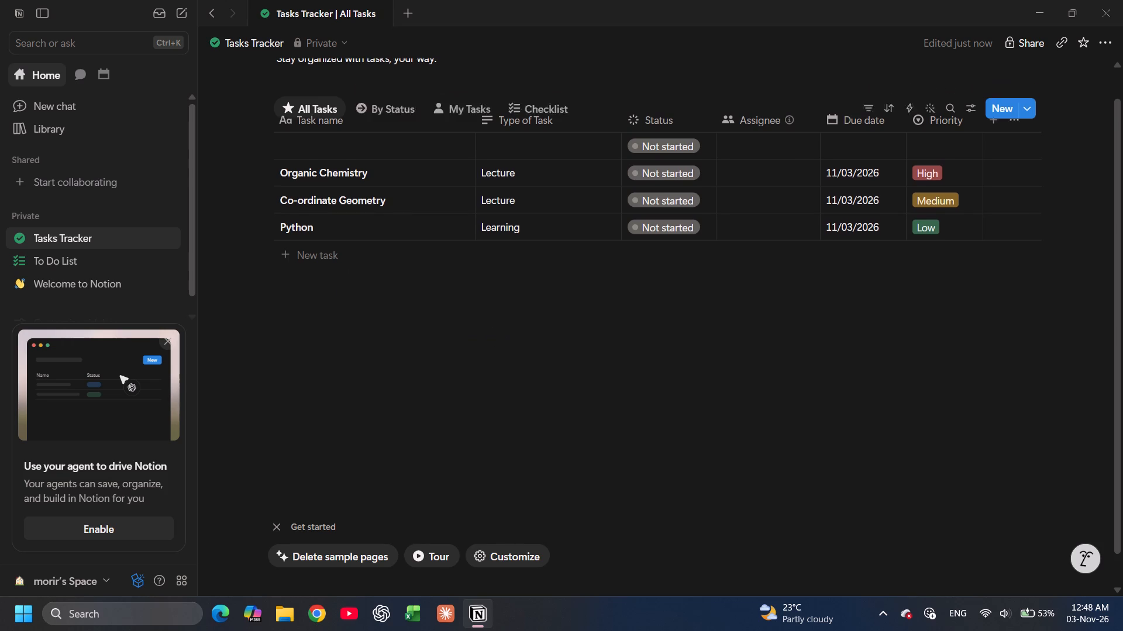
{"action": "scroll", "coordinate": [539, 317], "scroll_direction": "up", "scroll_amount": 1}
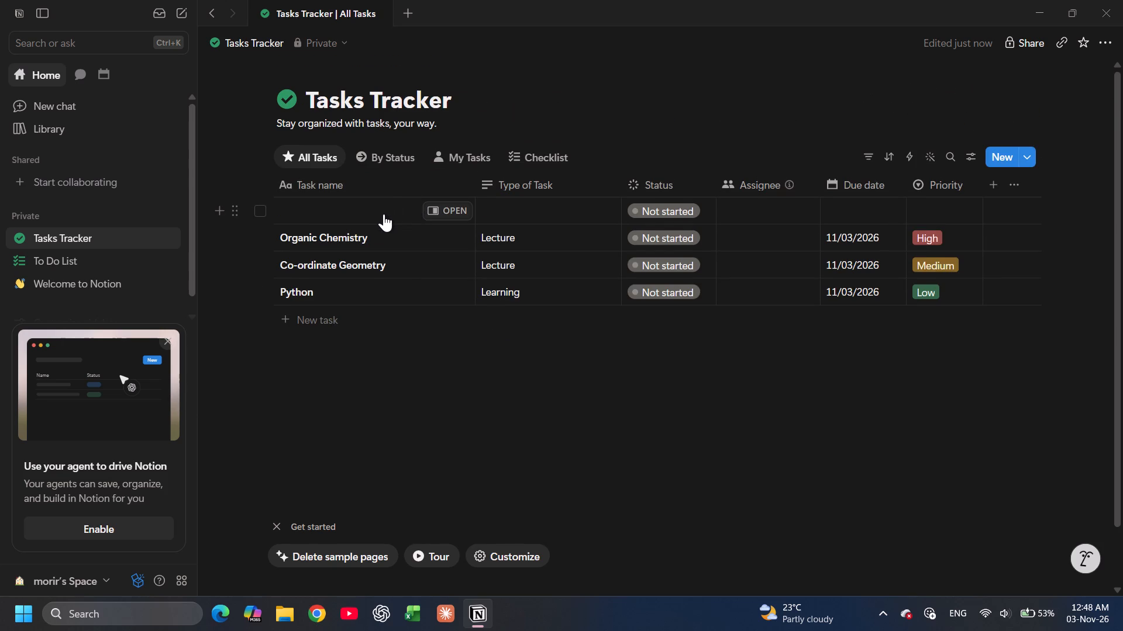
Delete the untitled task at the top of the All Tasks view by moving it to the trash.
{"action": "left_click", "coordinate": [235, 214]}
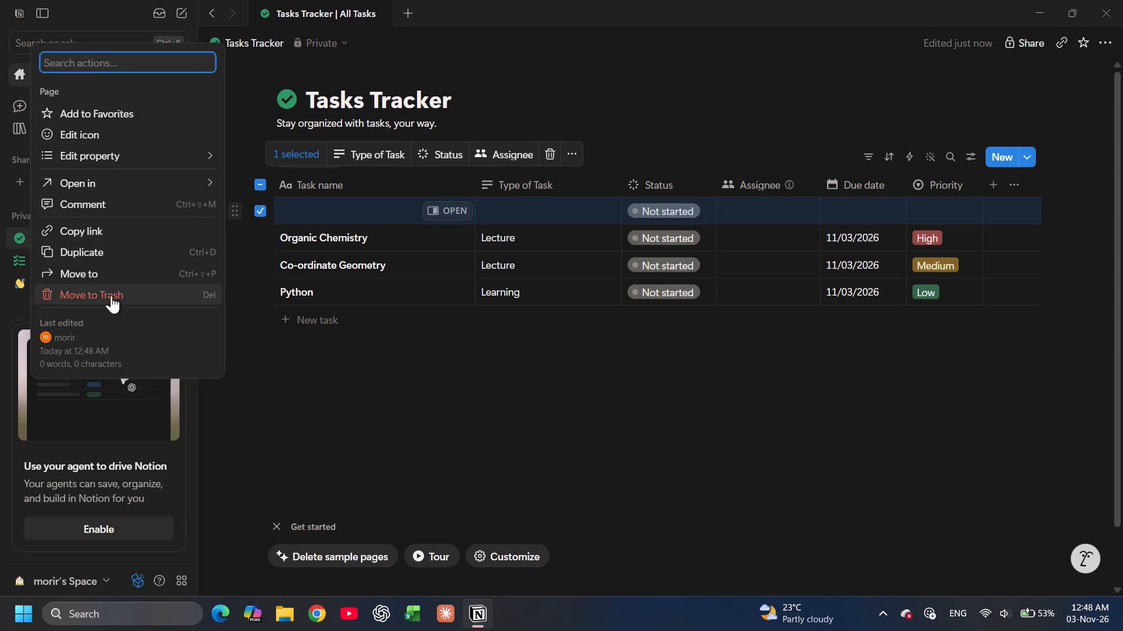
{"action": "left_click", "coordinate": [113, 283]}
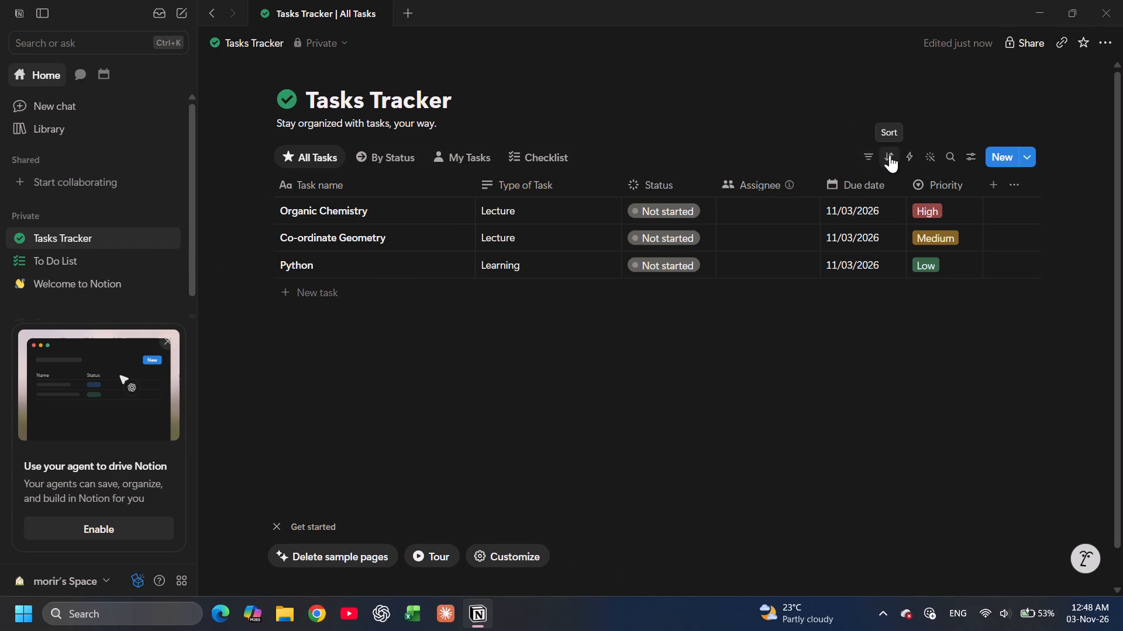
Look over the All Tasks view settings and the Checklist, My Tasks and By Status views of the Tasks Tracker.
{"action": "left_click", "coordinate": [968, 161]}
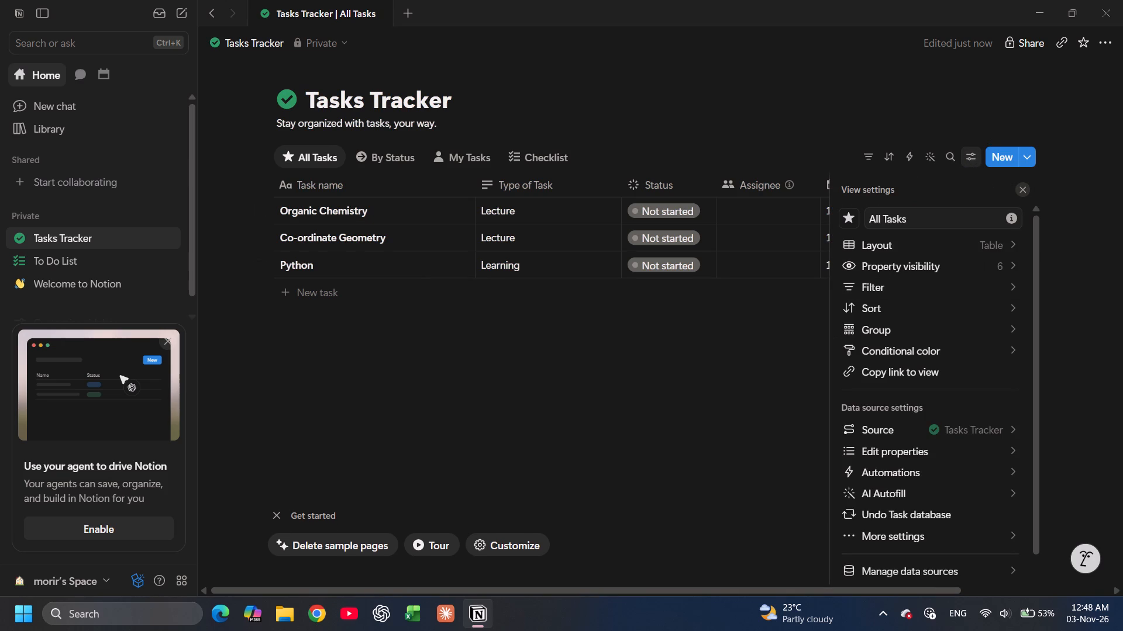
{"action": "left_click", "coordinate": [780, 391]}
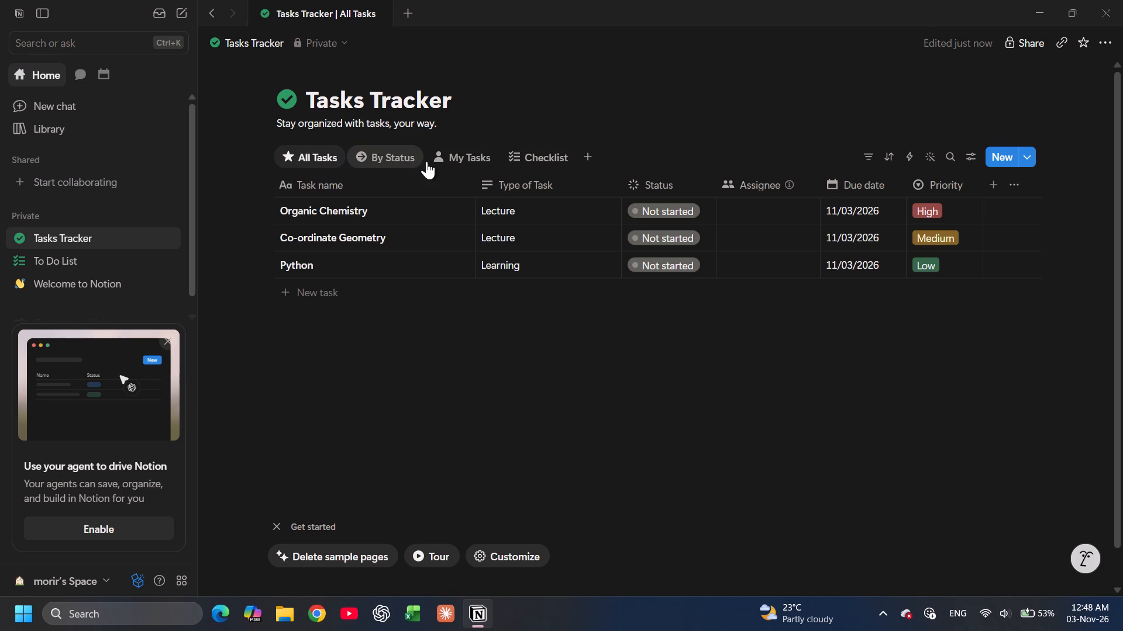
{"action": "left_click", "coordinate": [538, 157]}
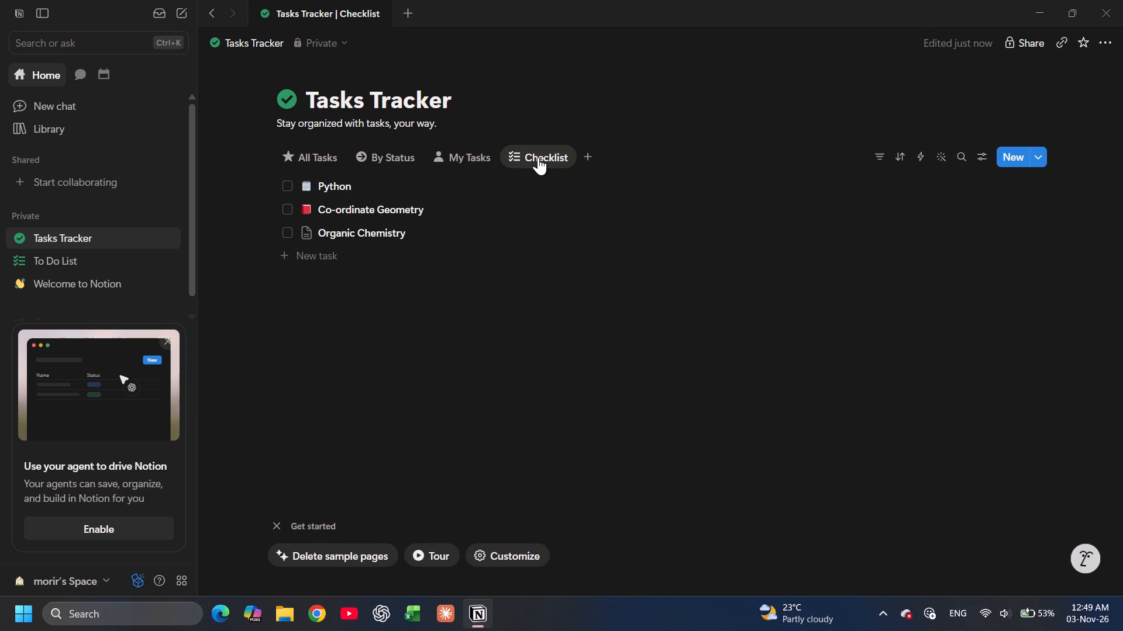
{"action": "left_click", "coordinate": [488, 161]}
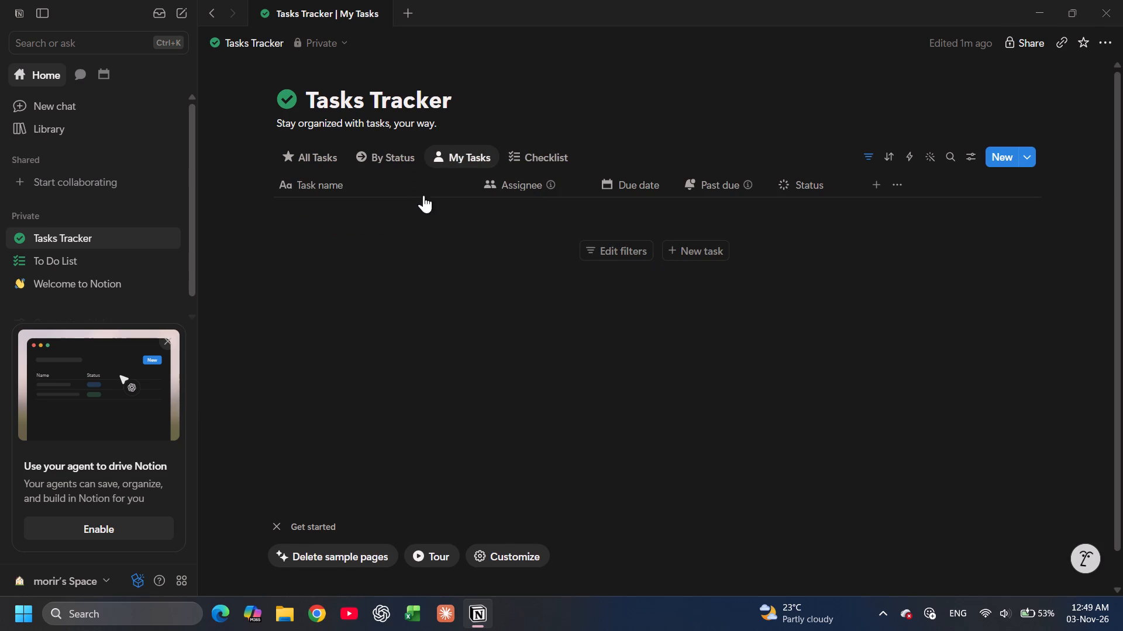
{"action": "left_click", "coordinate": [394, 154]}
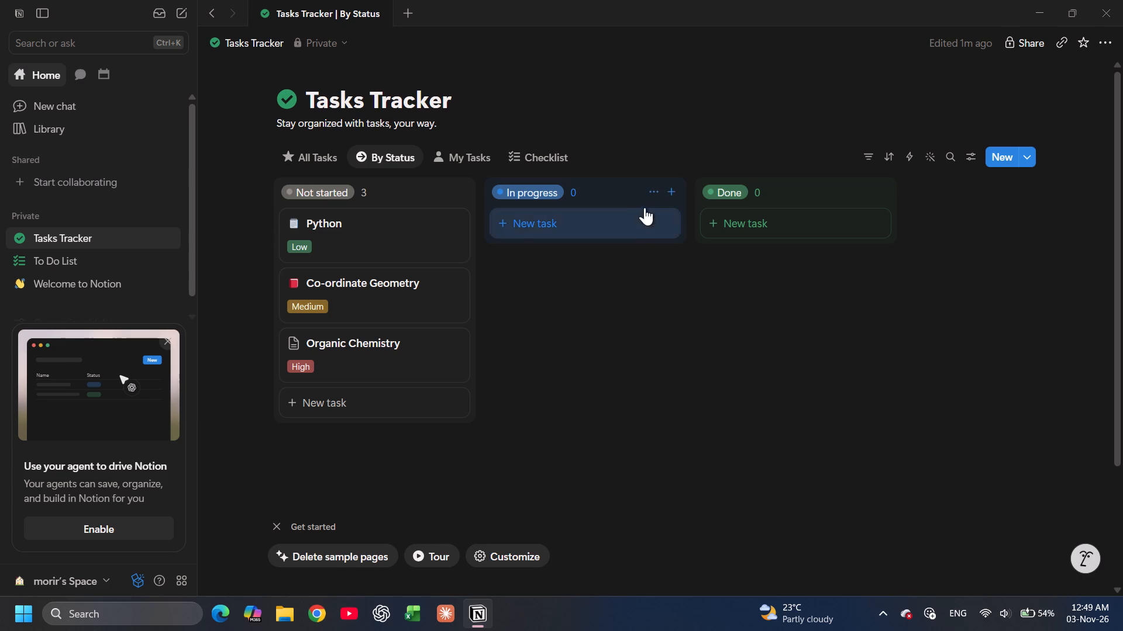
Add a new view to the Tasks Tracker, previewing the Chart and Calendar layouts and settling on the Table layout.
{"action": "left_click", "coordinate": [598, 162]}
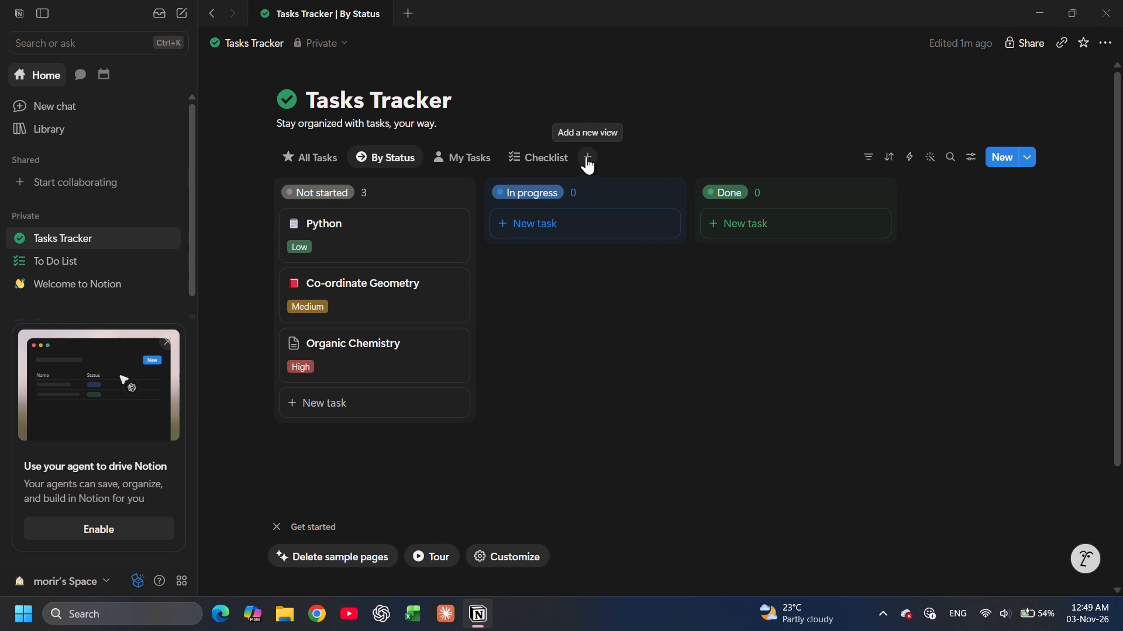
{"action": "left_click", "coordinate": [586, 157]}
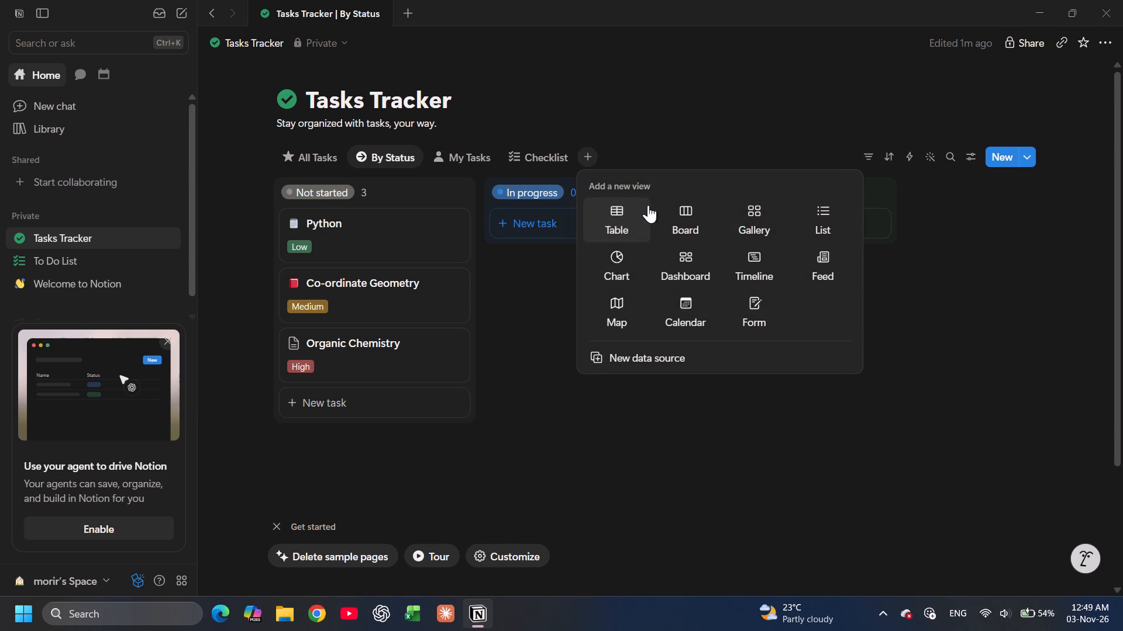
{"action": "left_click", "coordinate": [618, 213]}
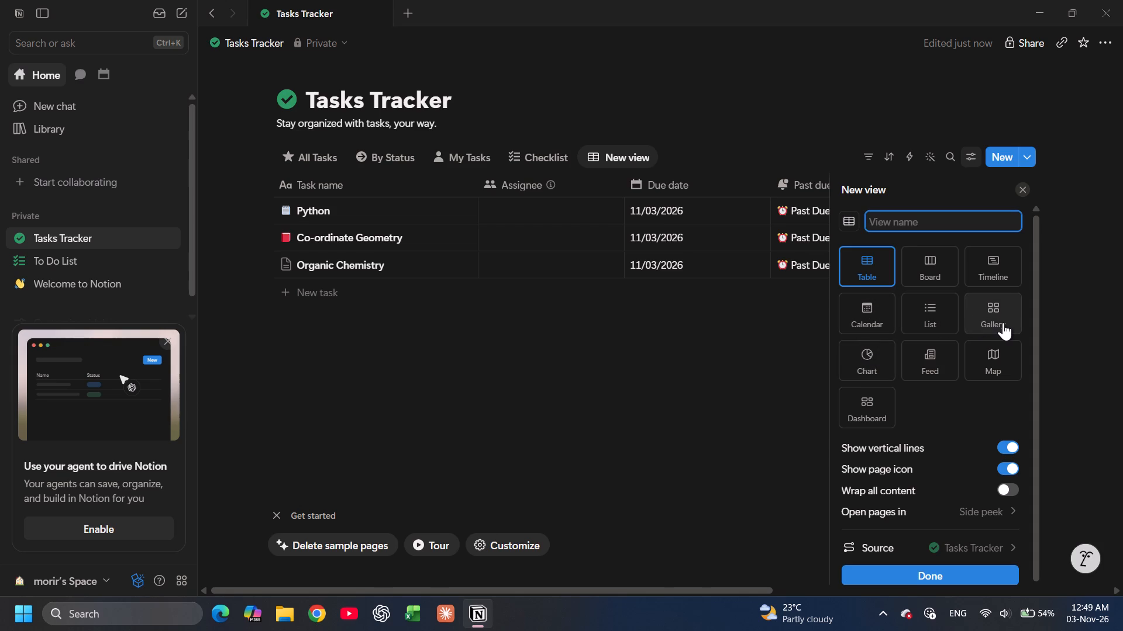
{"action": "left_click", "coordinate": [863, 364]}
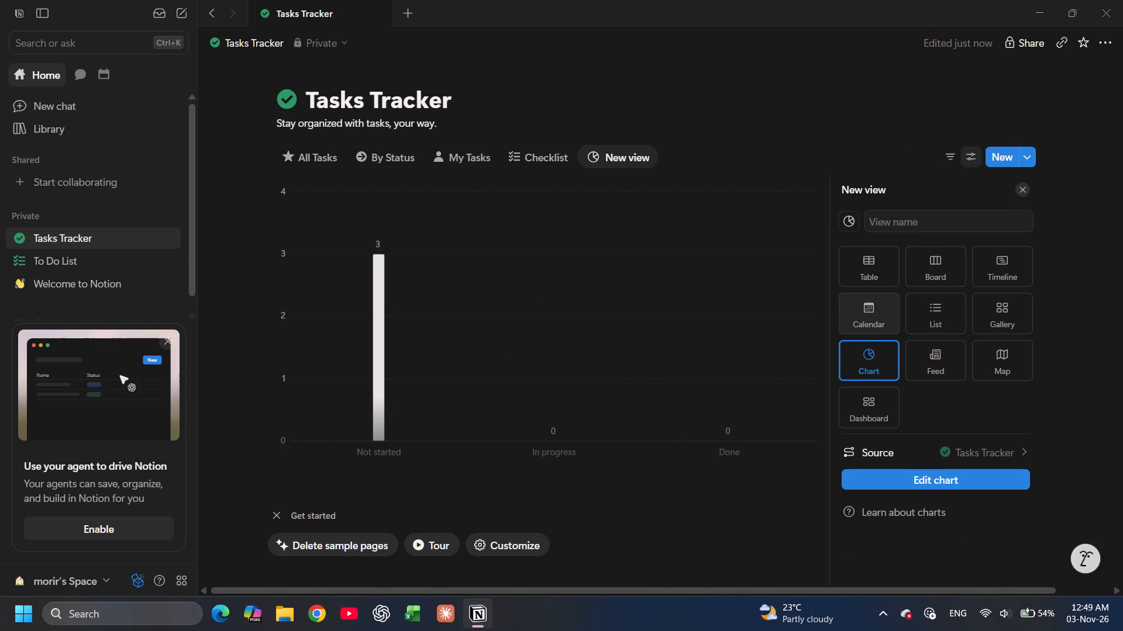
{"action": "left_click", "coordinate": [857, 302]}
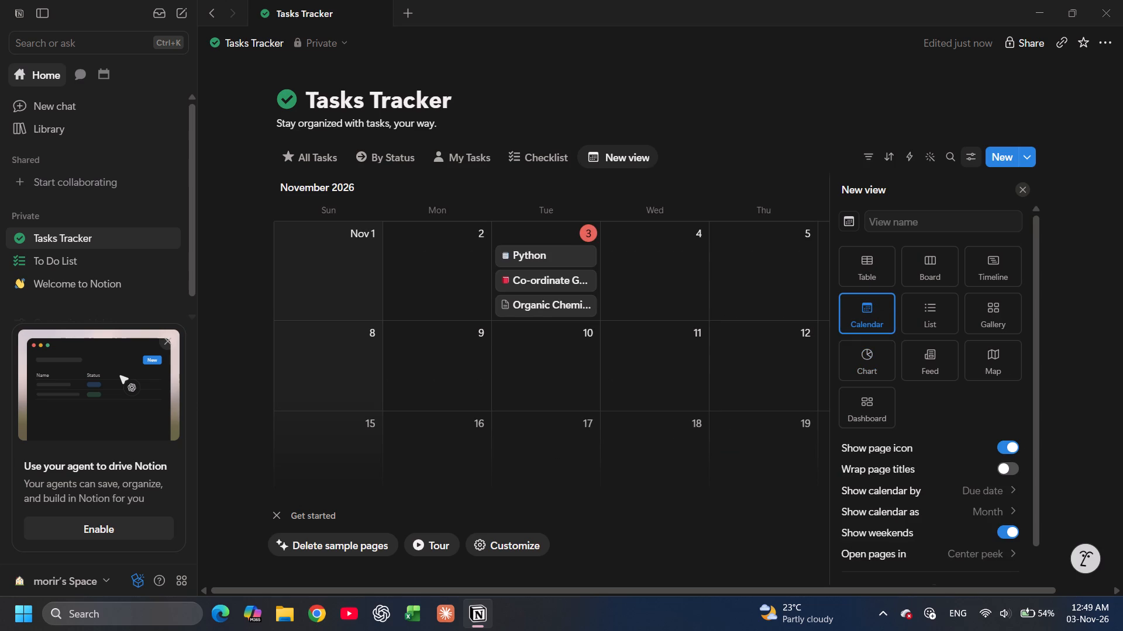
{"action": "left_click", "coordinate": [873, 278]}
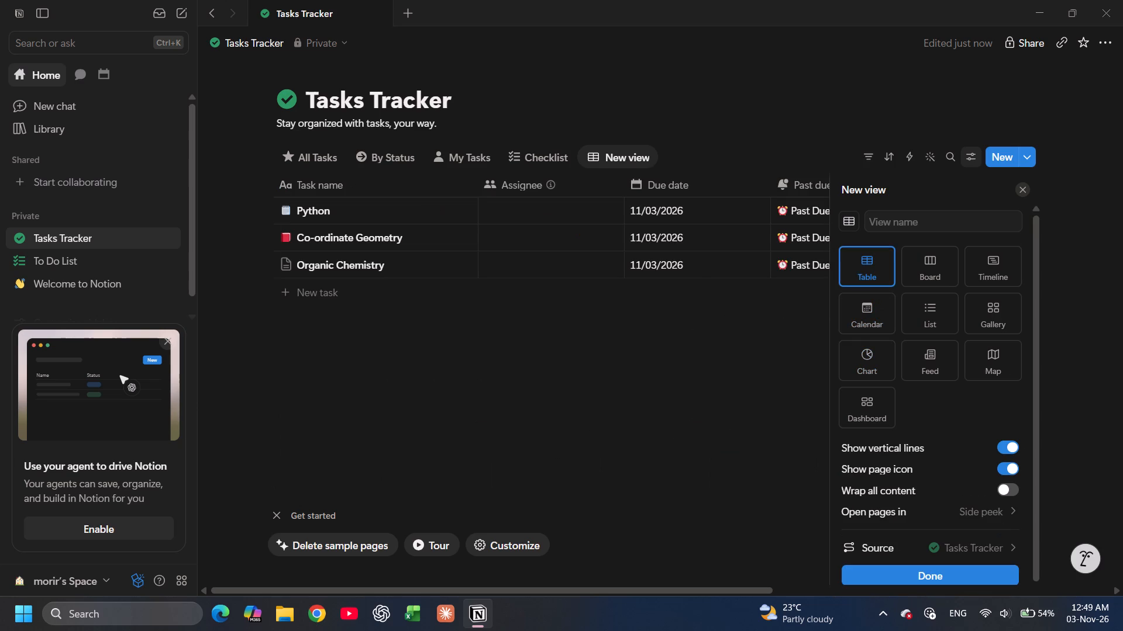
{"action": "left_click", "coordinate": [894, 573]}
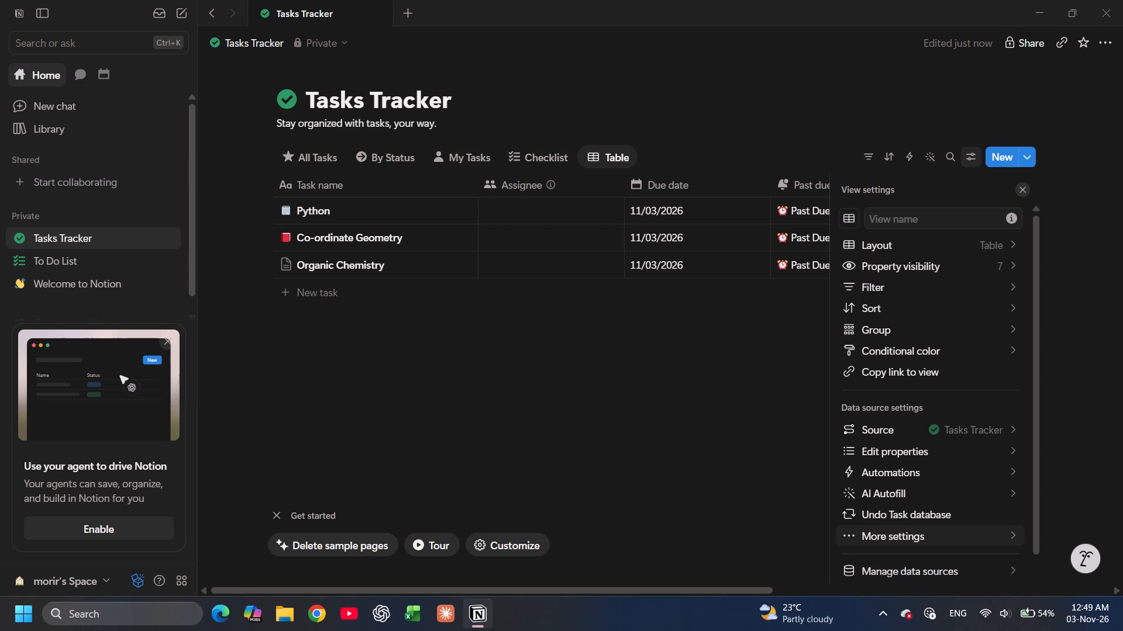
{"action": "left_click", "coordinate": [677, 475]}
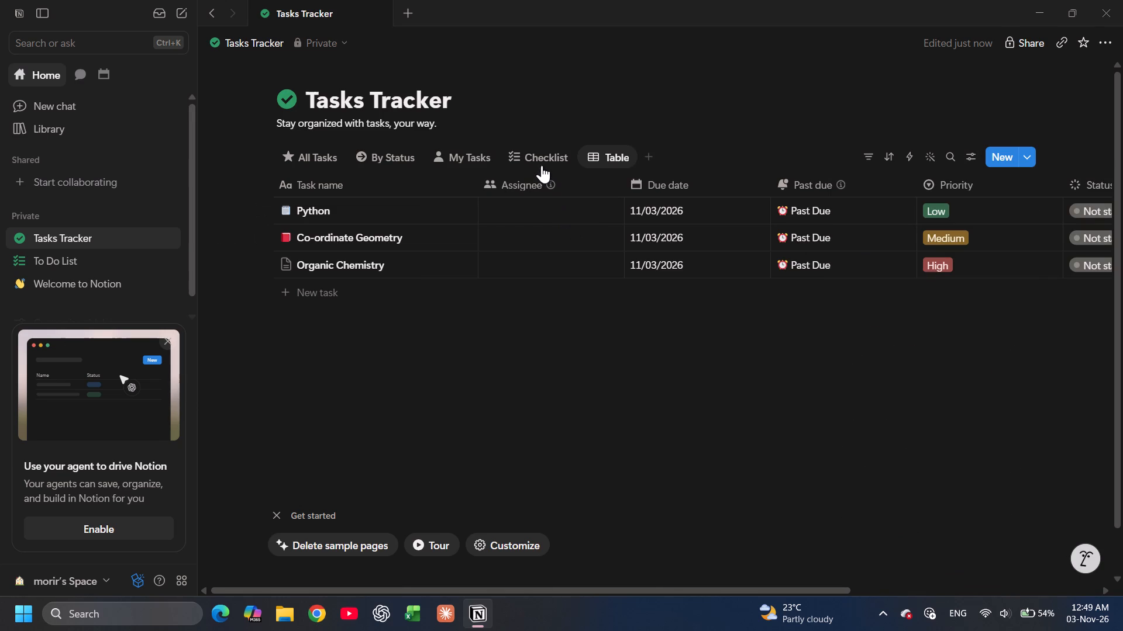
Compare the new Table view with Checklist and All Tasks, and rename its Task name column to Dates.
{"action": "left_click", "coordinate": [542, 163]}
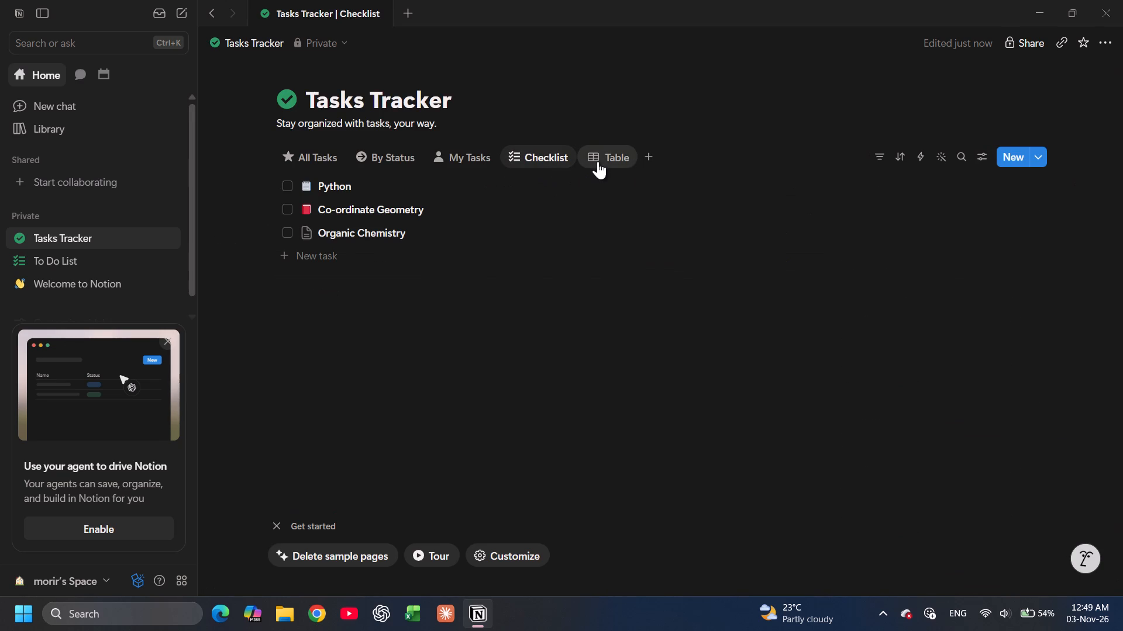
{"action": "left_click", "coordinate": [598, 161]}
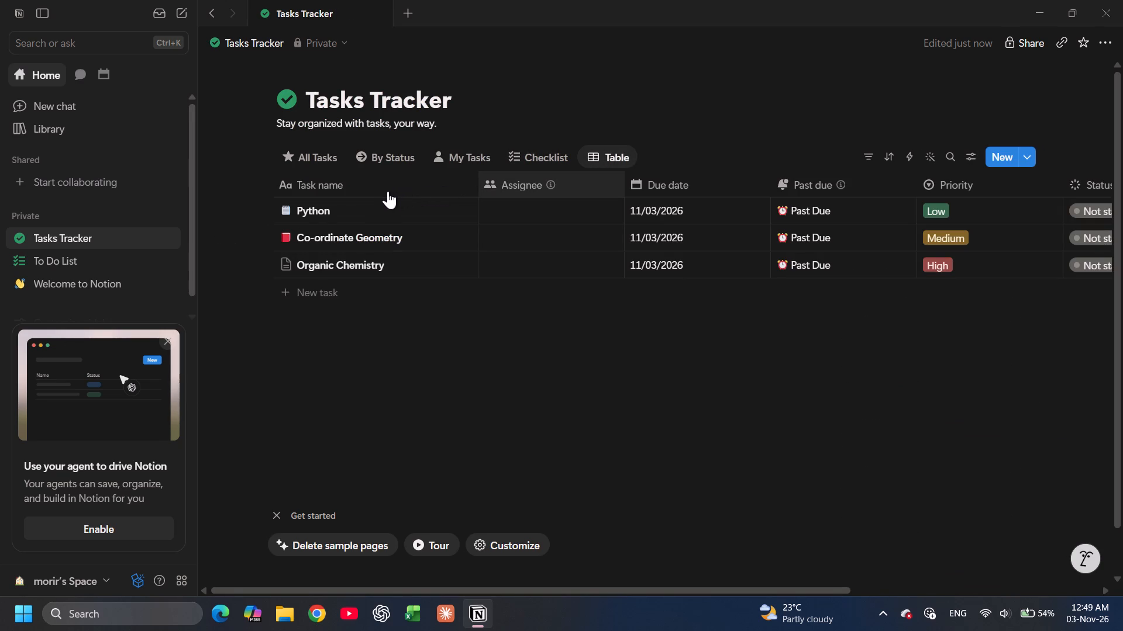
{"action": "left_click", "coordinate": [339, 153]}
{"action": "left_click", "coordinate": [597, 154]}
{"action": "left_click", "coordinate": [408, 185]}
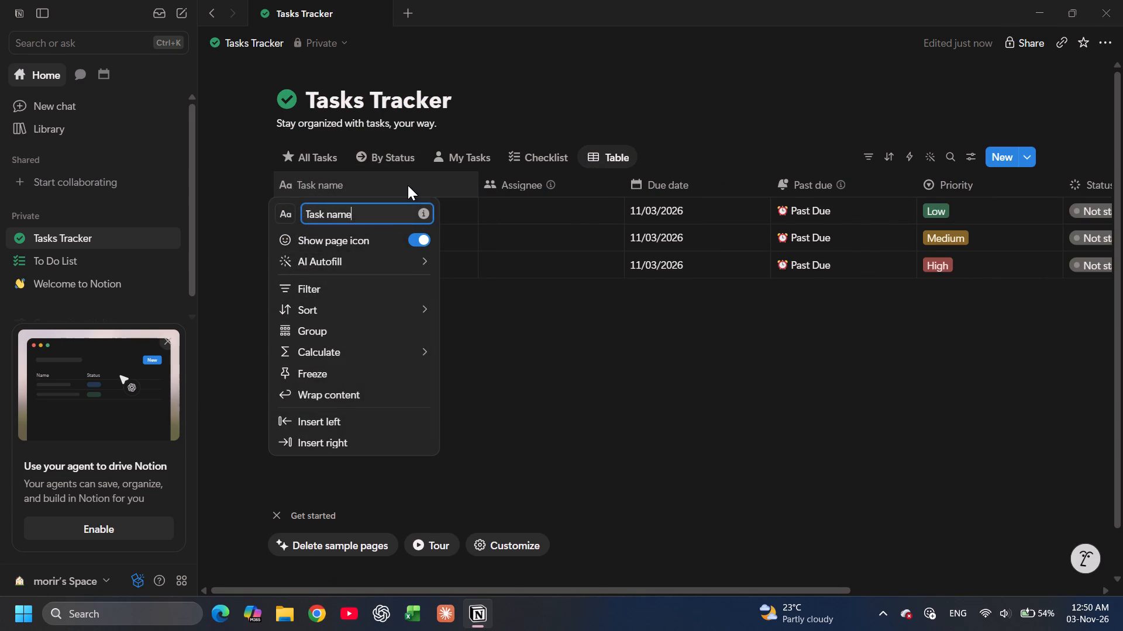
{"action": "key", "text": "BackSpace"}
{"action": "key", "text": "BackSpace"}
{"action": "key", "text": "BackSpace"}
{"action": "key", "text": "BackSpace"}
{"action": "key", "text": "BackSpace"}
{"action": "key", "text": "BackSpace"}
{"action": "key", "text": "BackSpace"}
{"action": "key", "text": "BackSpace"}
{"action": "key", "text": "BackSpace"}
{"action": "key", "text": "BackSpace"}
{"action": "key", "text": "BackSpace"}
{"action": "key", "text": "BackSpace"}
{"action": "key", "text": "BackSpace"}
{"action": "type", "text": "Days"}
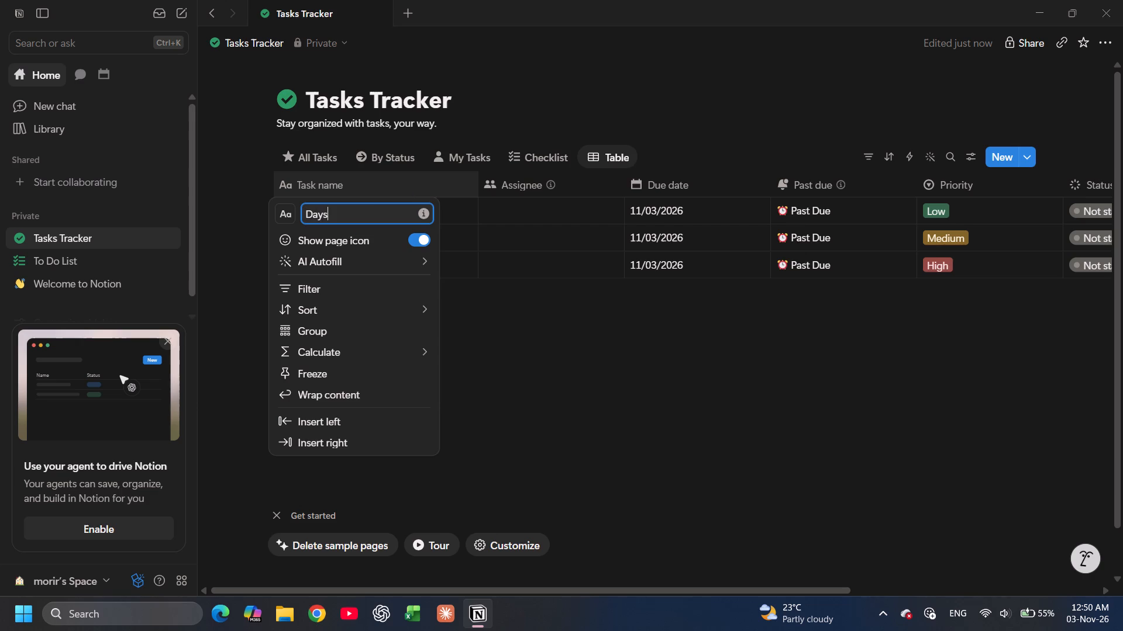
{"action": "key", "text": "BackSpace"}
{"action": "key", "text": "BackSpace"}
{"action": "type", "text": "tes"}
{"action": "key", "text": "Return"}
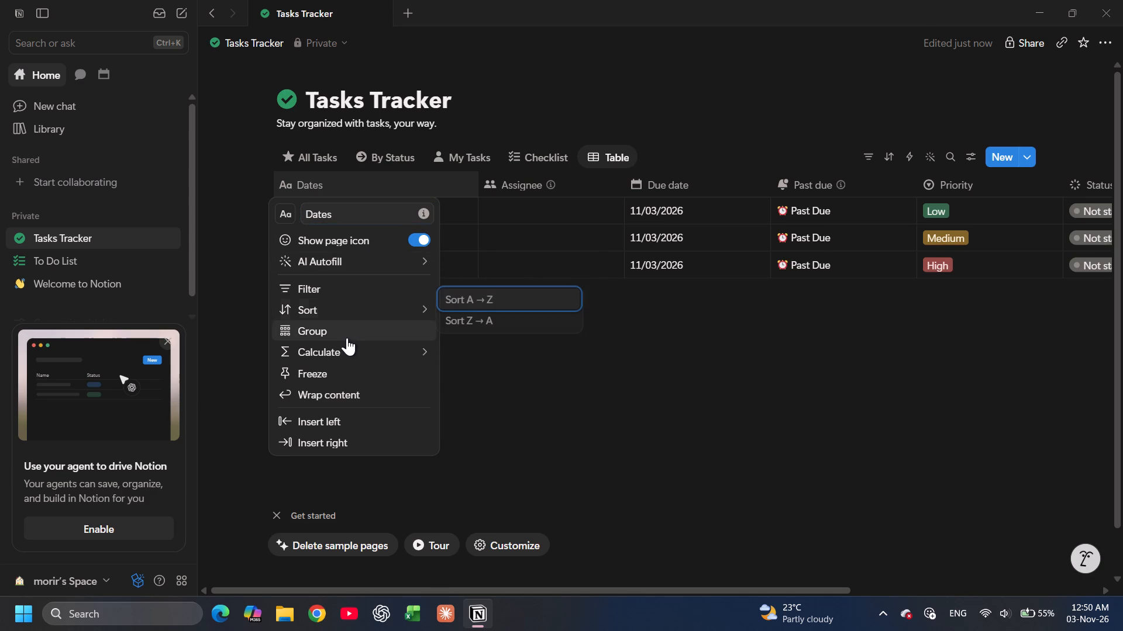
{"action": "left_click", "coordinate": [520, 436]}
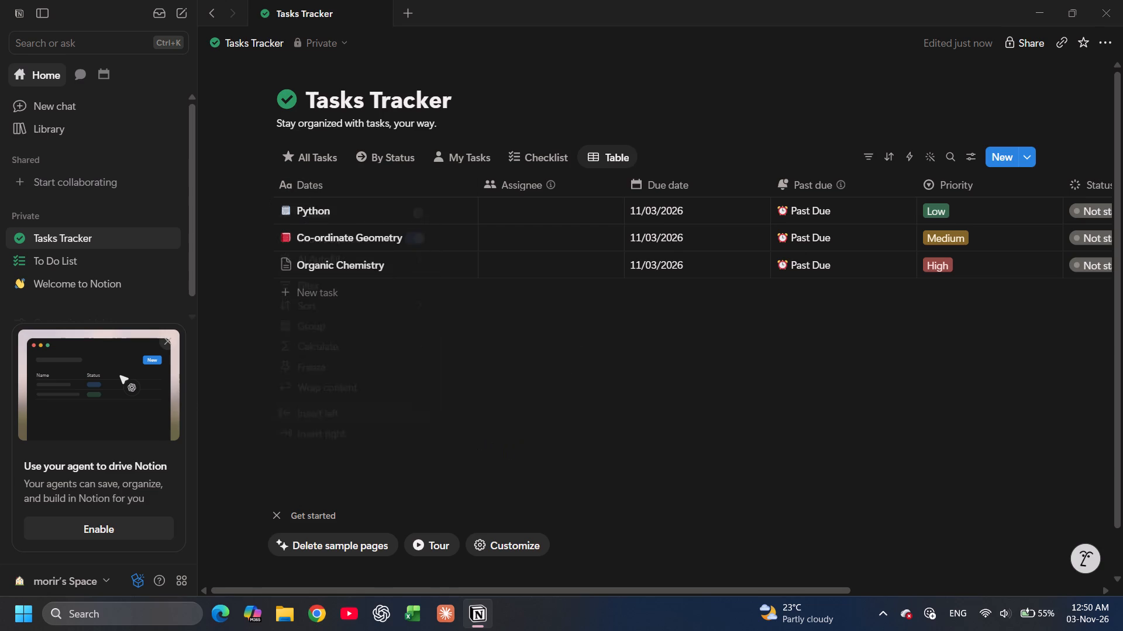
Add four blank task rows below Organic Chemistry in the new Table view.
{"action": "left_click", "coordinate": [372, 215]}
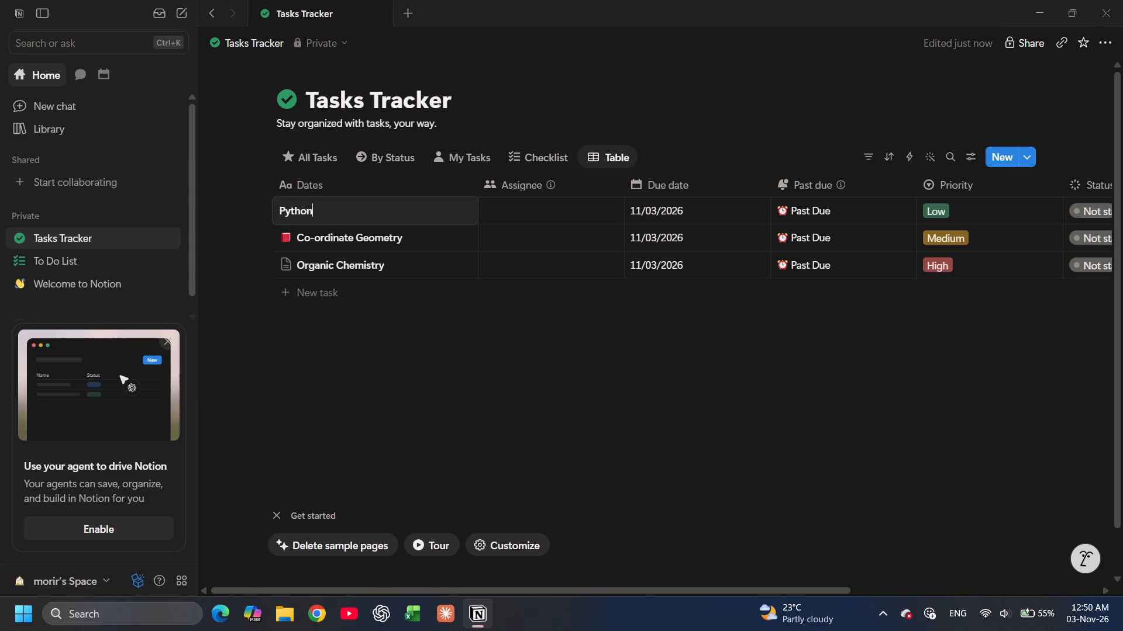
{"action": "left_click", "coordinate": [294, 302]}
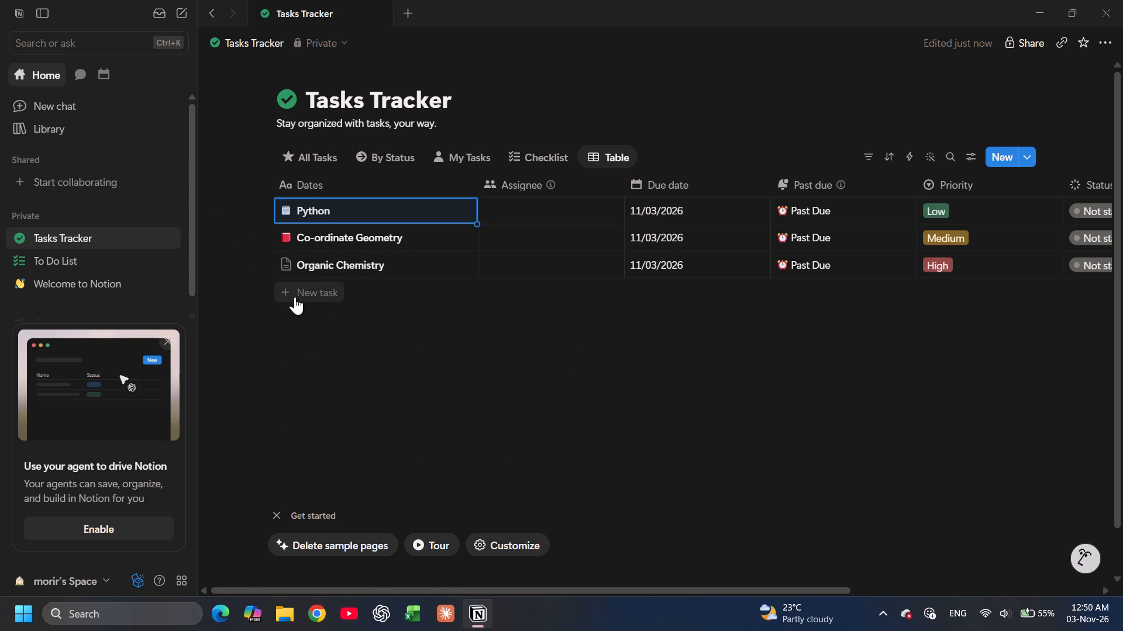
{"action": "left_click", "coordinate": [295, 297]}
{"action": "left_click", "coordinate": [295, 321]}
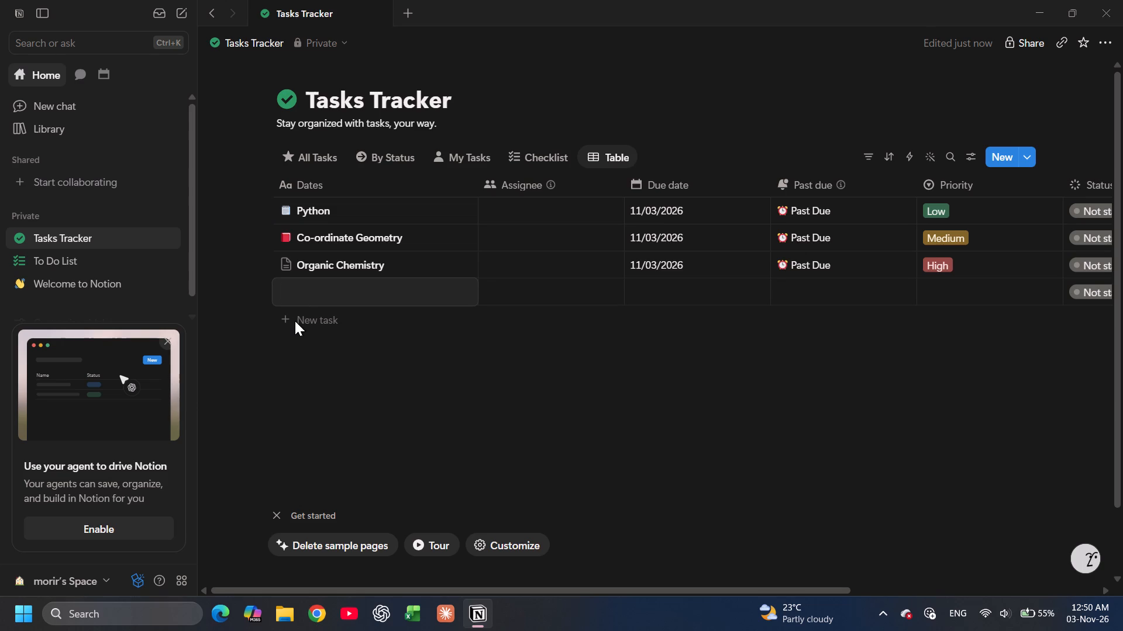
{"action": "left_click", "coordinate": [298, 320]}
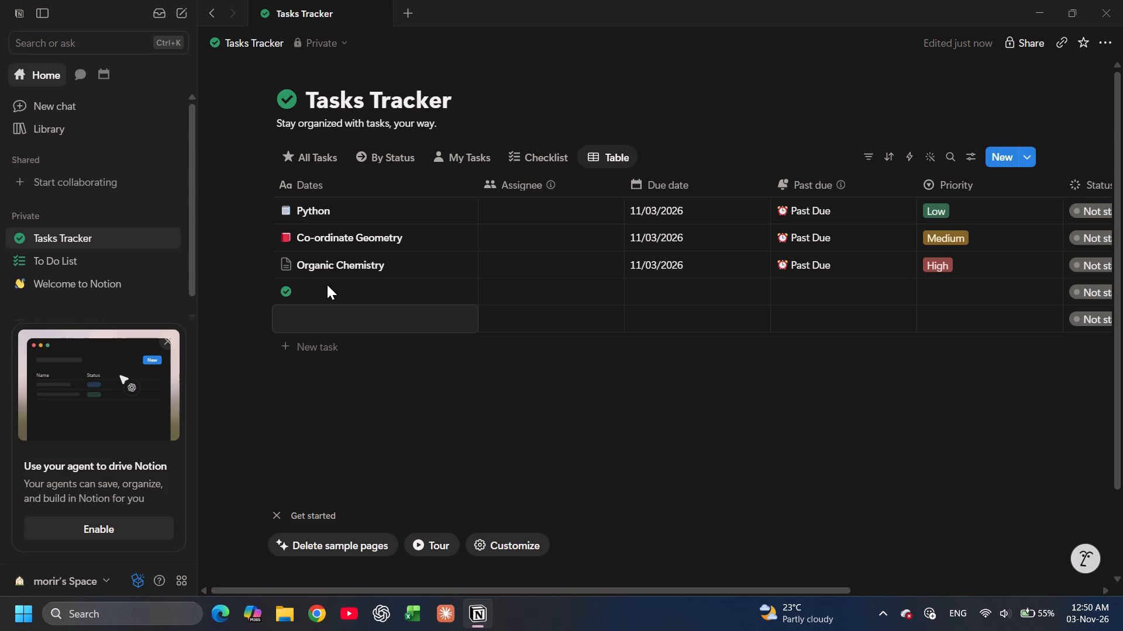
{"action": "left_click", "coordinate": [316, 343]}
{"action": "left_click", "coordinate": [315, 346]}
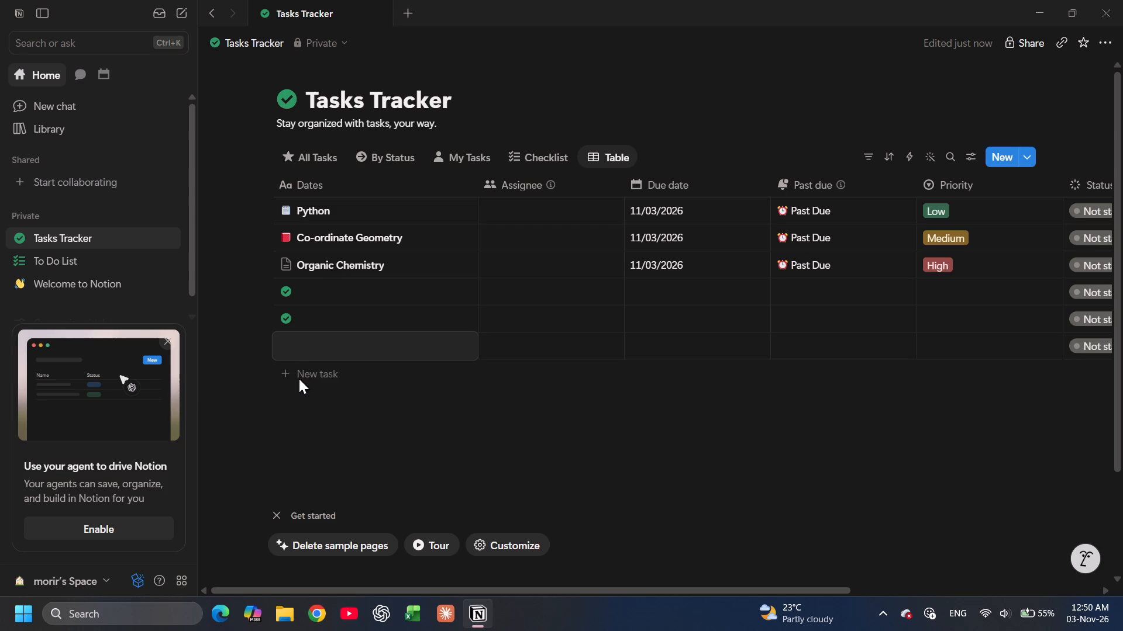
{"action": "left_click", "coordinate": [300, 370]}
{"action": "left_click", "coordinate": [300, 370]}
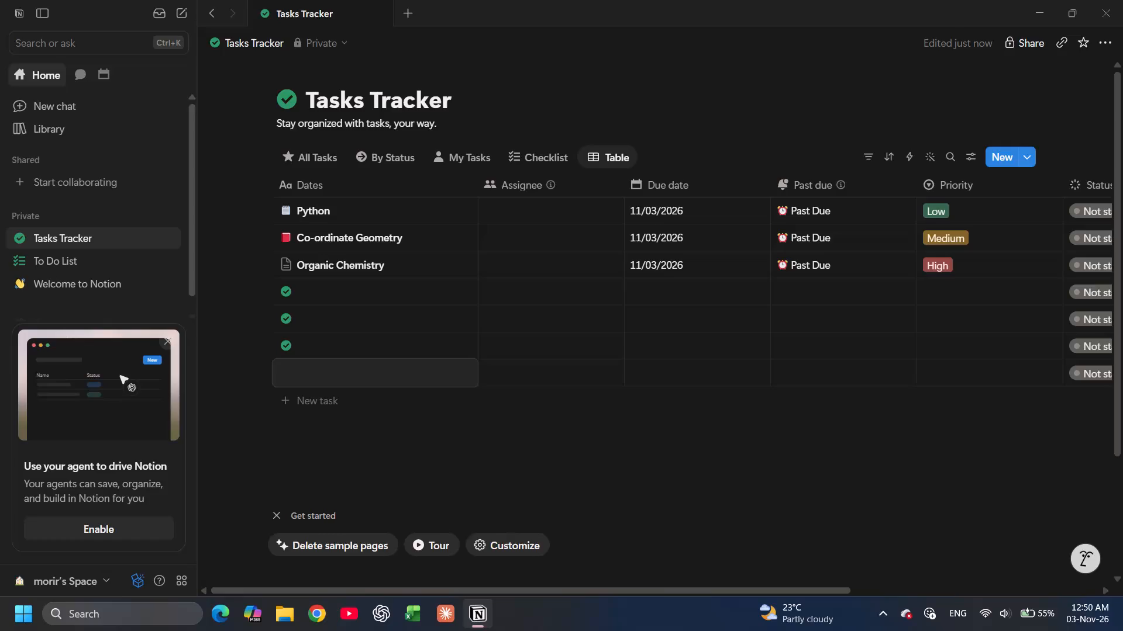
{"action": "left_click", "coordinate": [314, 376]}
{"action": "left_click", "coordinate": [315, 344]}
{"action": "left_click", "coordinate": [322, 323]}
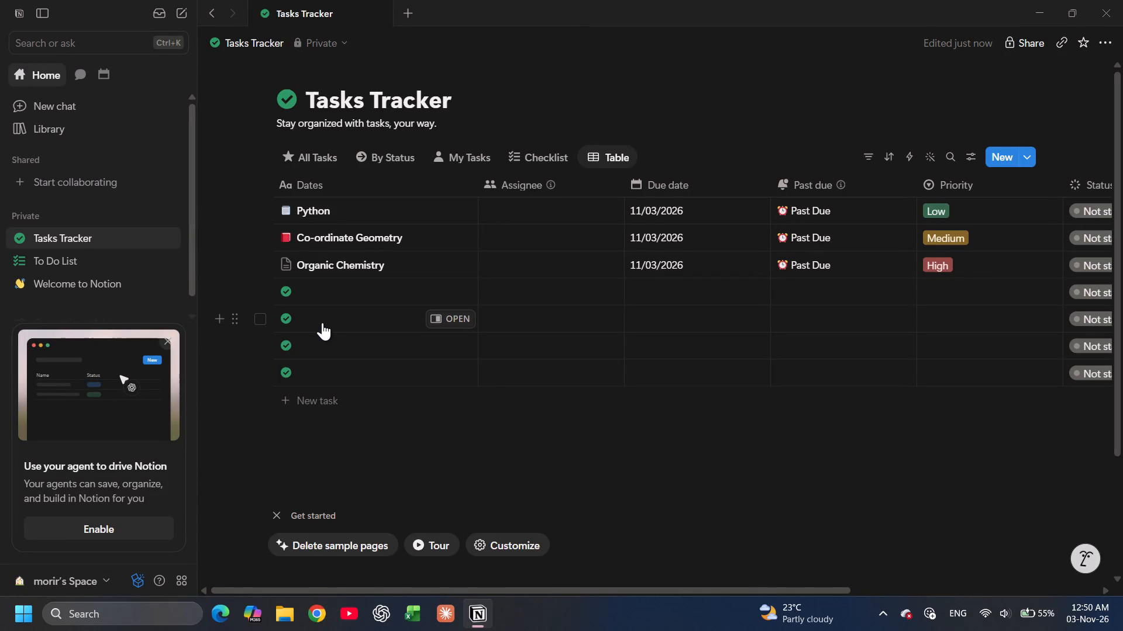
{"action": "left_click", "coordinate": [333, 292]}
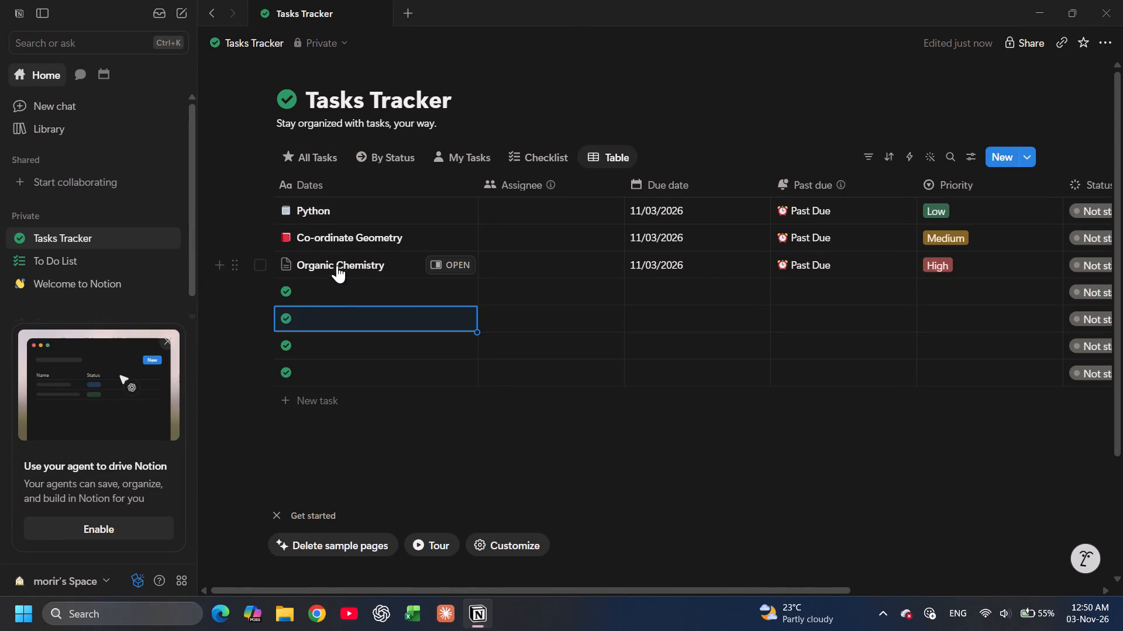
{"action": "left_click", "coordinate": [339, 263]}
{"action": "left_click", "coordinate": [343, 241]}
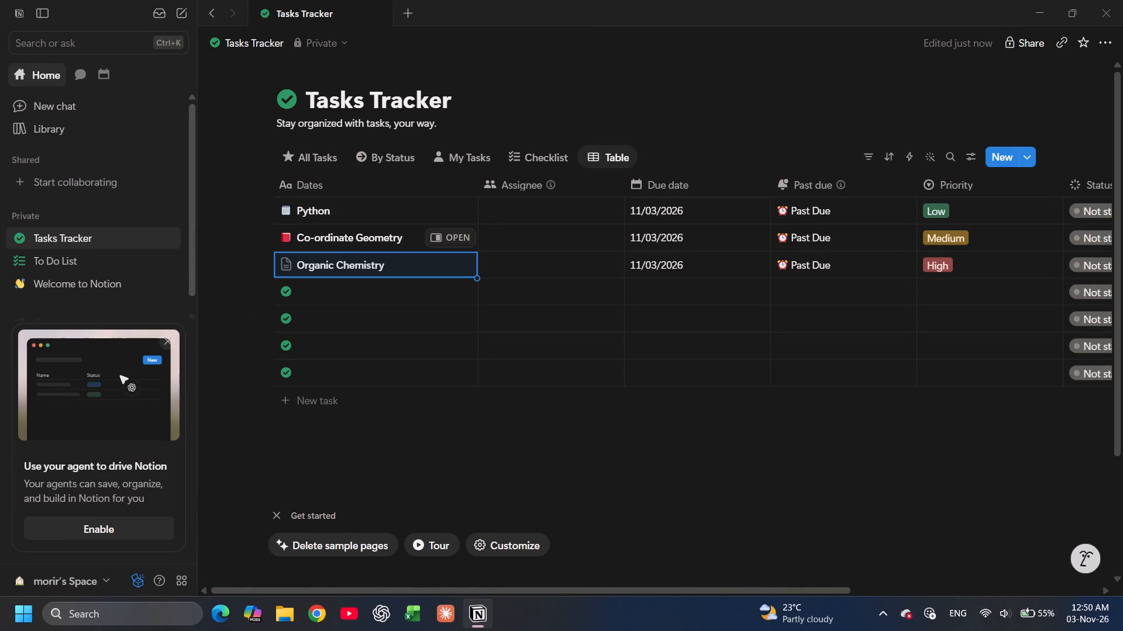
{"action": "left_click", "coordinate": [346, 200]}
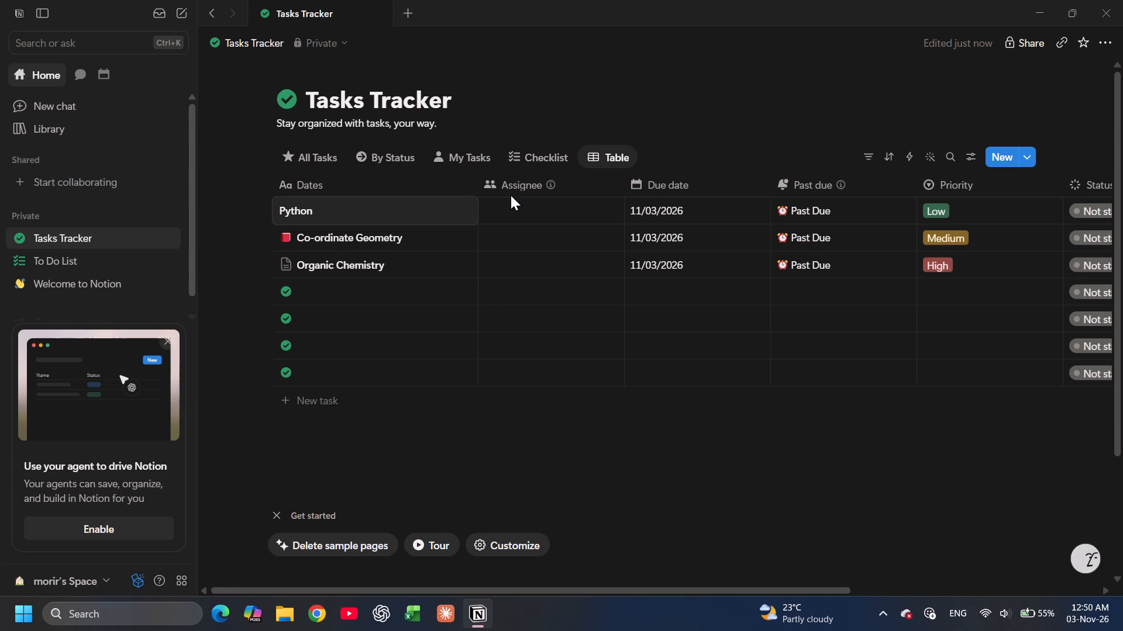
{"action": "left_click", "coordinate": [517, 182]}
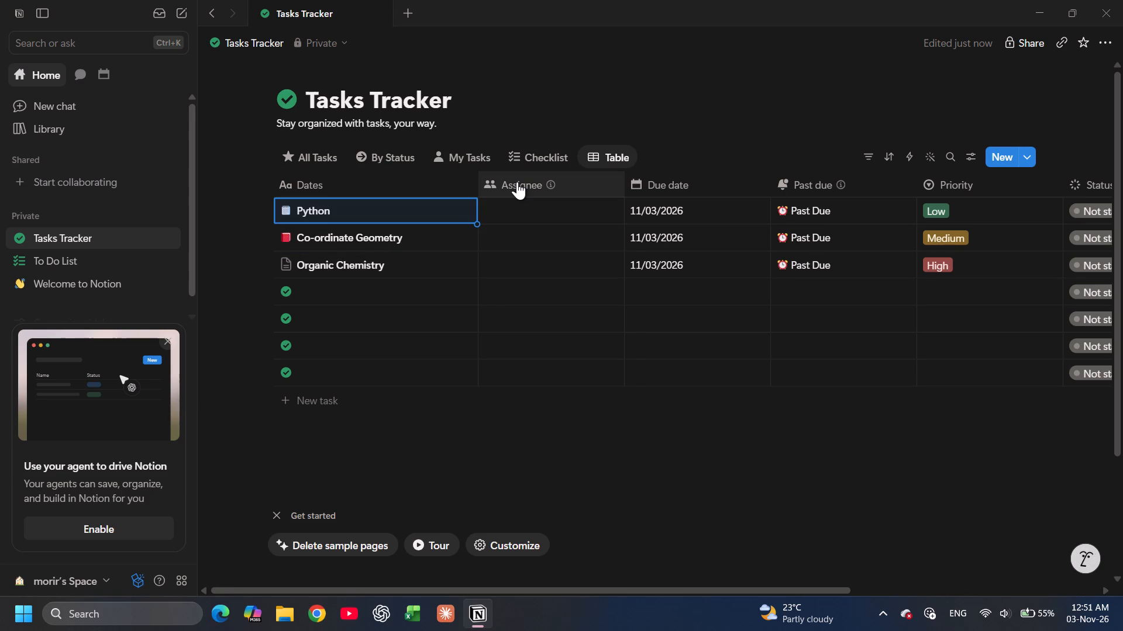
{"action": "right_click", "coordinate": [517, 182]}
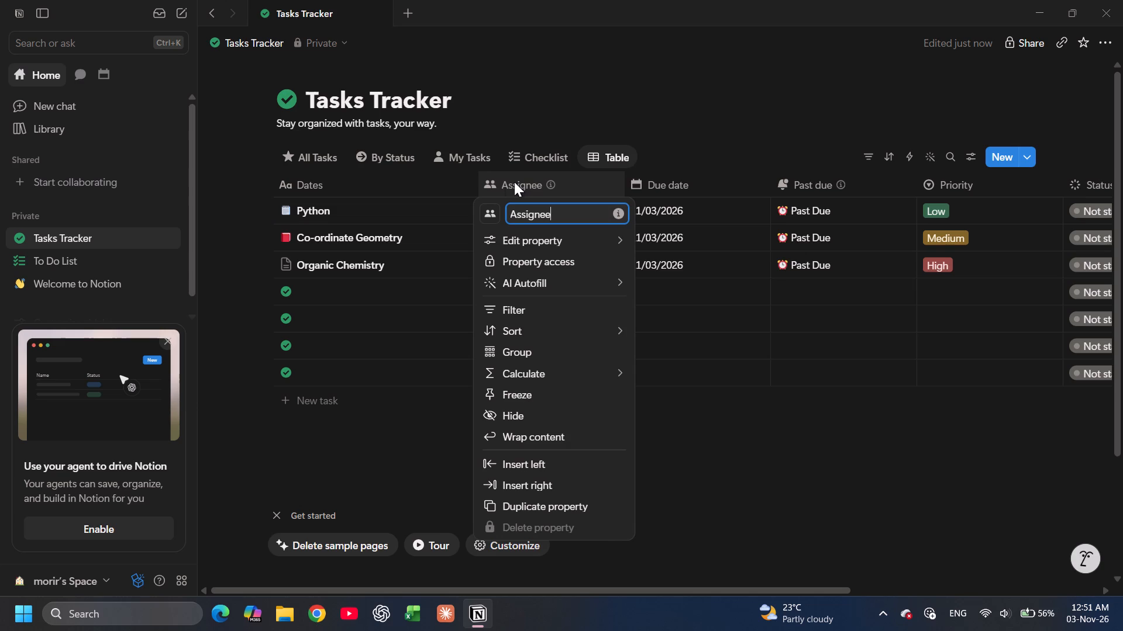
Rename the Dates column of the Table view to WEEK 01.
{"action": "left_click", "coordinate": [403, 176]}
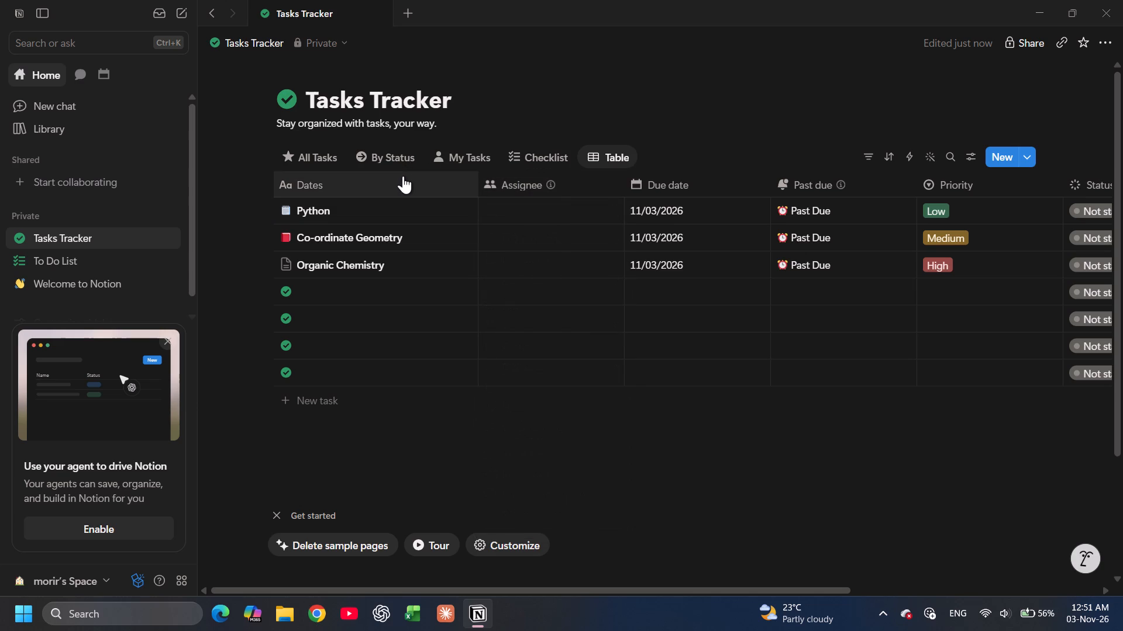
{"action": "key", "text": "BackSpace"}
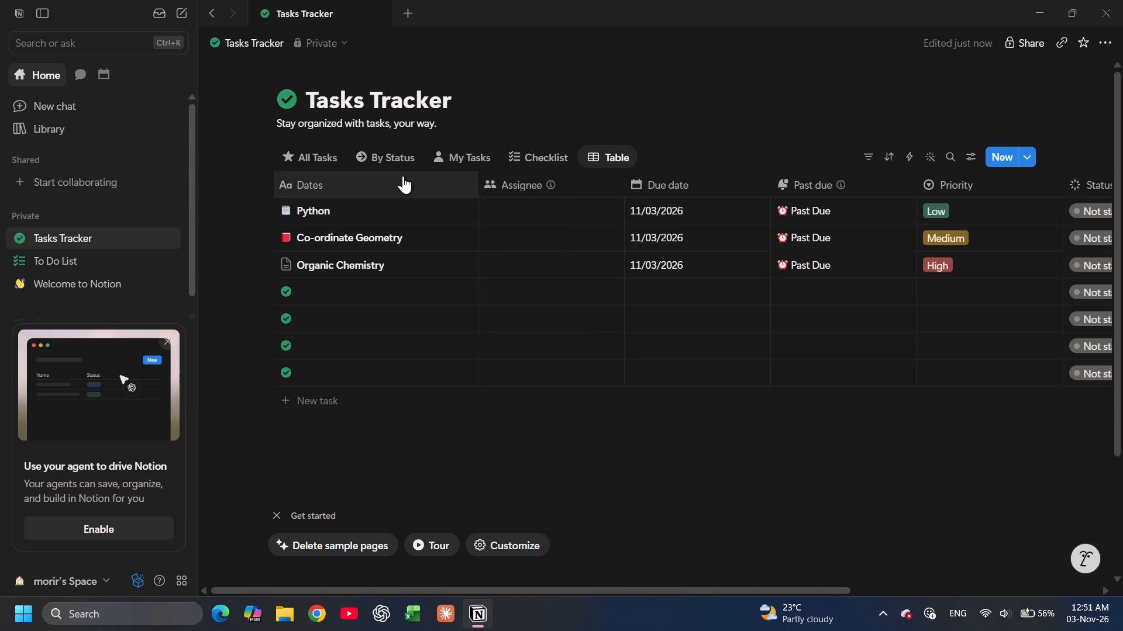
{"action": "left_click", "coordinate": [403, 176]}
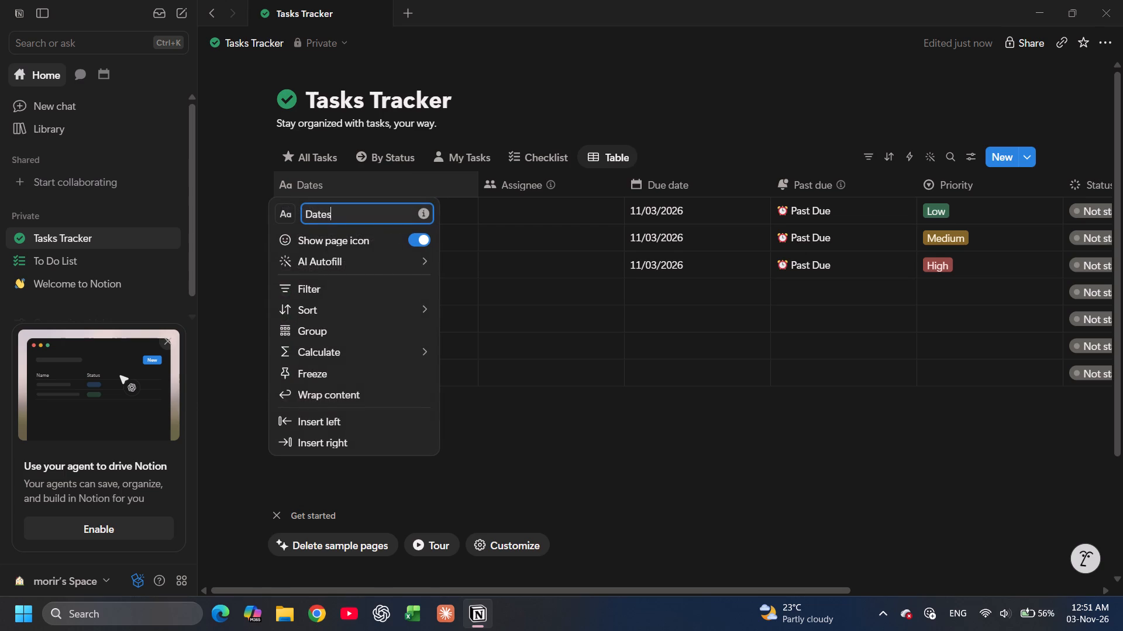
{"action": "key", "text": "BackSpace"}
{"action": "key", "text": "BackSpace"}
{"action": "key", "text": "BackSpace"}
{"action": "key", "text": "BackSpace"}
{"action": "key", "text": "BackSpace"}
{"action": "key", "text": "shift+w"}
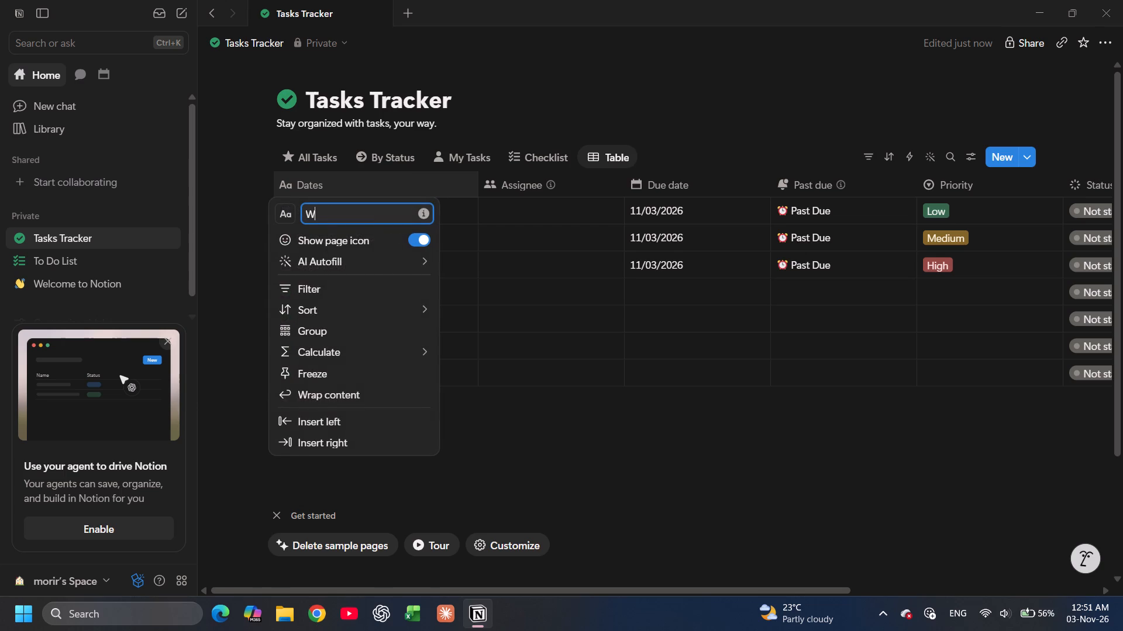
{"action": "type", "text": "EE"}
{"action": "key", "text": "shift+k"}
{"action": "key", "text": "space"}
{"action": "key", "text": "0"}
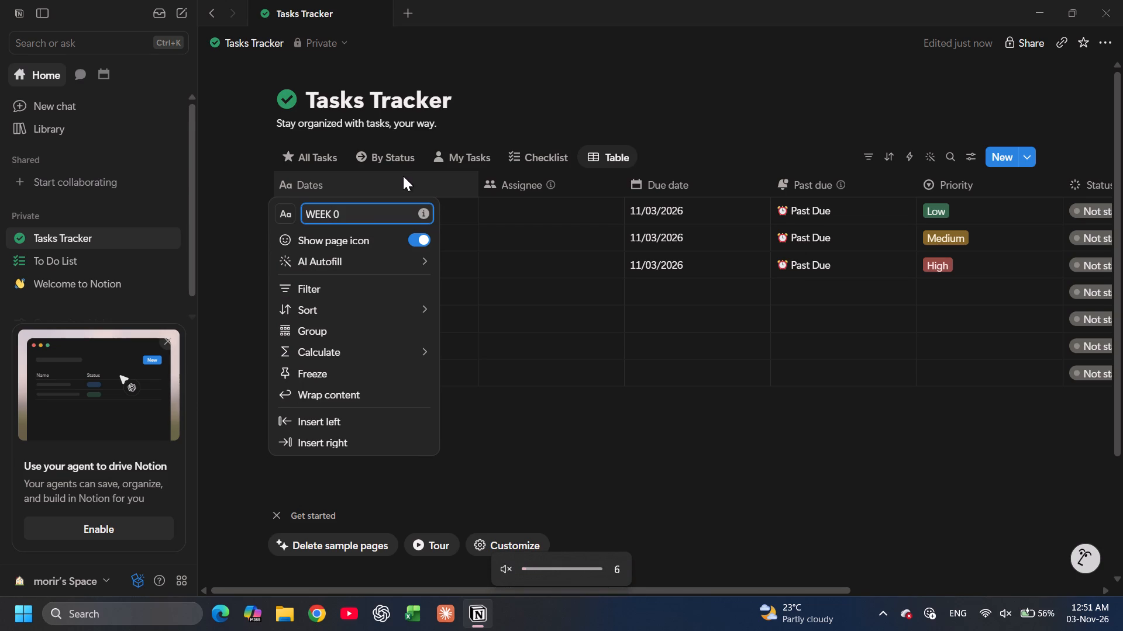
{"action": "key", "text": "1"}
{"action": "key", "text": "Return"}
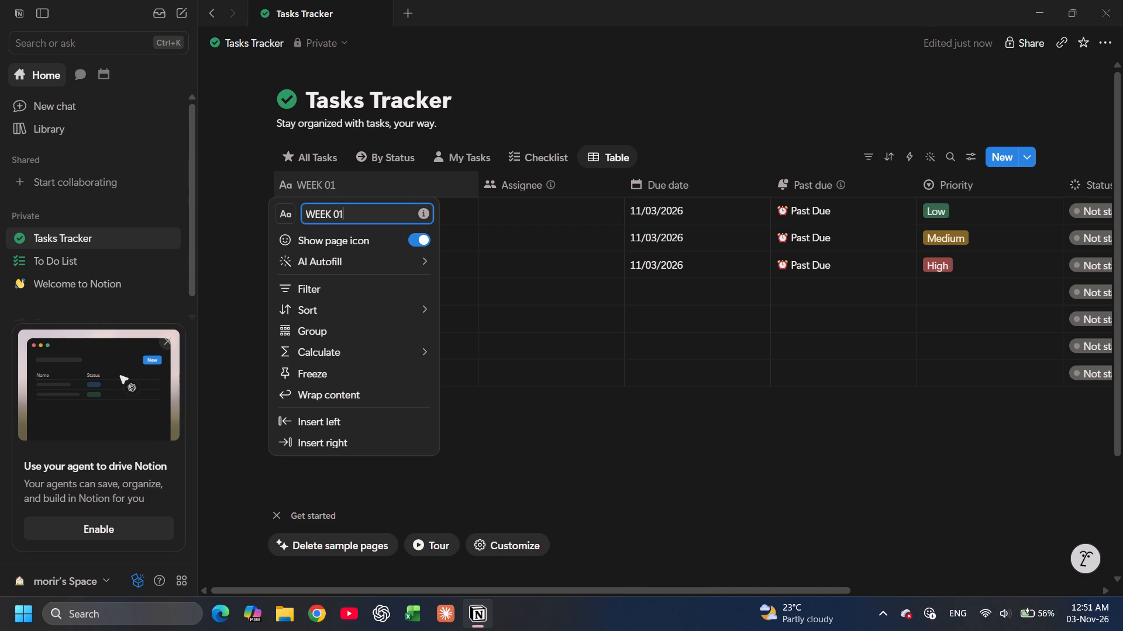
Hide the Assignee column in the Table view, after trying to delete the property.
{"action": "left_click", "coordinate": [505, 193]}
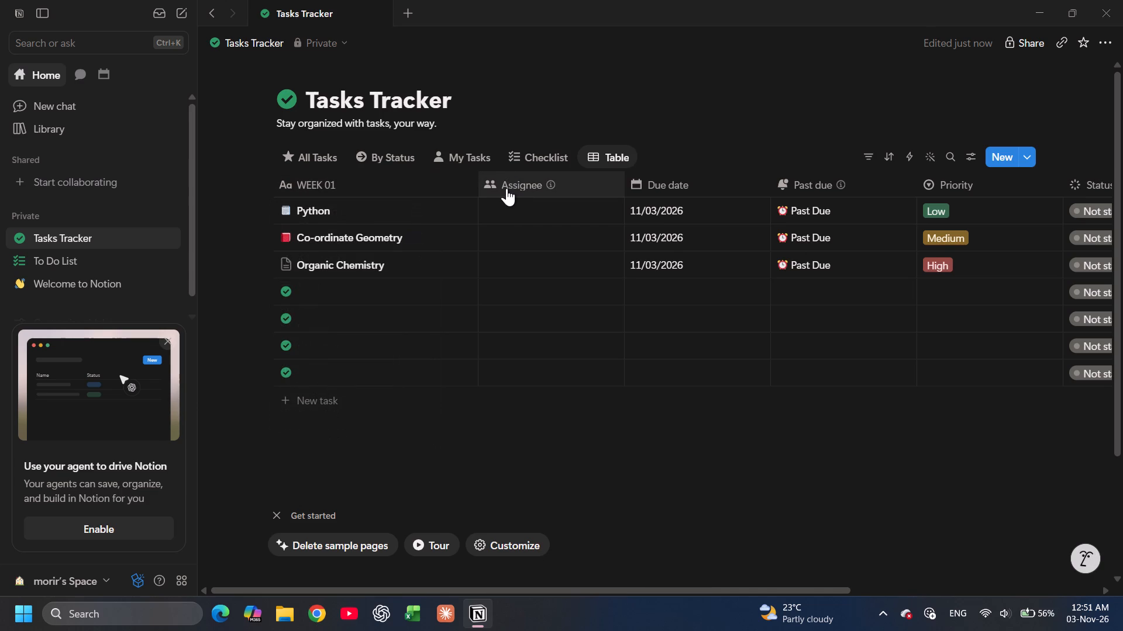
{"action": "left_click", "coordinate": [507, 188]}
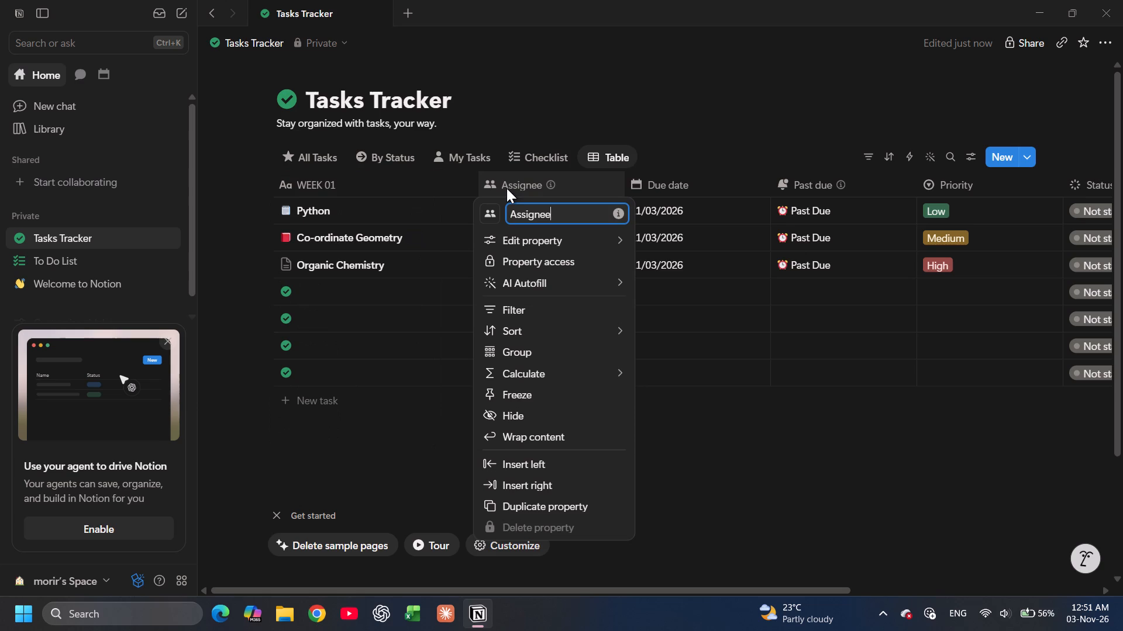
{"action": "left_click", "coordinate": [515, 236]}
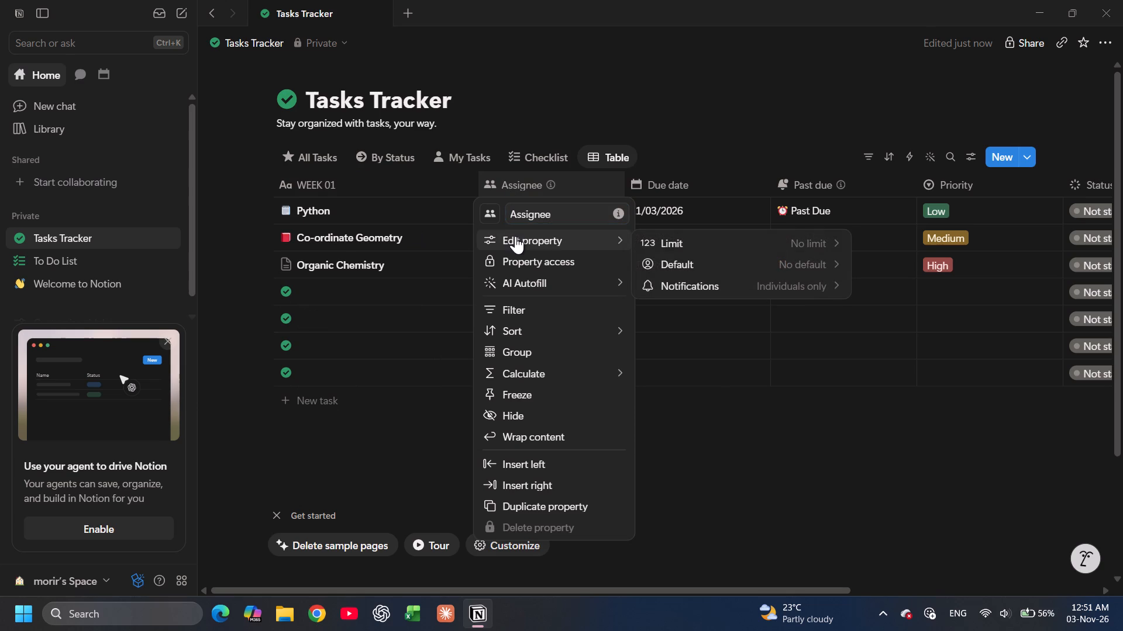
{"action": "left_click", "coordinate": [515, 236]}
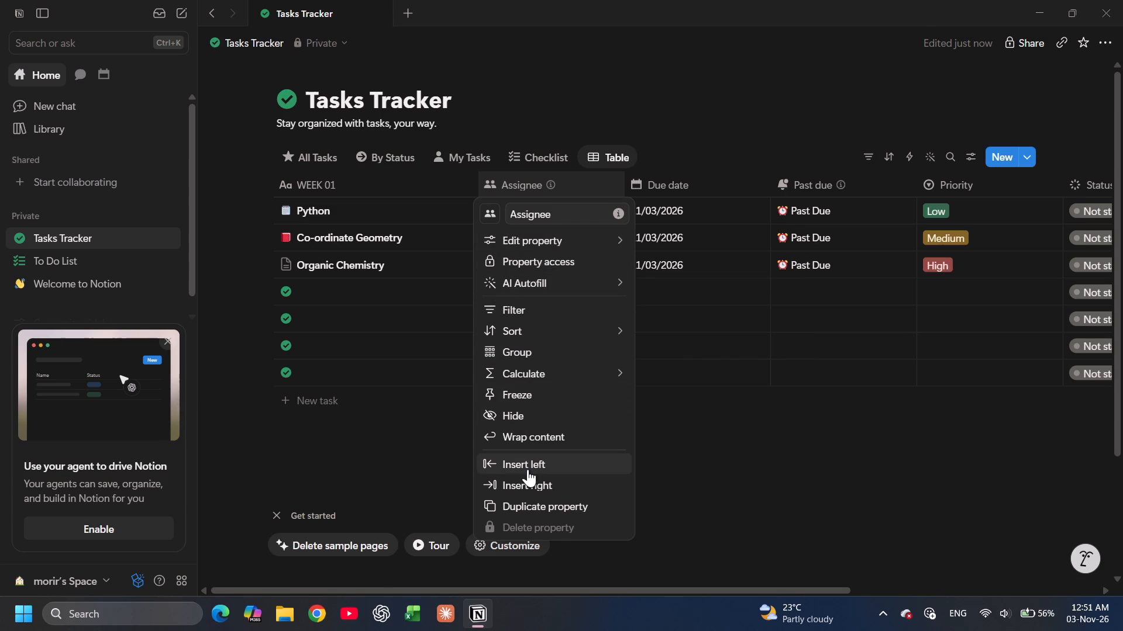
{"action": "left_click", "coordinate": [532, 529]}
{"action": "left_click", "coordinate": [540, 422]}
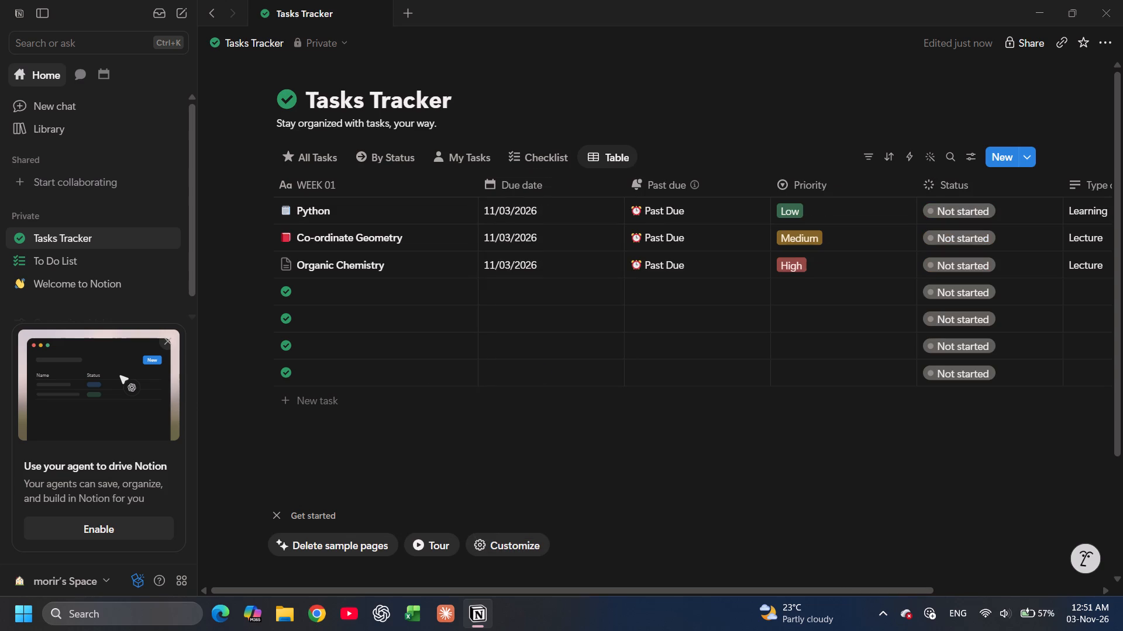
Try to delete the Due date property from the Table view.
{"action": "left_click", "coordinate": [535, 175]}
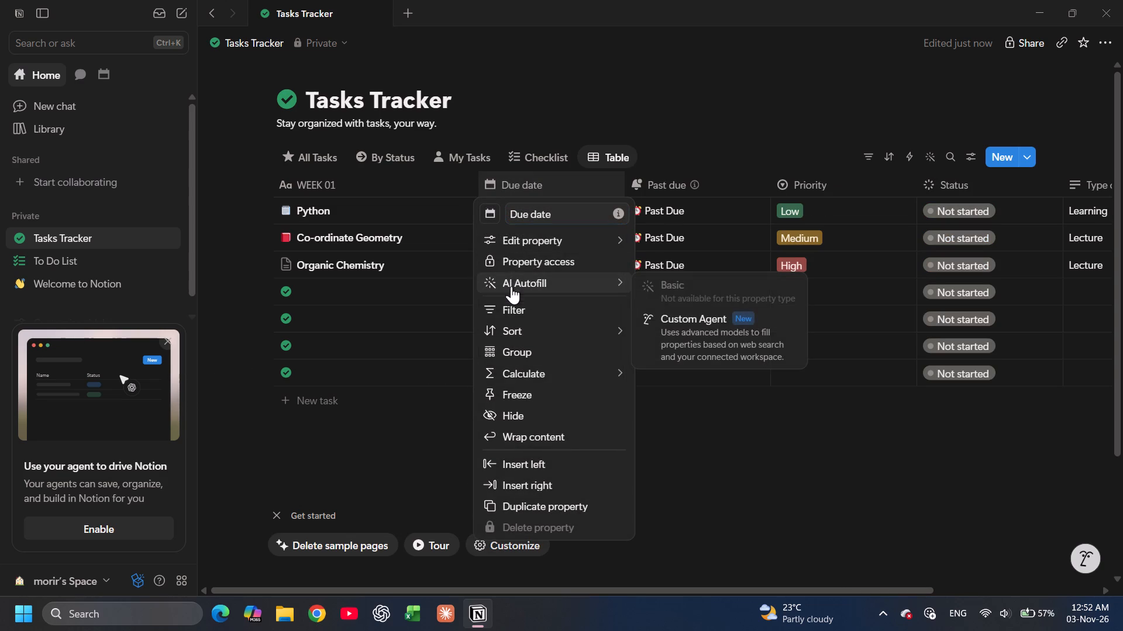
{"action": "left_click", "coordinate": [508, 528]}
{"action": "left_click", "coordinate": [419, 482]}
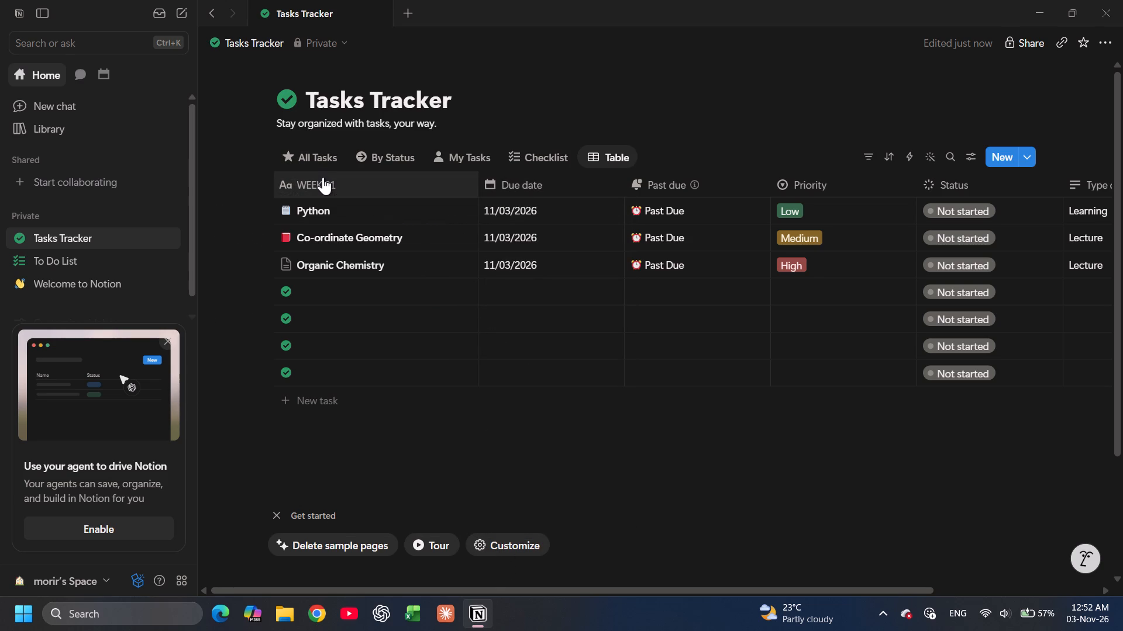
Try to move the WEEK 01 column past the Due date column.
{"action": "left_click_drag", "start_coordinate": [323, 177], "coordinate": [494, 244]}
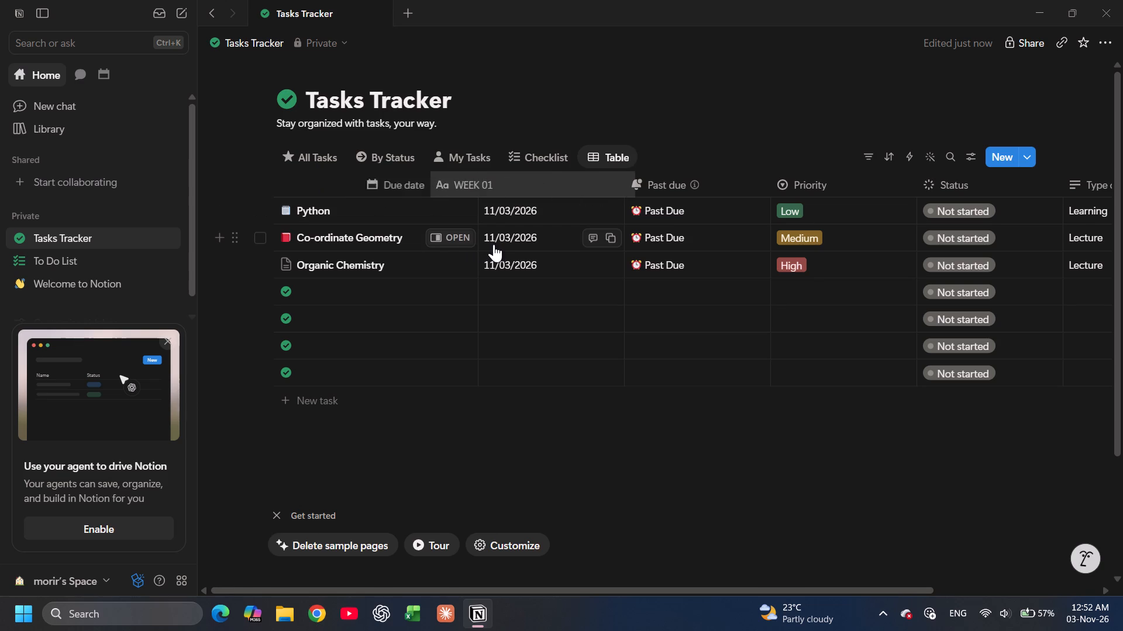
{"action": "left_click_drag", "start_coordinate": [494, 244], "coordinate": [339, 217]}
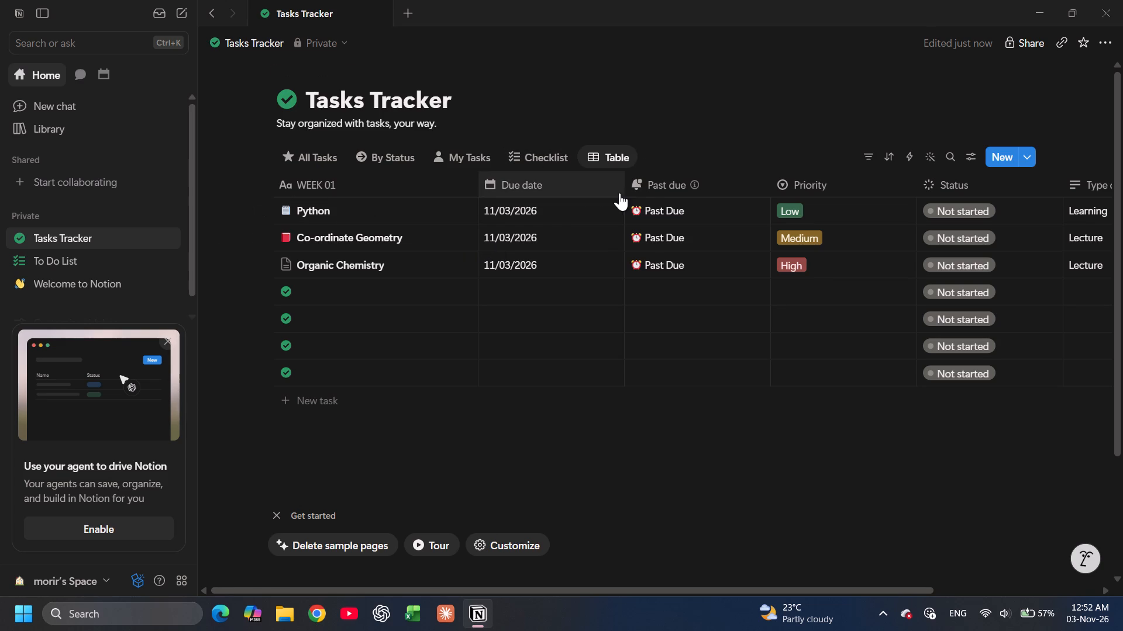
Delete the Past due property from the Tasks Tracker.
{"action": "left_click", "coordinate": [648, 193]}
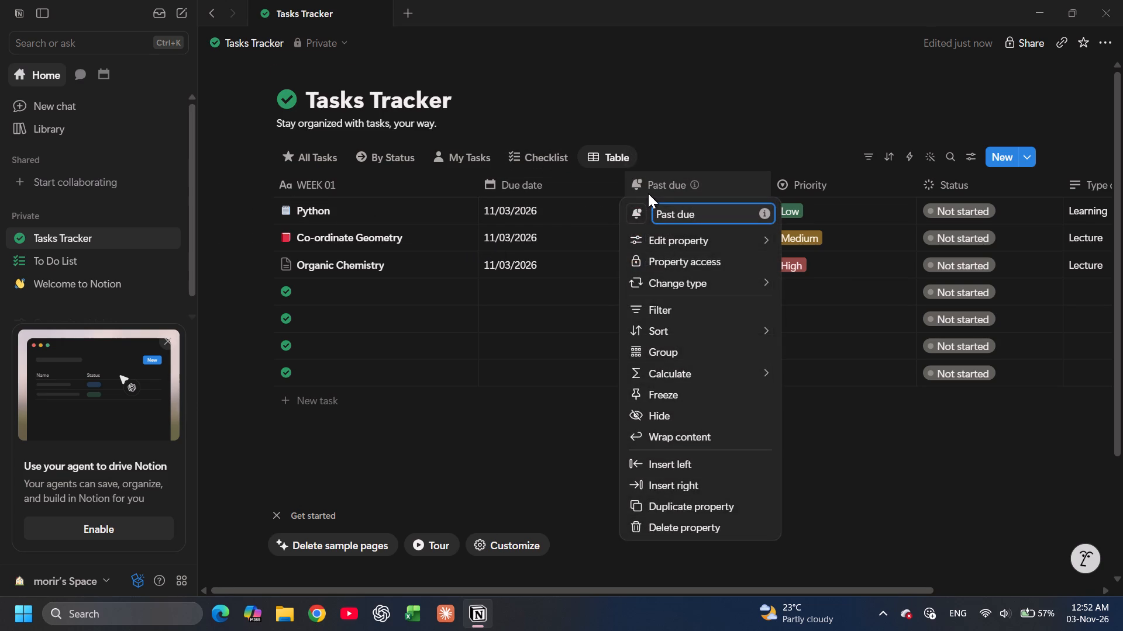
{"action": "left_click", "coordinate": [656, 528]}
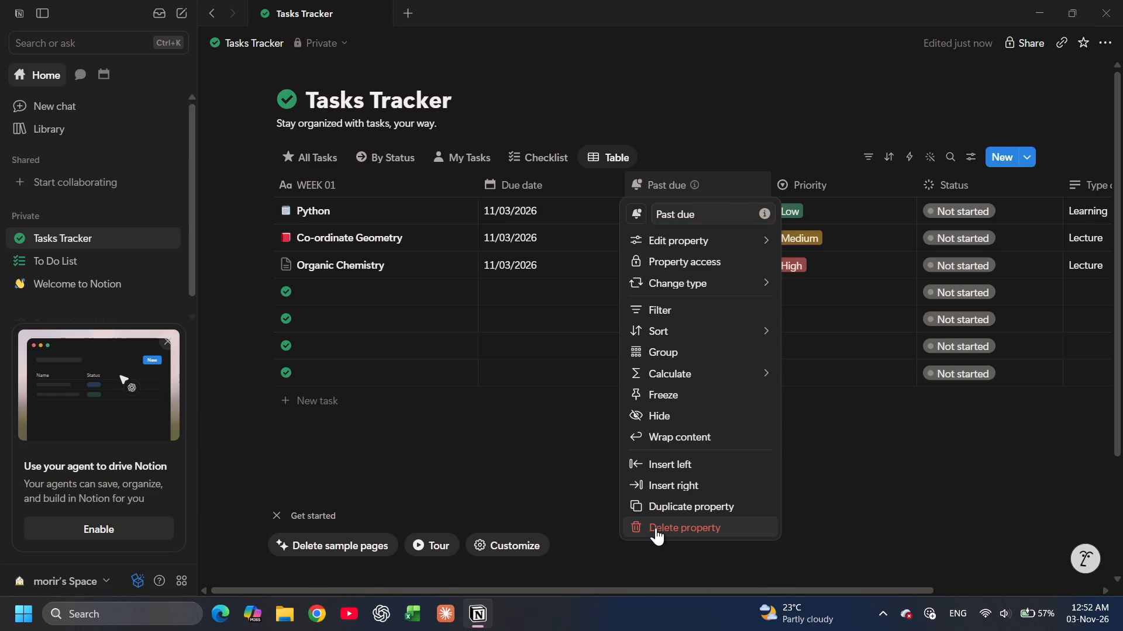
{"action": "left_click", "coordinate": [562, 322]}
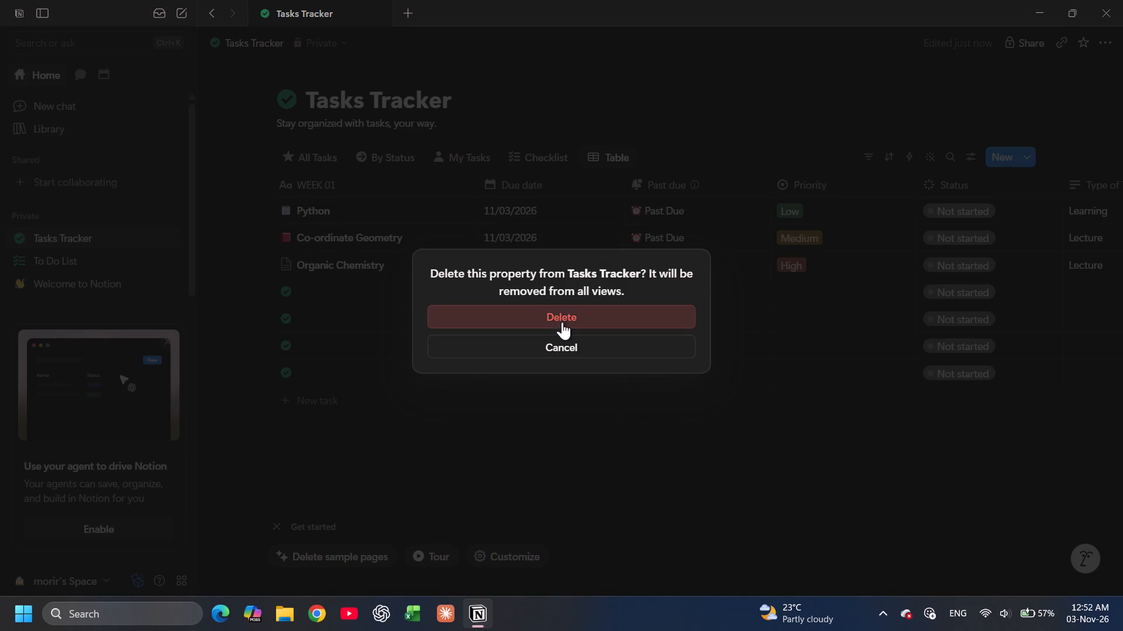
Clear the Due date column's name and change its icon to the stopwatch, found by searching the icons for "time".
{"action": "left_click", "coordinate": [538, 183]}
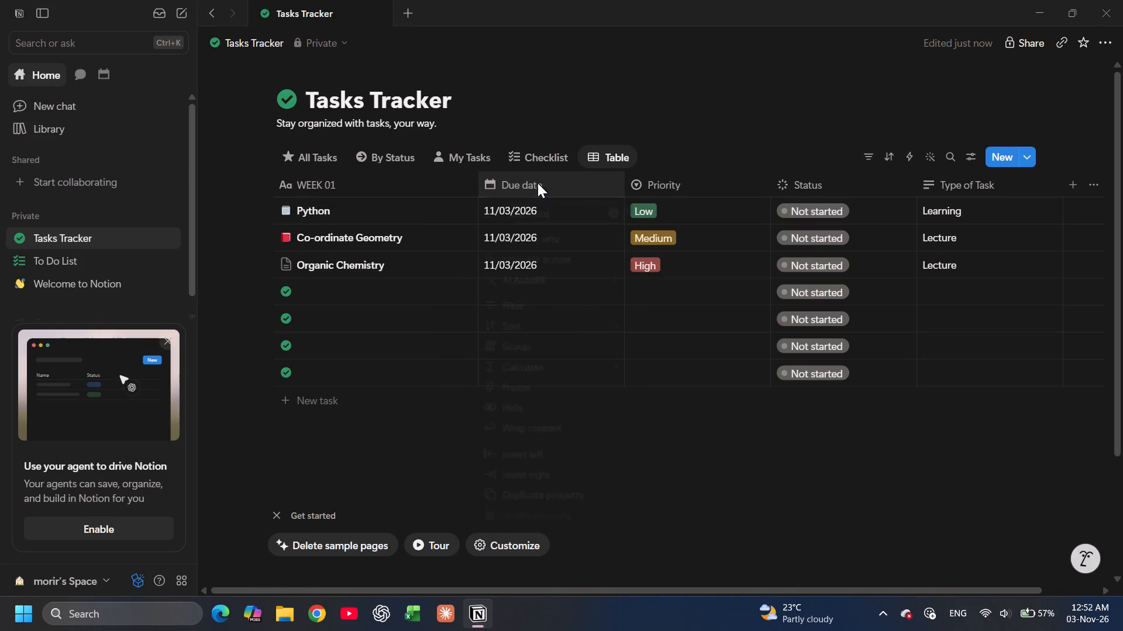
{"action": "key", "text": "BackSpace"}
{"action": "key", "text": "BackSpace"}
{"action": "key", "text": "BackSpace"}
{"action": "key", "text": "BackSpace"}
{"action": "key", "text": "BackSpace"}
{"action": "key", "text": "BackSpace"}
{"action": "key", "text": "BackSpace"}
{"action": "key", "text": "BackSpace"}
{"action": "key", "text": "BackSpace"}
{"action": "key", "text": "BackSpace"}
{"action": "key", "text": "BackSpace"}
{"action": "key", "text": "BackSpace"}
{"action": "key", "text": "BackSpace"}
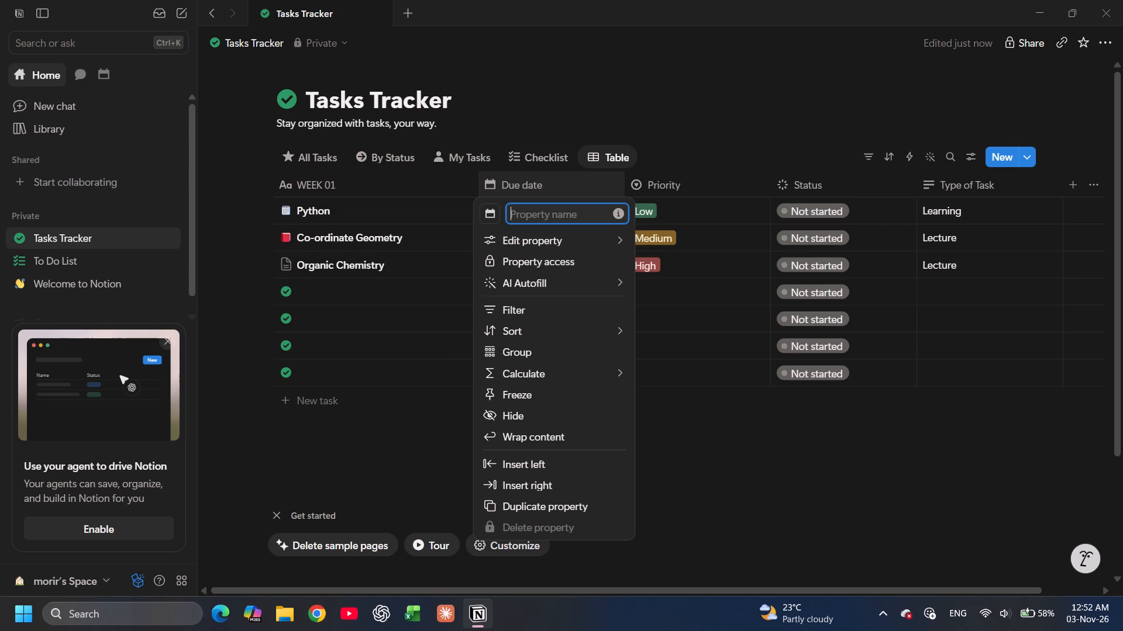
{"action": "left_click", "coordinate": [485, 211]}
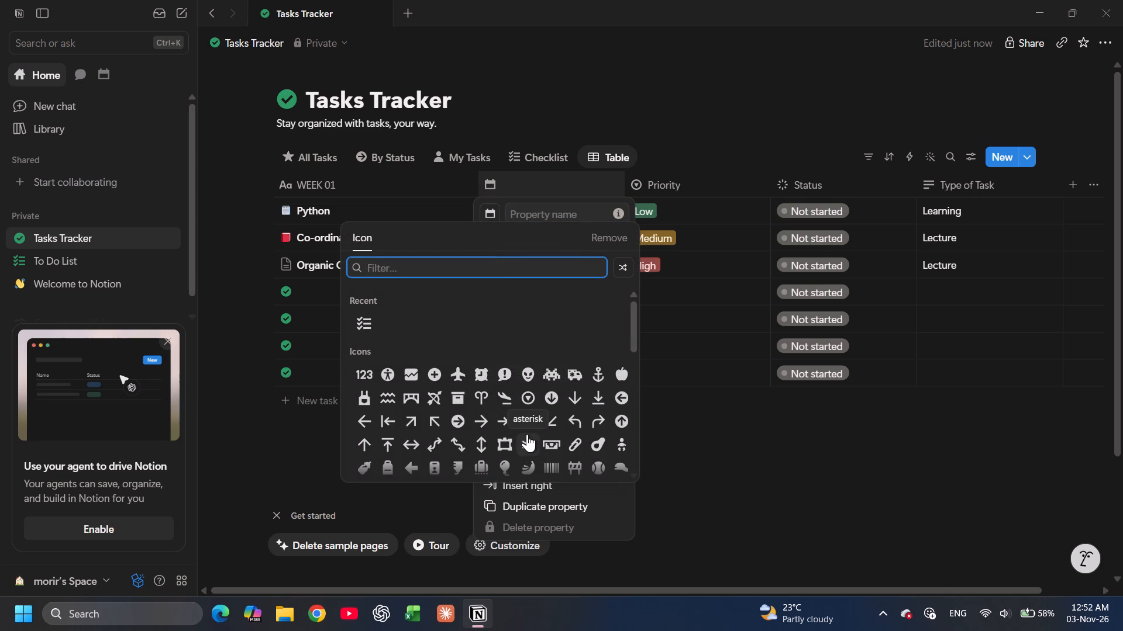
{"action": "type", "text": "time"}
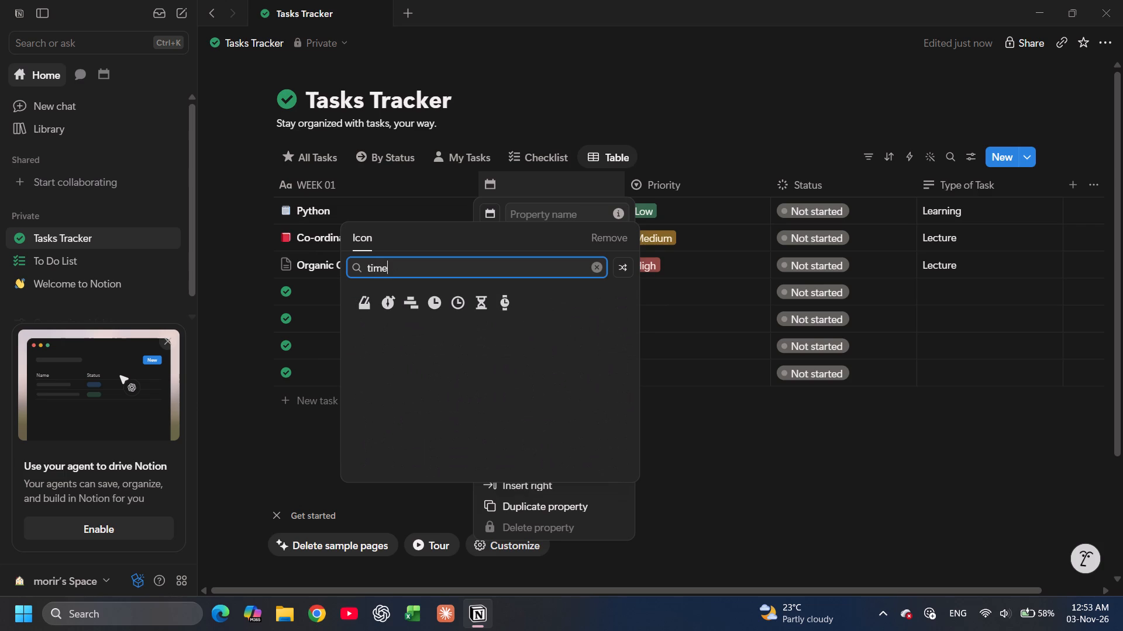
{"action": "left_click", "coordinate": [386, 296]}
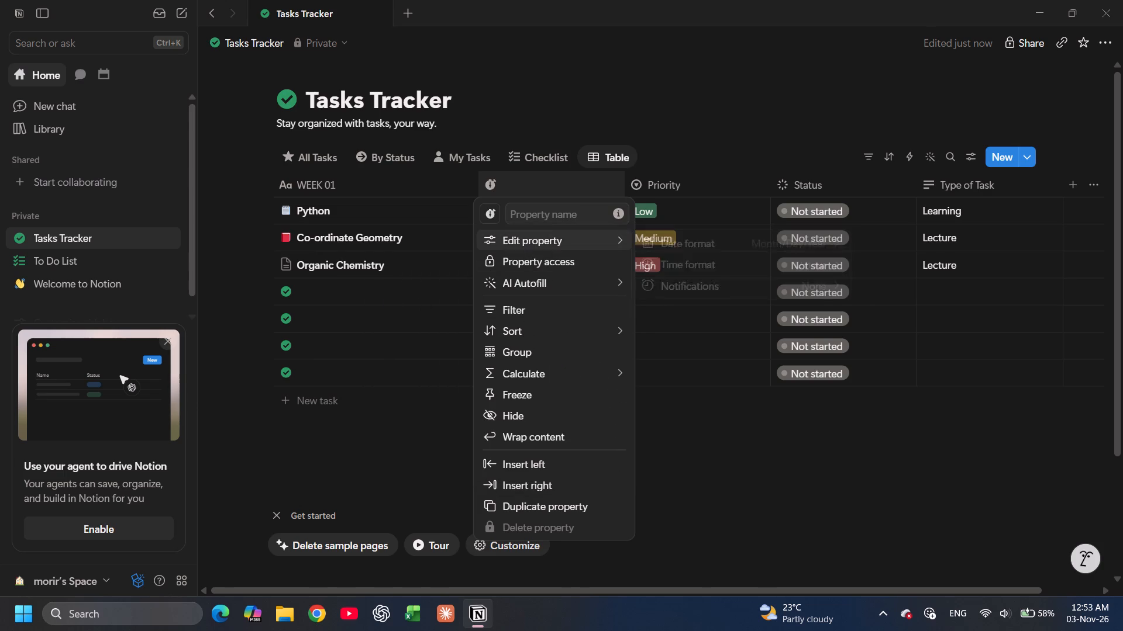
Name the unnamed stopwatch column "Time Studied".
{"action": "left_click", "coordinate": [535, 216]}
{"action": "type", "text": "time"}
{"action": "key", "text": "space"}
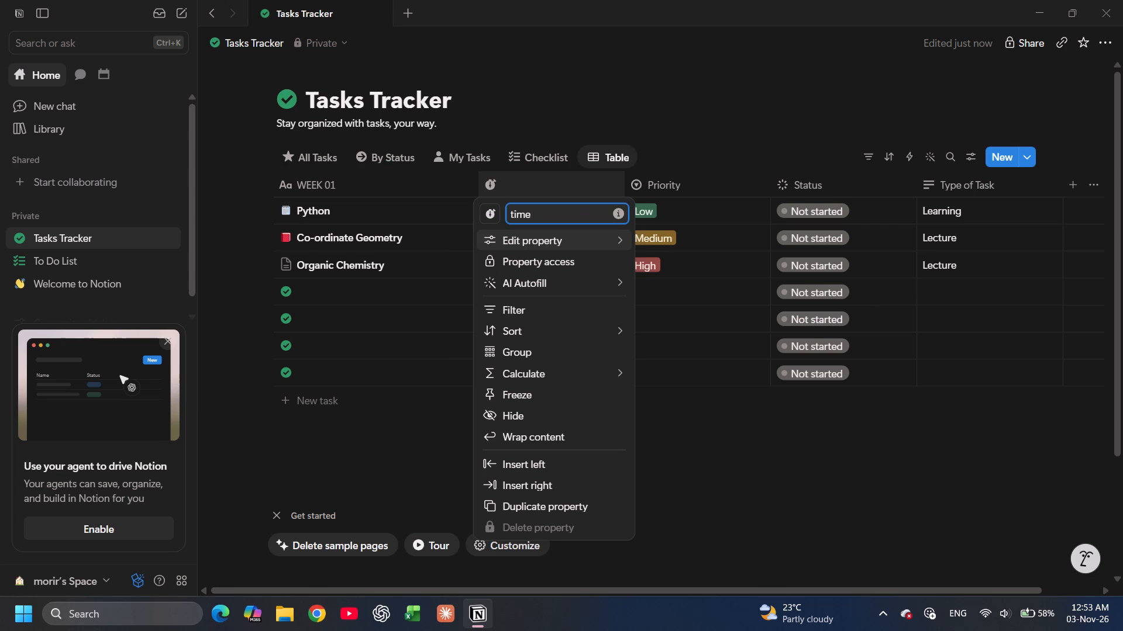
{"action": "key", "text": "BackSpace"}
{"action": "key", "text": "BackSpace"}
{"action": "key", "text": "BackSpace"}
{"action": "key", "text": "BackSpace"}
{"action": "key", "text": "BackSpace"}
{"action": "key", "text": "BackSpace"}
{"action": "key", "text": "BackSpace"}
{"action": "key", "text": "shift+t"}
{"action": "type", "text": "ime"}
{"action": "key", "text": "space"}
{"action": "type", "text": "Studied"}
{"action": "key", "text": "Return"}
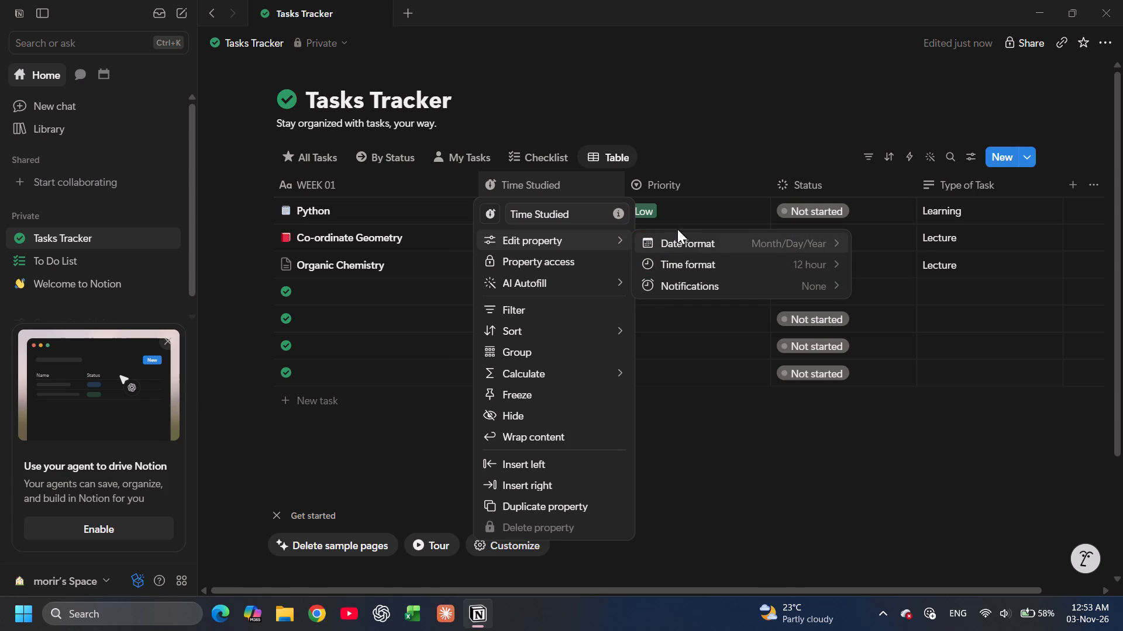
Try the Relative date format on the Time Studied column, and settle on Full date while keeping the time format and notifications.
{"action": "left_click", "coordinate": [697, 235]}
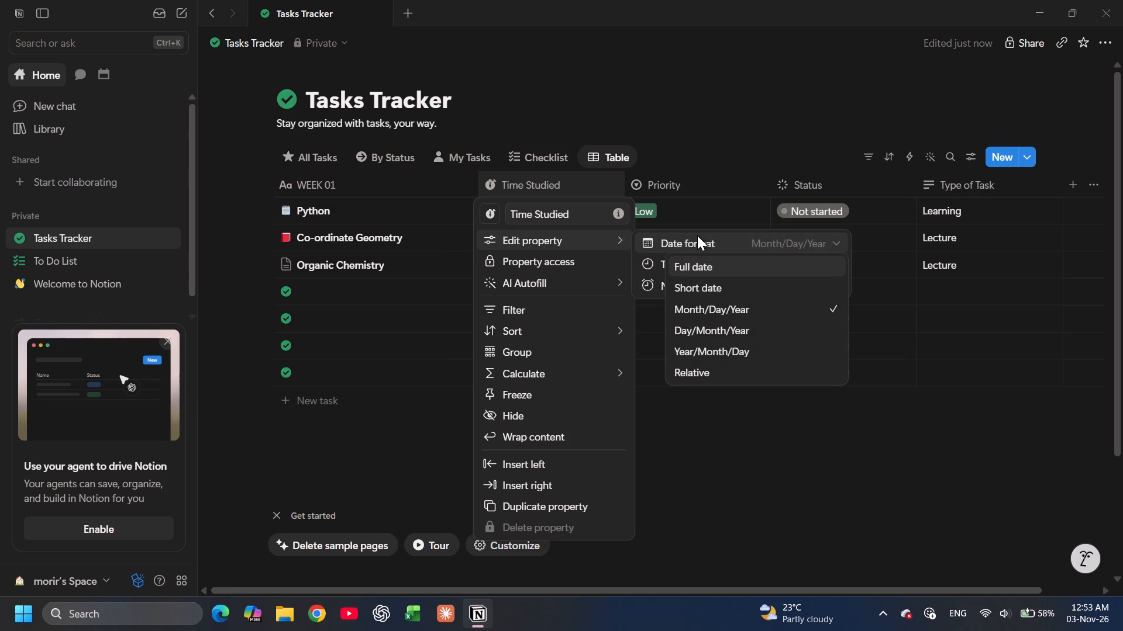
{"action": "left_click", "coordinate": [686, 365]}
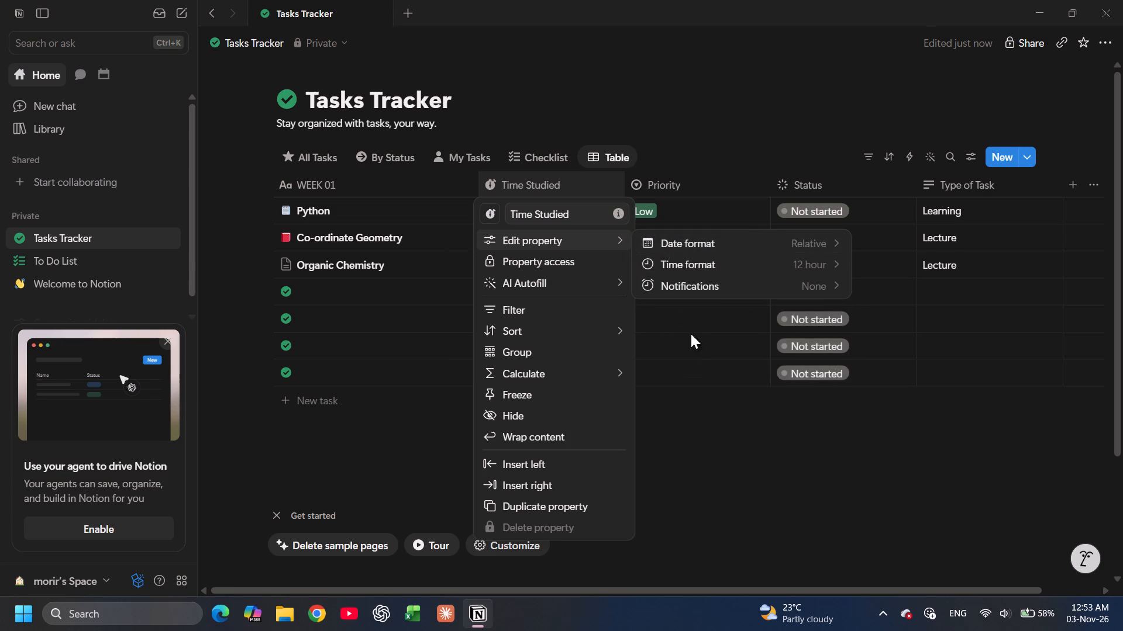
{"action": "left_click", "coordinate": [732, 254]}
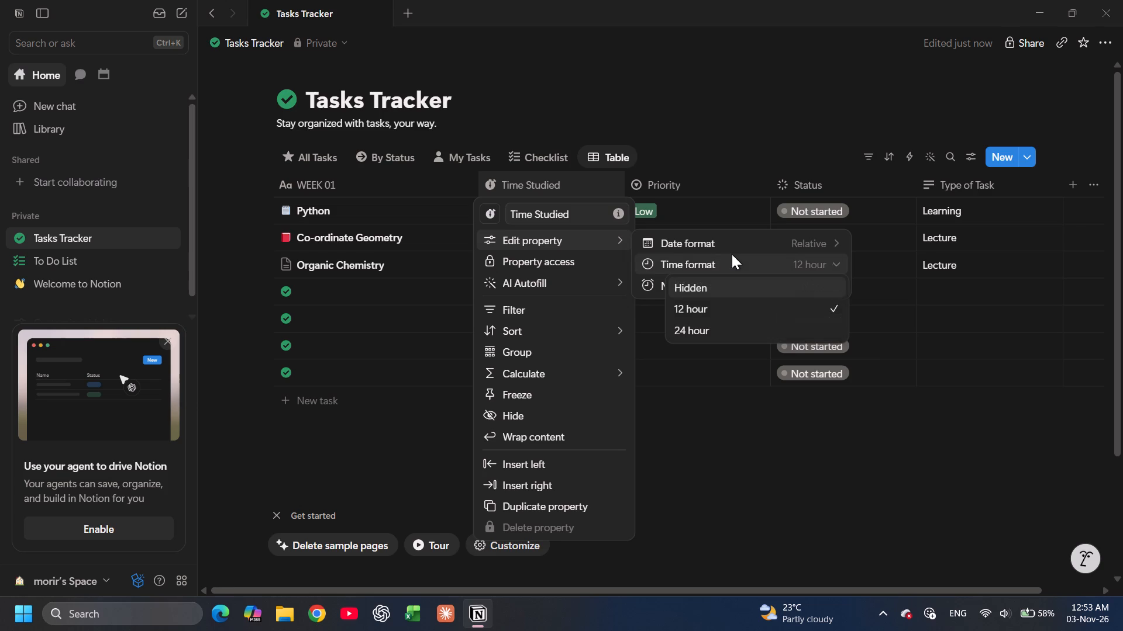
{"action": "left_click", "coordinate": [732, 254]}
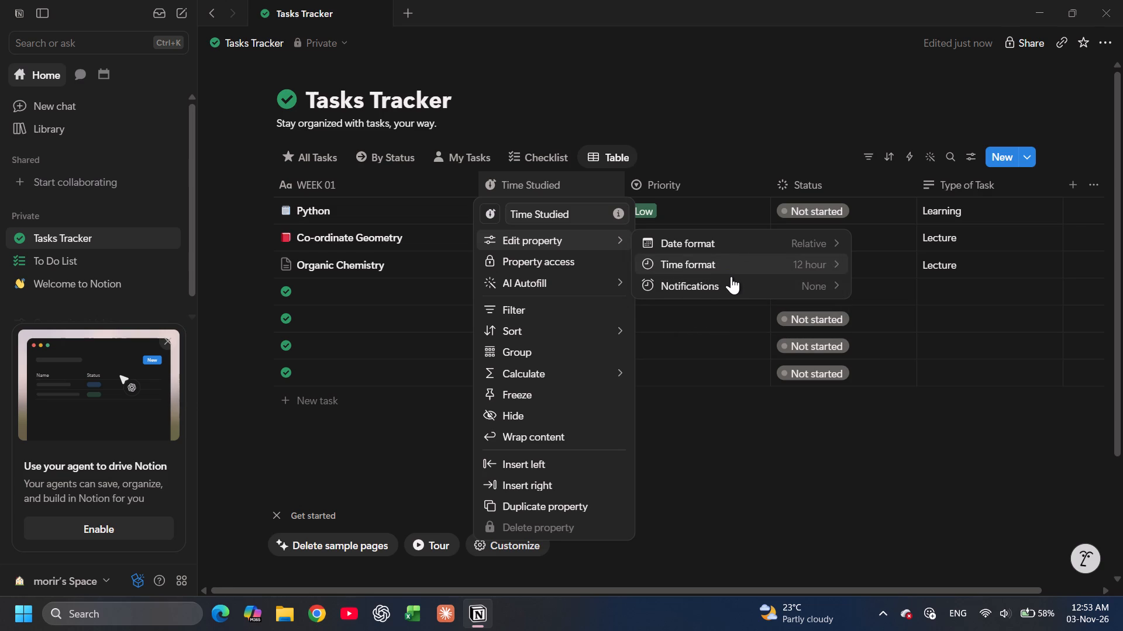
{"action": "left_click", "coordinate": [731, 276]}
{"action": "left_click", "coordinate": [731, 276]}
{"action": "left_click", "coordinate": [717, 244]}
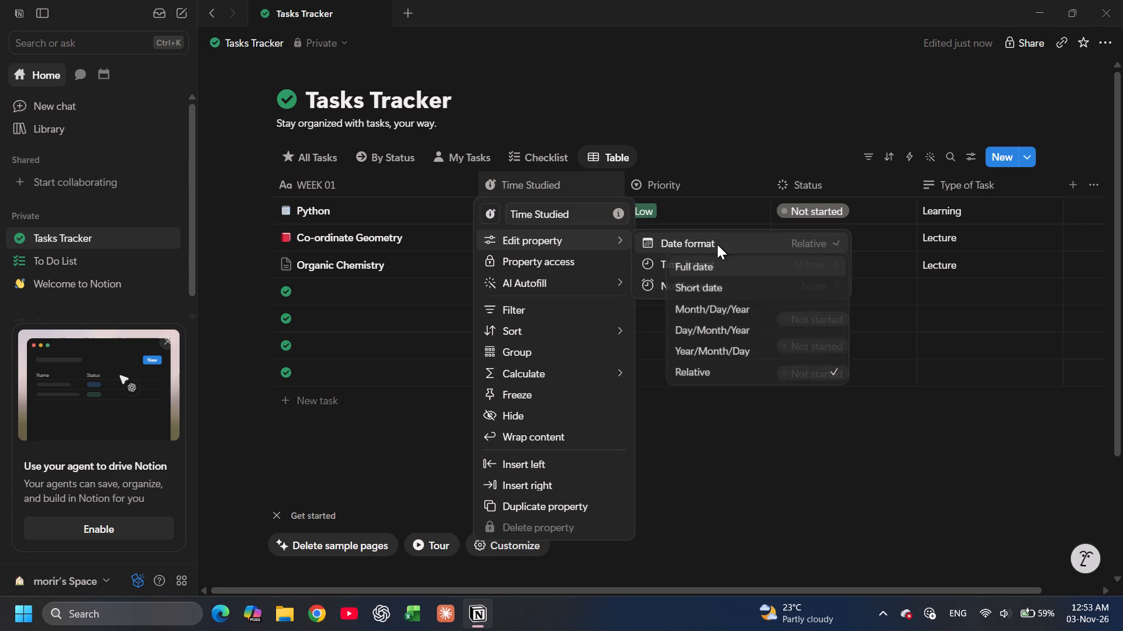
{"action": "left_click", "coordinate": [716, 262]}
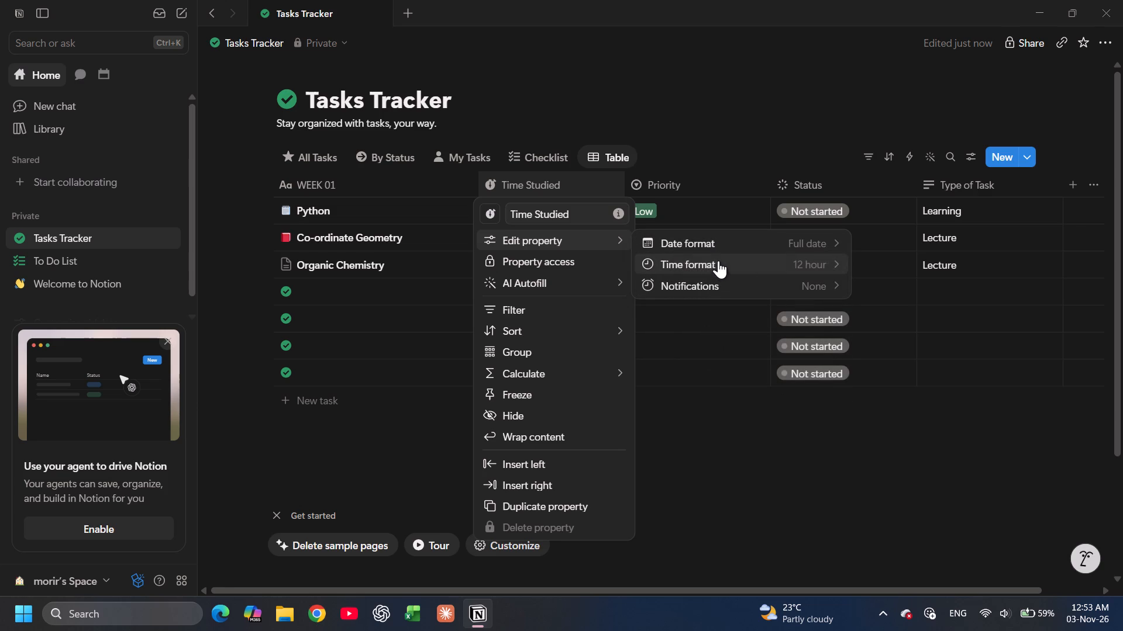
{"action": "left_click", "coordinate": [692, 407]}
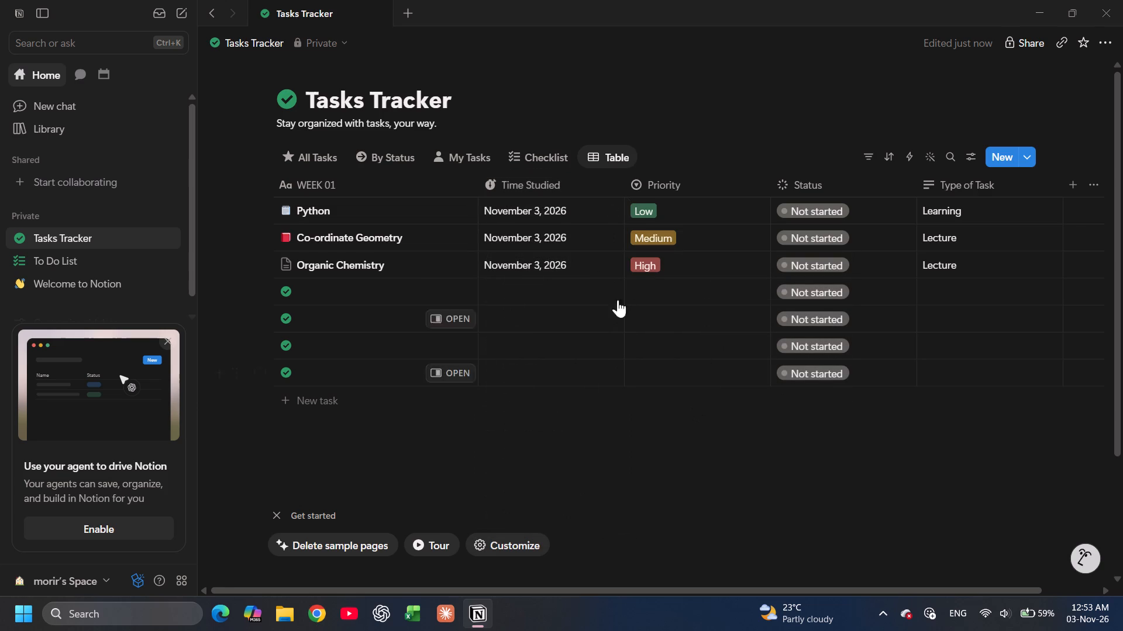
Include the time in the Python row's Time Studied date and set the date format to Relative.
{"action": "left_click", "coordinate": [560, 205]}
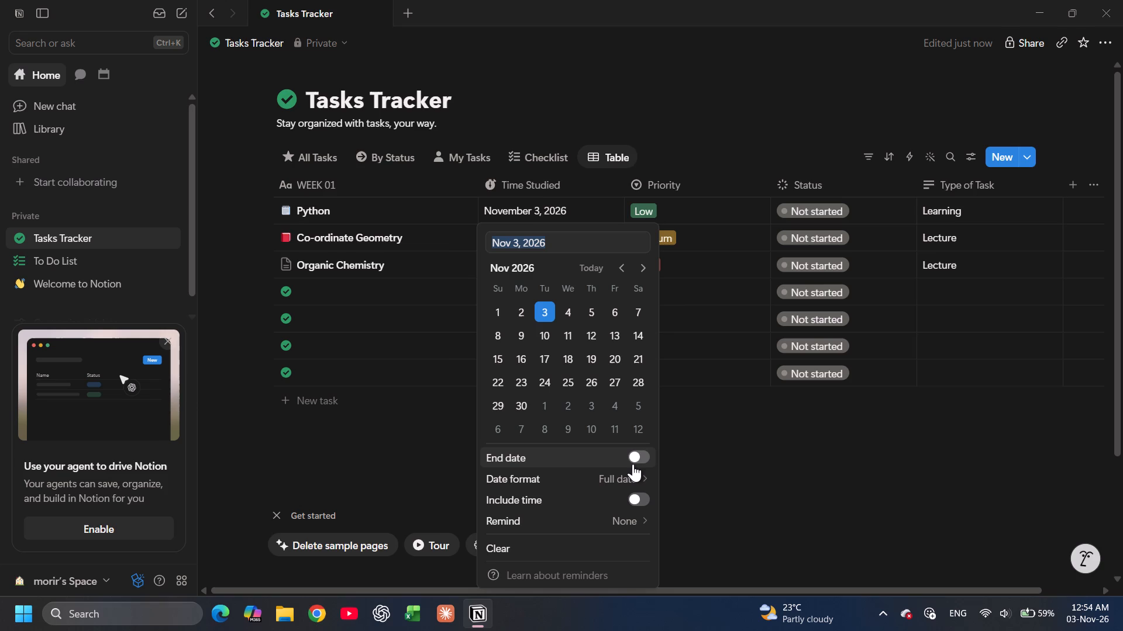
{"action": "left_click", "coordinate": [635, 497]}
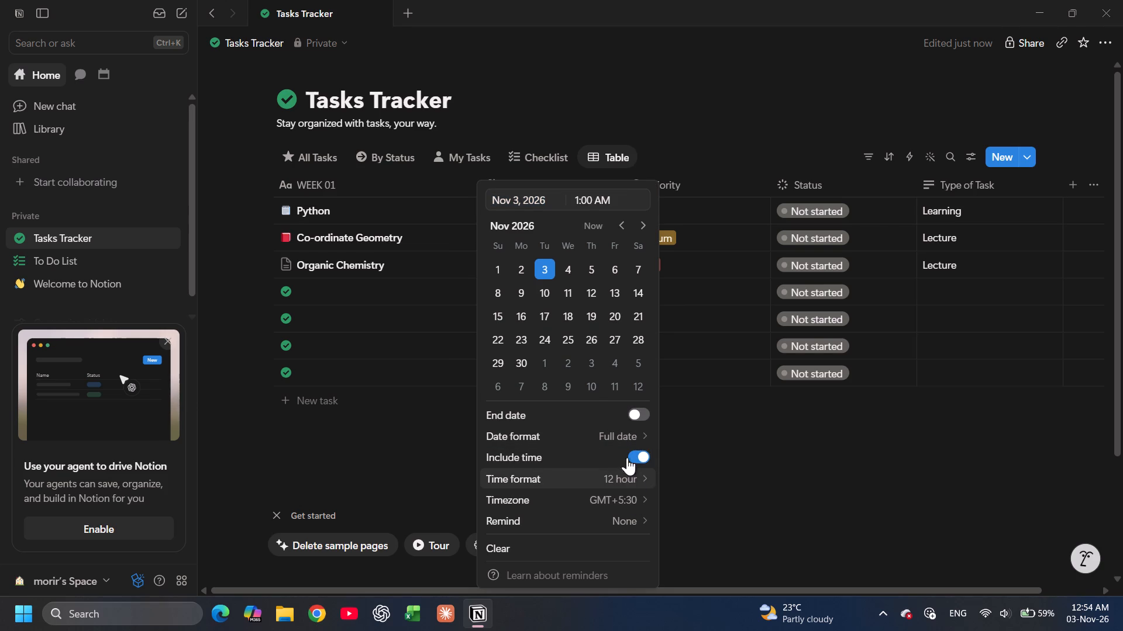
{"action": "left_click", "coordinate": [625, 436]}
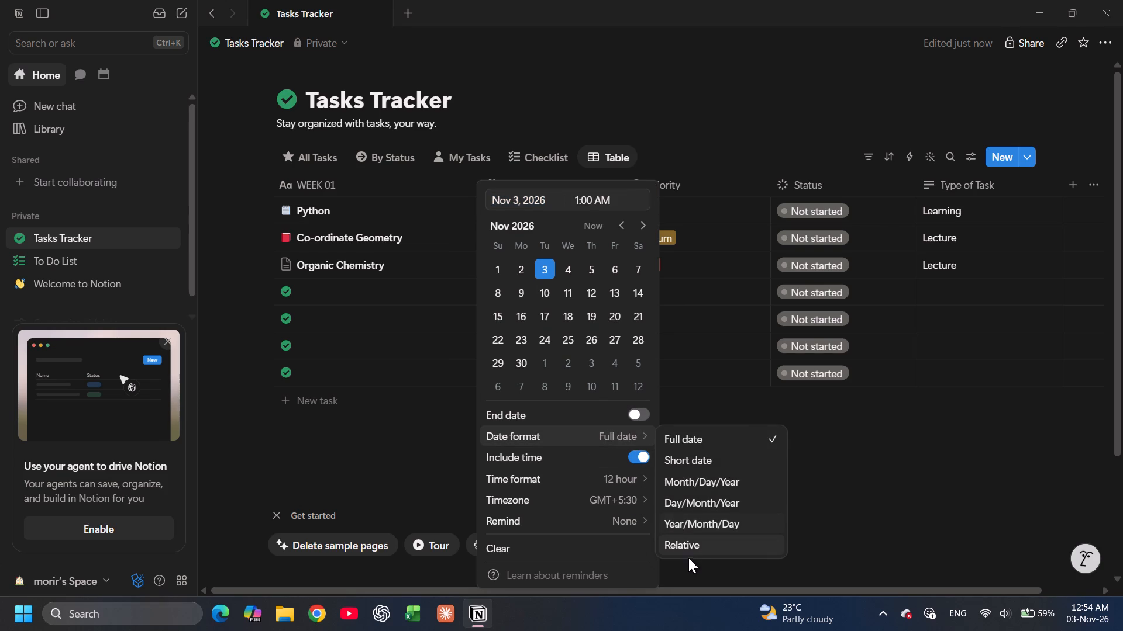
{"action": "left_click", "coordinate": [684, 538]}
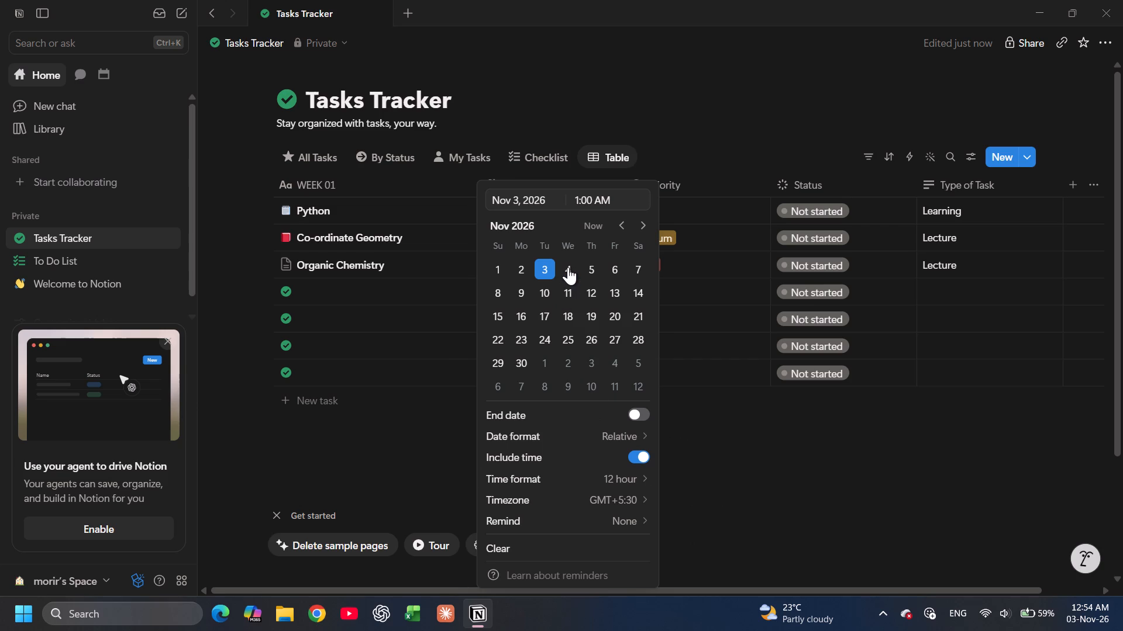
{"action": "left_click", "coordinate": [580, 478]}
{"action": "left_click", "coordinate": [580, 478]}
Clear the Time Studied date of the Python row.
{"action": "left_click", "coordinate": [492, 547]}
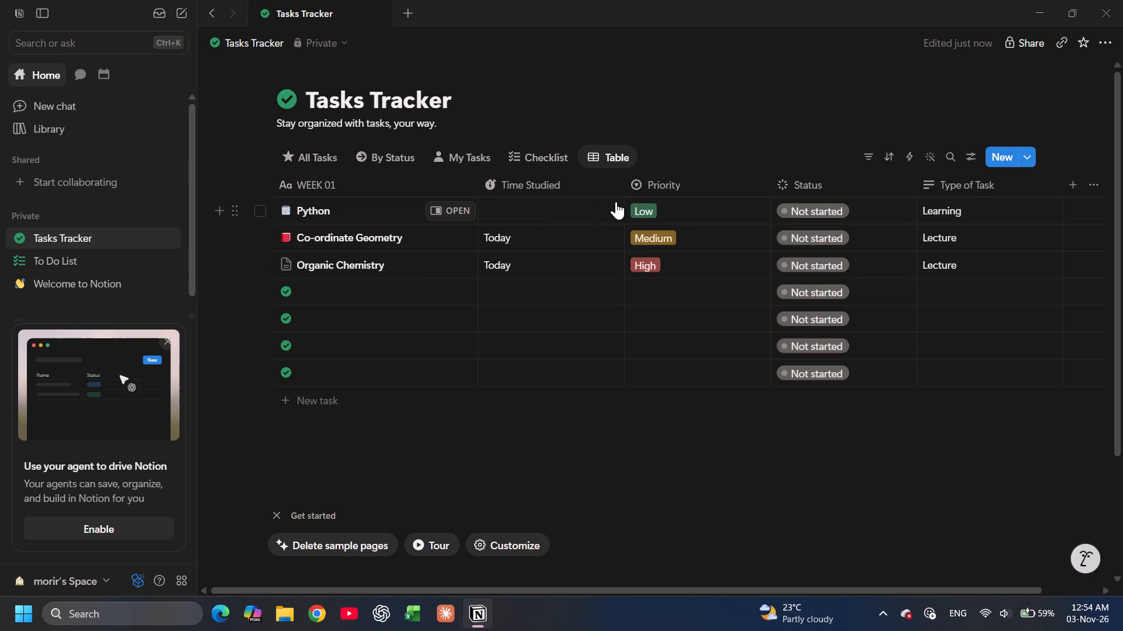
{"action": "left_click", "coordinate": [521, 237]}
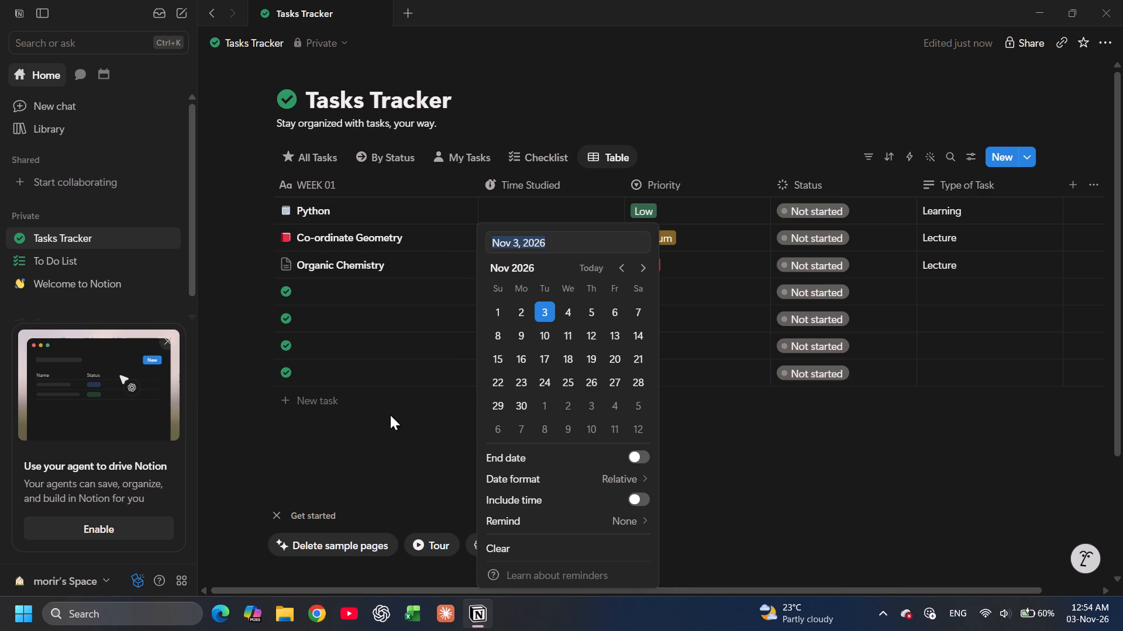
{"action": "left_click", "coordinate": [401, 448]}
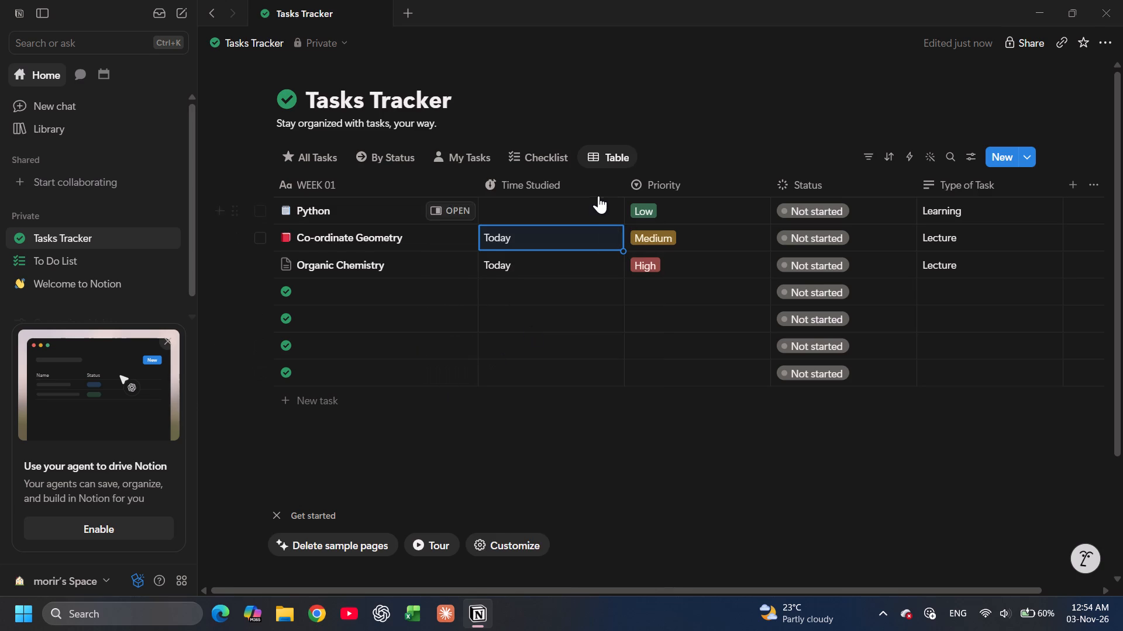
Hide the Time Studied column from the Table view.
{"action": "left_click", "coordinate": [577, 190]}
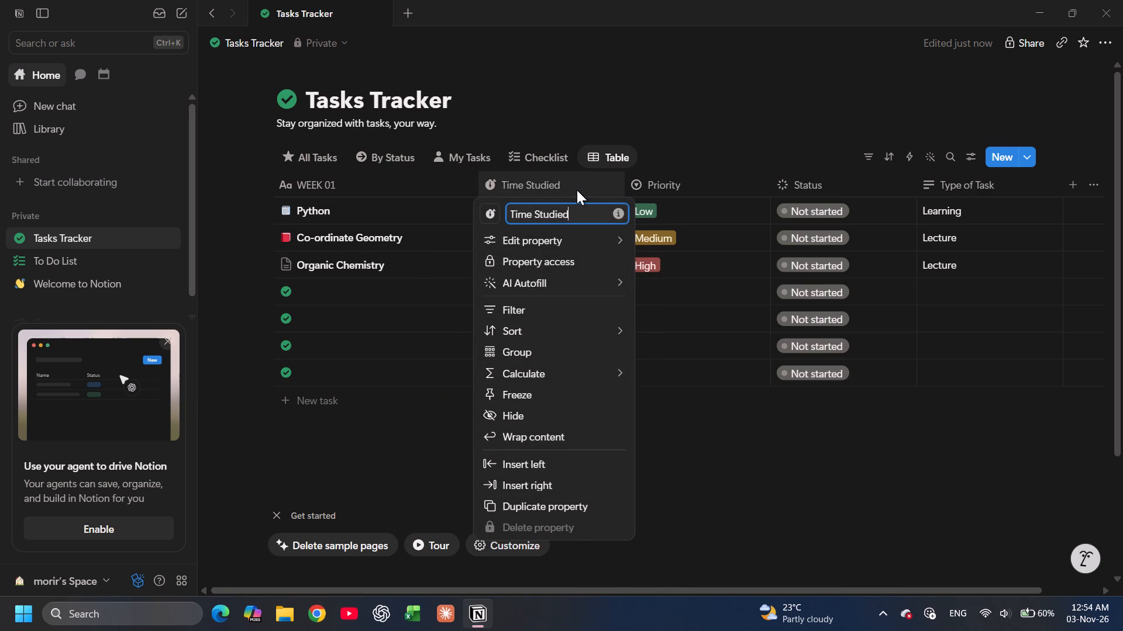
{"action": "left_click", "coordinate": [531, 423]}
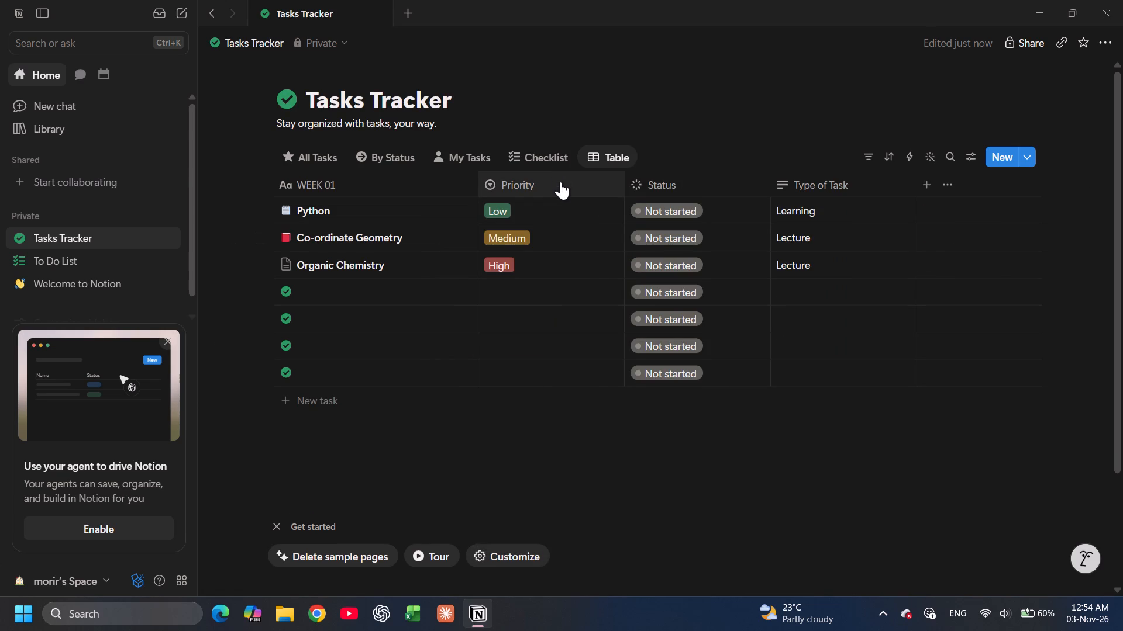
Change the Priority column's icon to the stopwatch, found by searching the icons for "time".
{"action": "left_click", "coordinate": [560, 182]}
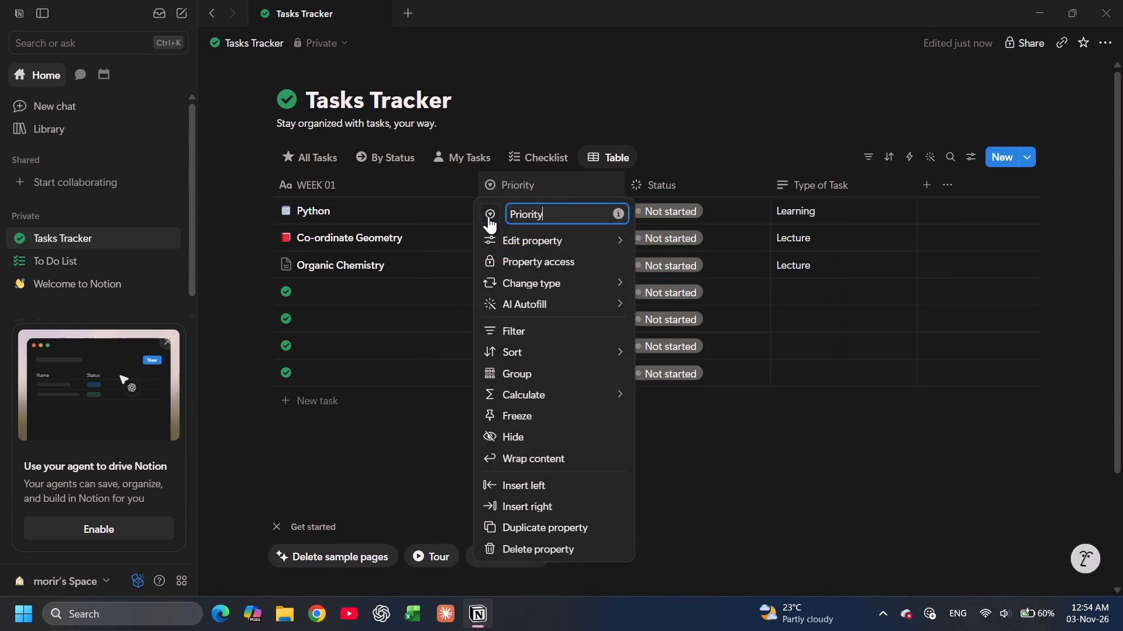
{"action": "left_click", "coordinate": [488, 216]}
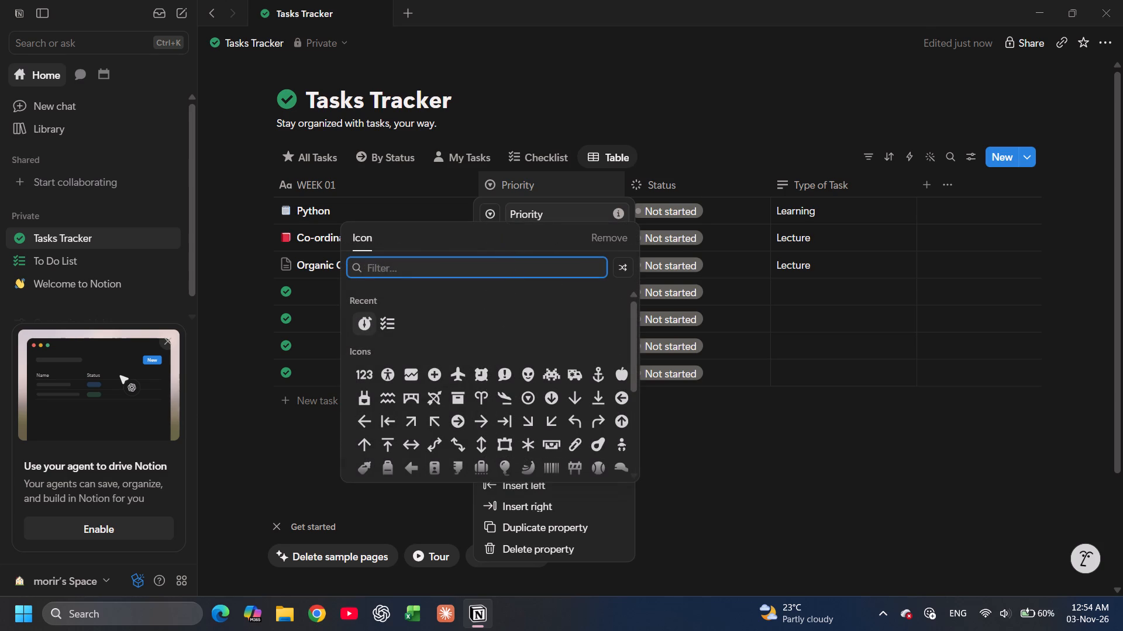
{"action": "left_click", "coordinate": [513, 273]}
{"action": "key", "text": "t"}
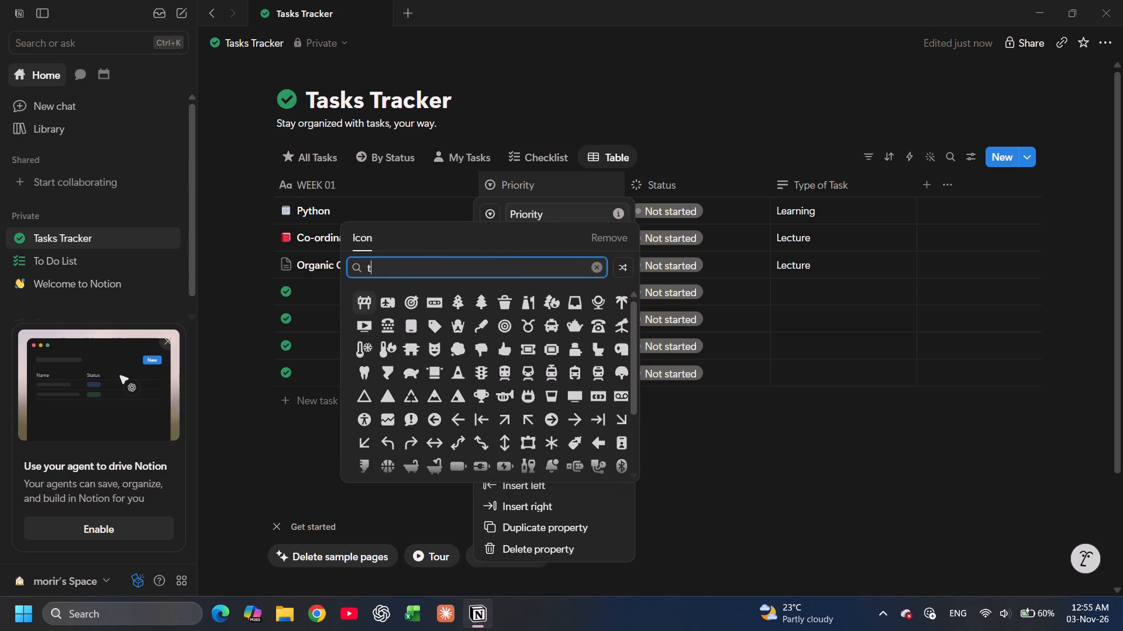
{"action": "type", "text": "ime"}
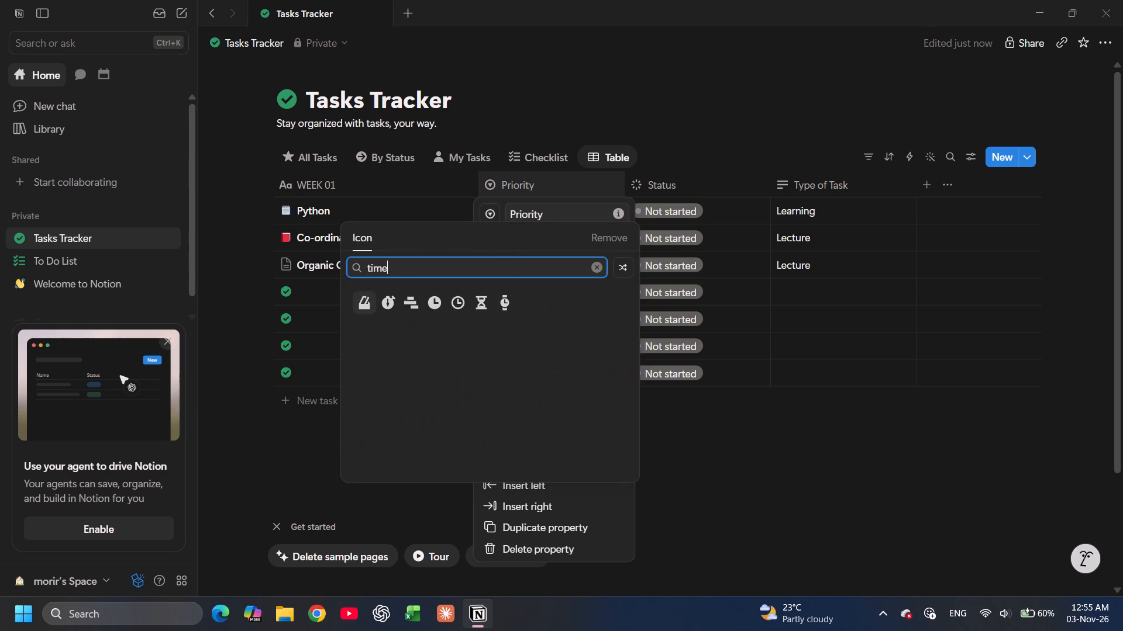
{"action": "left_click", "coordinate": [379, 290]}
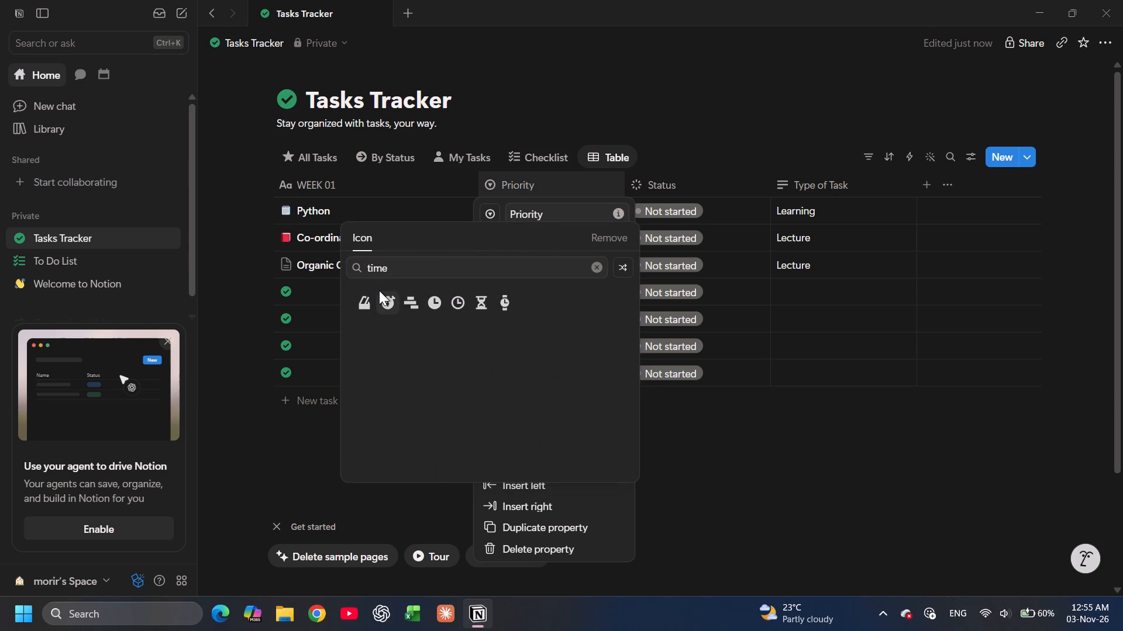
{"action": "left_click", "coordinate": [385, 301]}
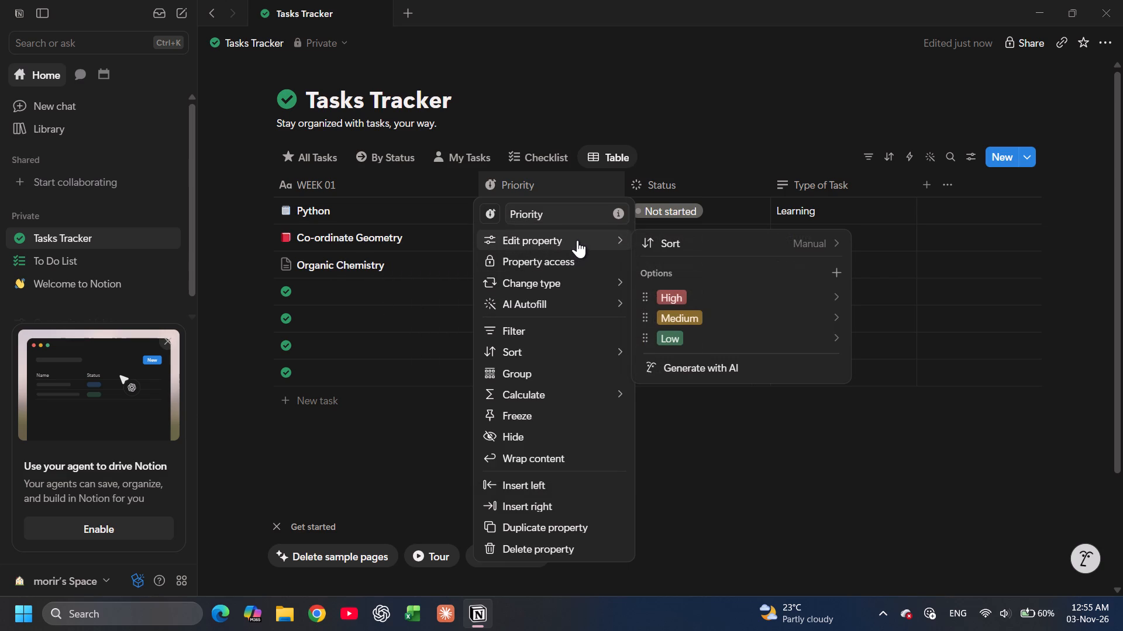
Change the Priority column's property type to Created time.
{"action": "left_click", "coordinate": [577, 239]}
{"action": "left_click", "coordinate": [580, 272]}
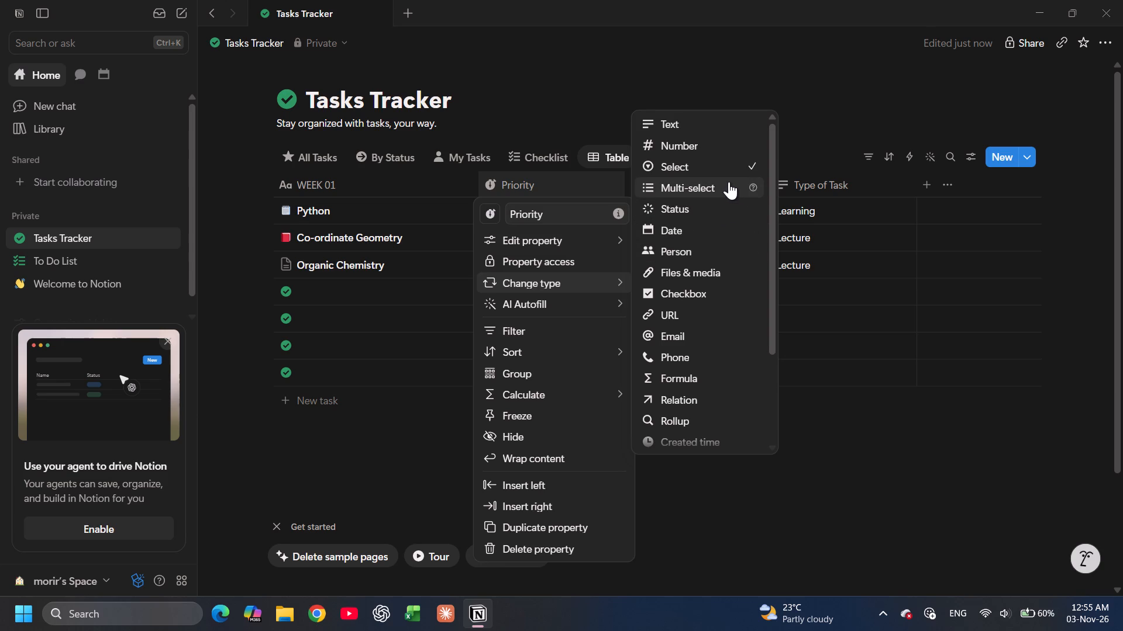
{"action": "scroll", "coordinate": [728, 315], "scroll_direction": "down", "scroll_amount": 4}
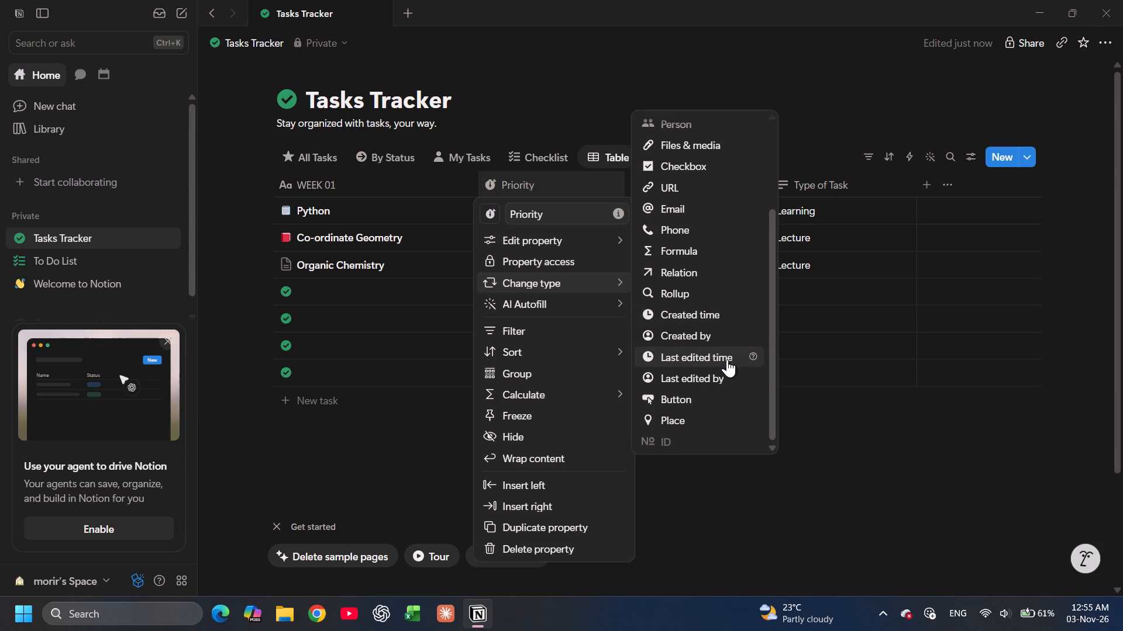
{"action": "left_click", "coordinate": [723, 308]}
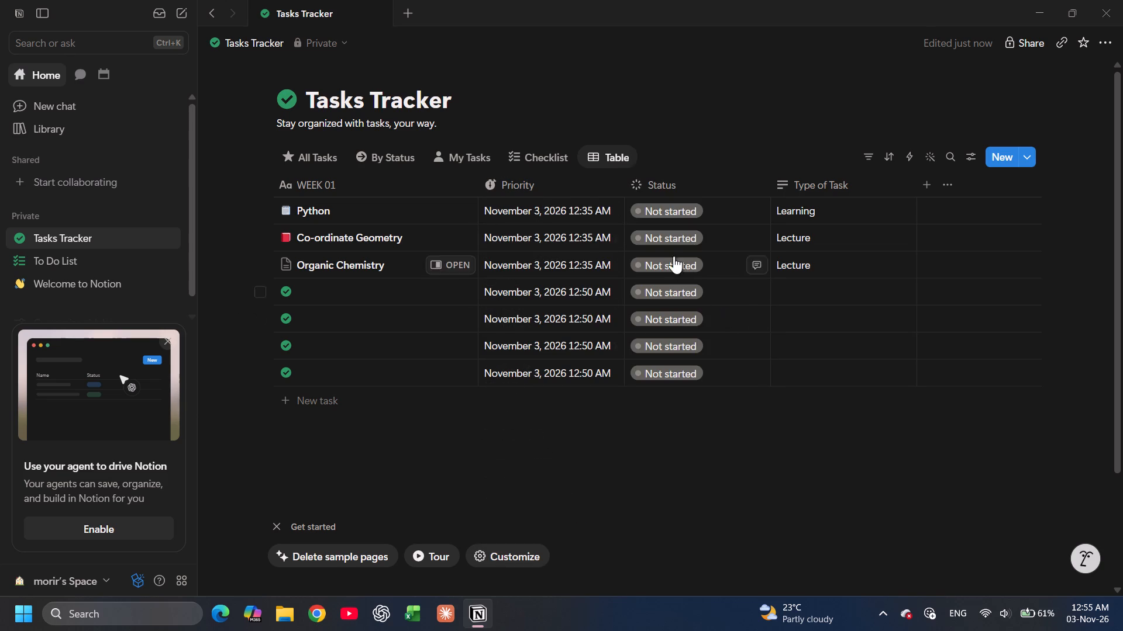
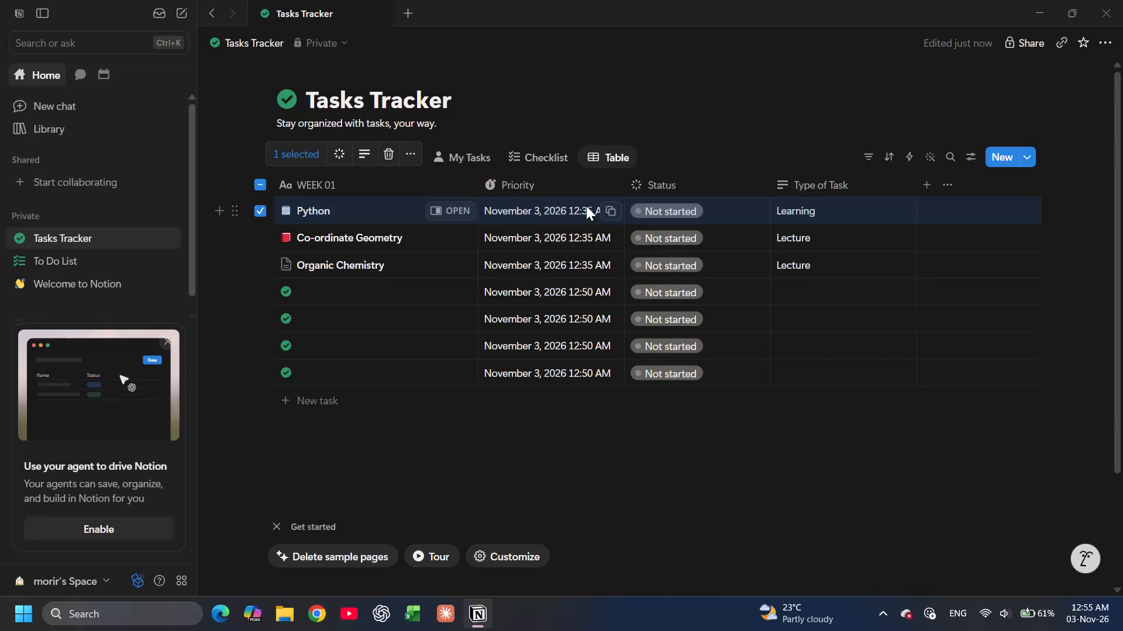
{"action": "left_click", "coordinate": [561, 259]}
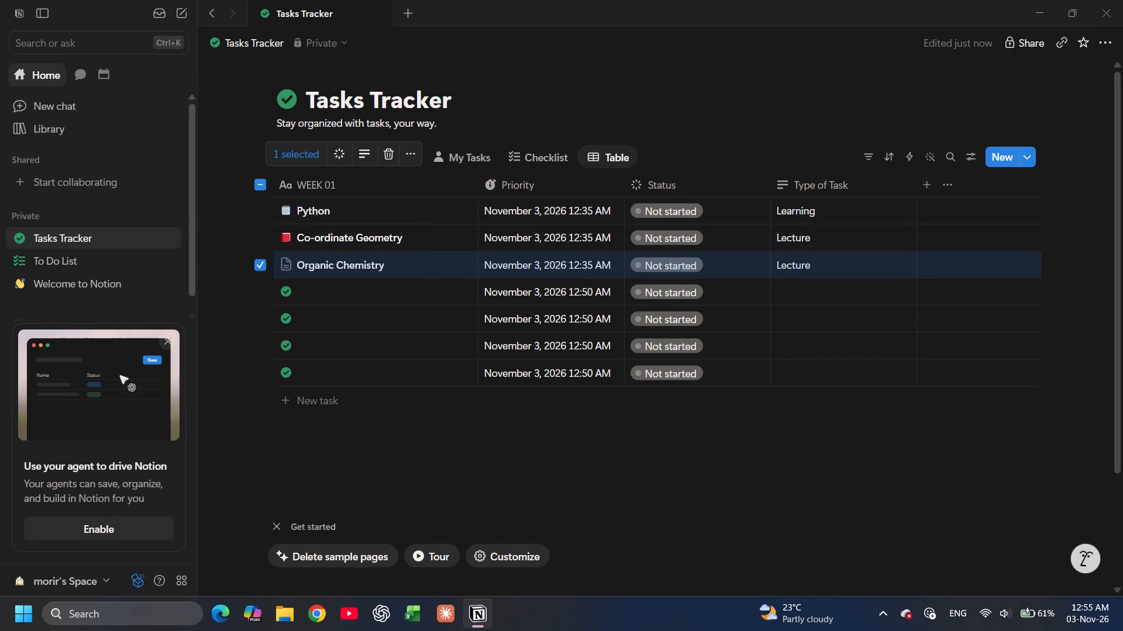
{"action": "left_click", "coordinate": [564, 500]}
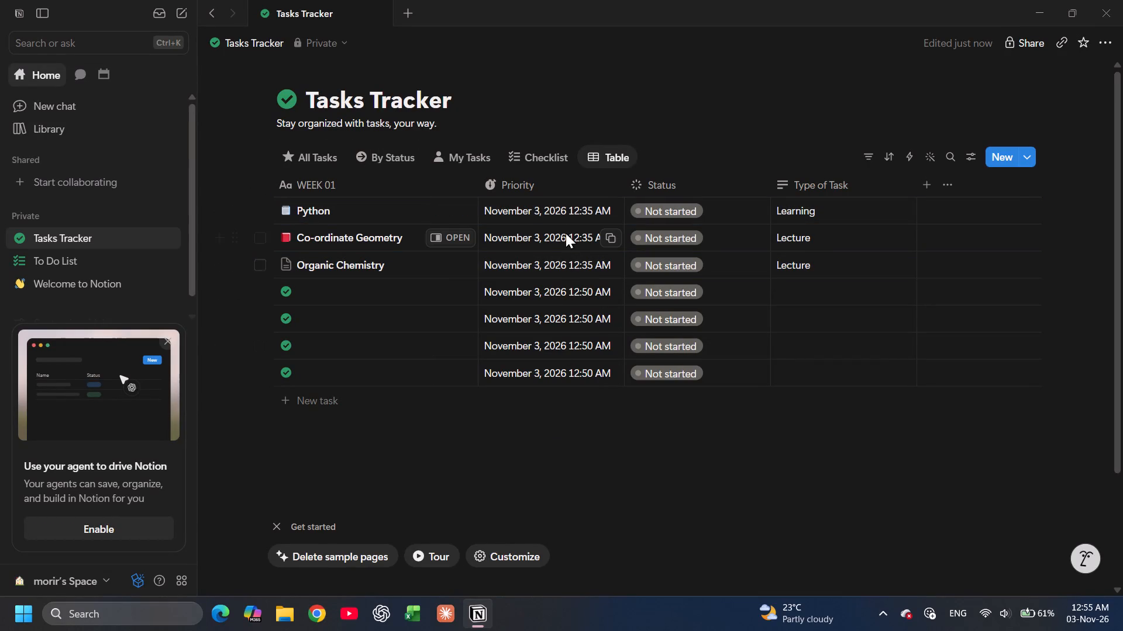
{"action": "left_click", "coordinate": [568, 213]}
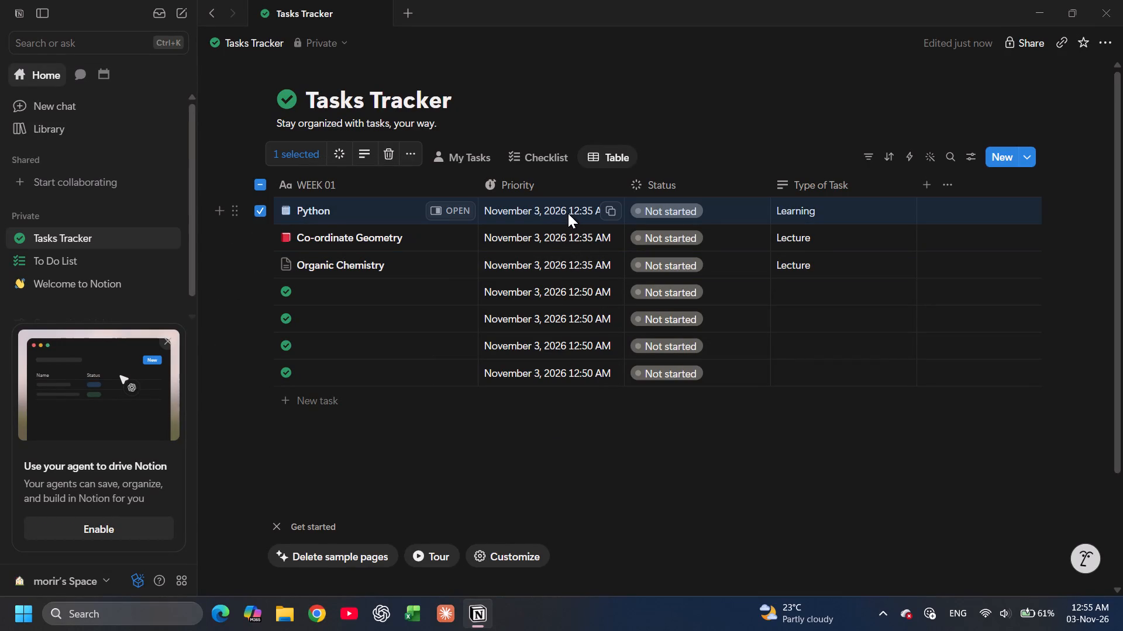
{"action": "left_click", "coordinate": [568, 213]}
Change the Priority column's property type to Text.
{"action": "left_click", "coordinate": [566, 186]}
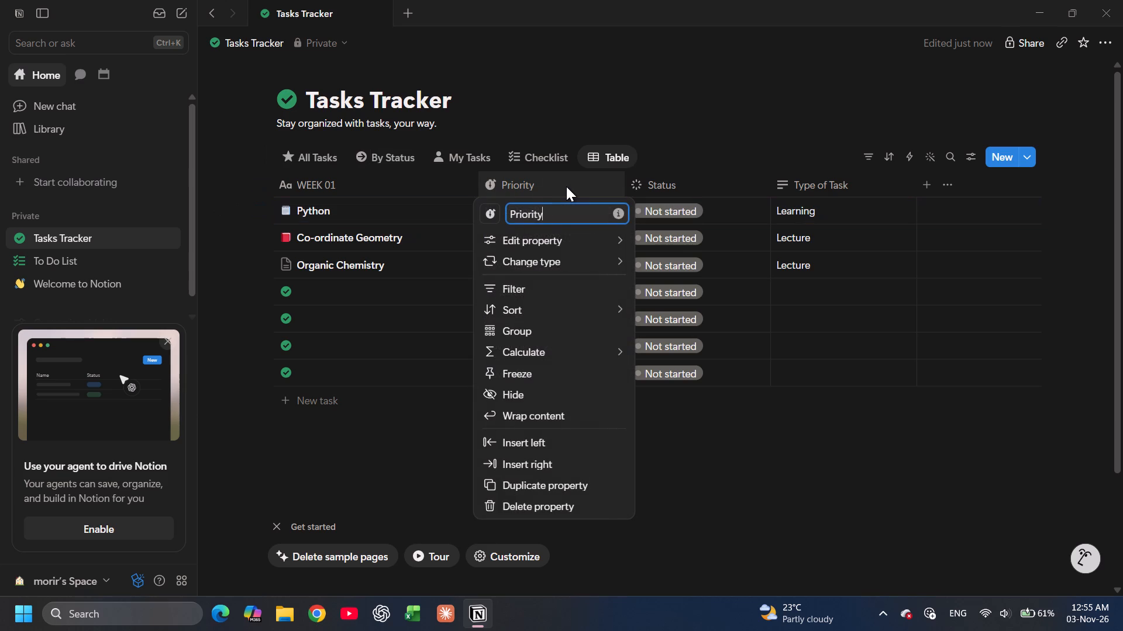
{"action": "left_click", "coordinate": [557, 232]}
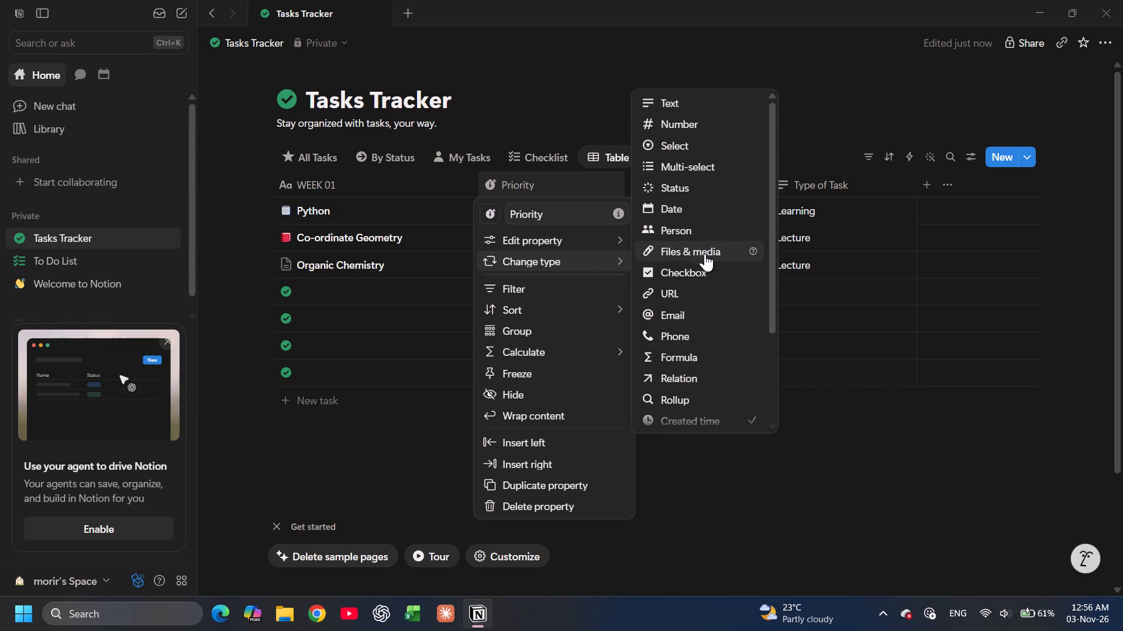
{"action": "scroll", "coordinate": [702, 273], "scroll_direction": "down", "scroll_amount": 2}
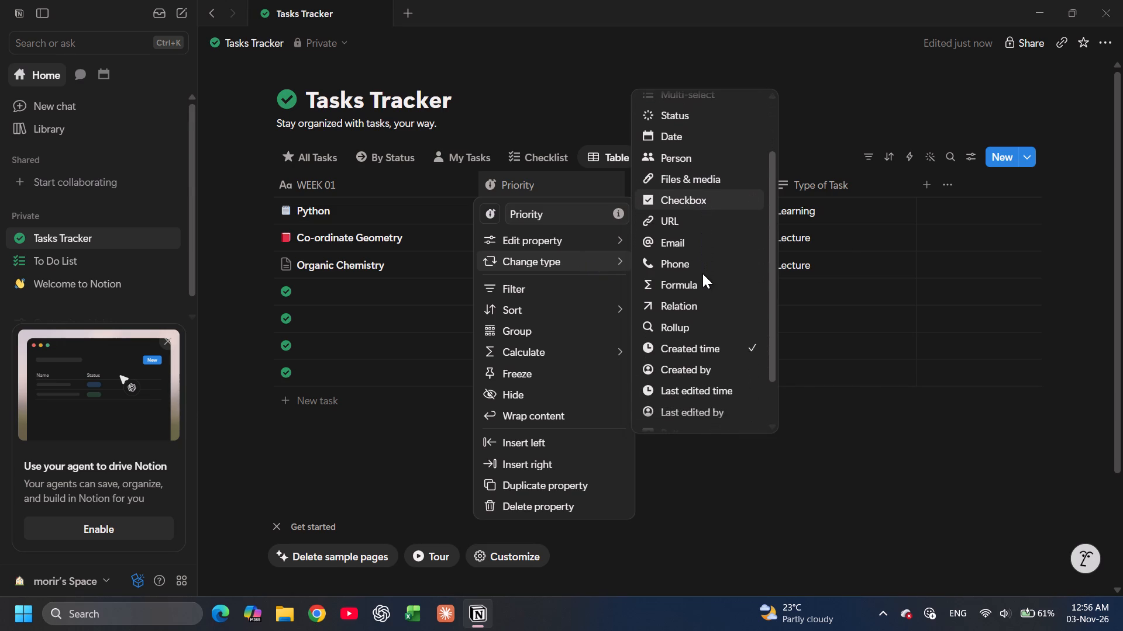
{"action": "scroll", "coordinate": [702, 273], "scroll_direction": "down", "scroll_amount": 1}
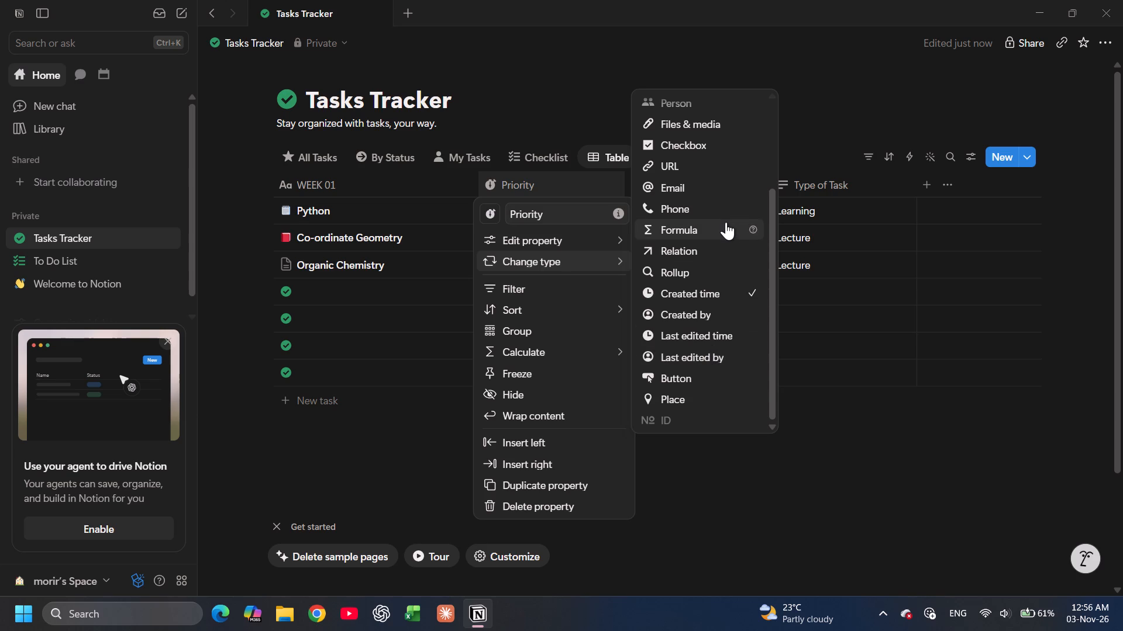
{"action": "scroll", "coordinate": [726, 222], "scroll_direction": "up", "scroll_amount": 2}
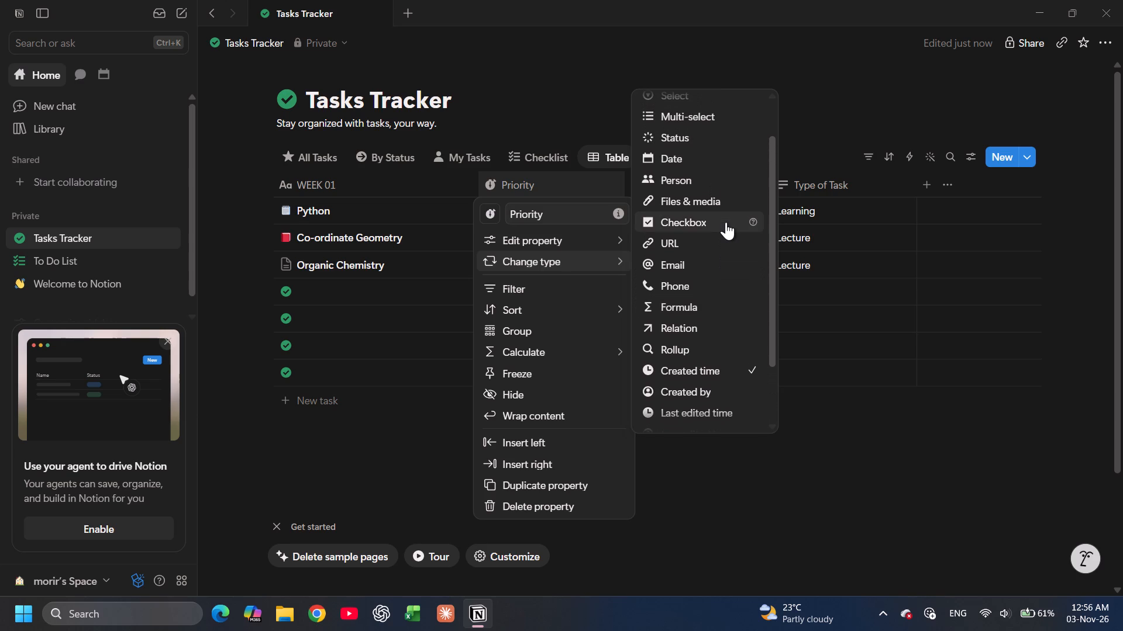
{"action": "scroll", "coordinate": [726, 222], "scroll_direction": "up", "scroll_amount": 2}
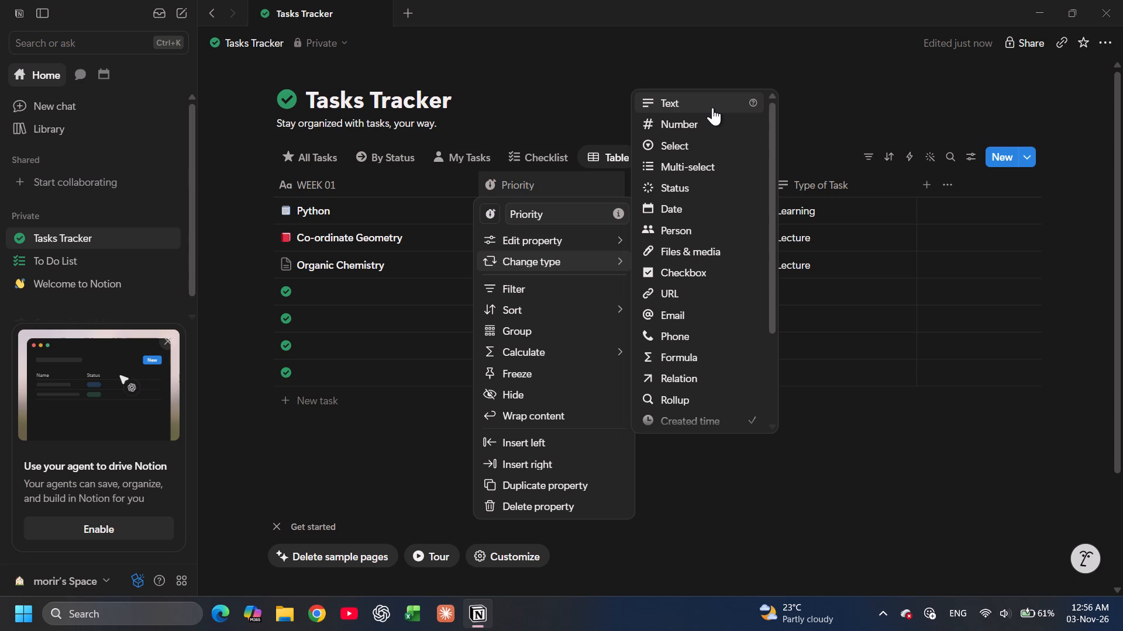
{"action": "left_click", "coordinate": [712, 108]}
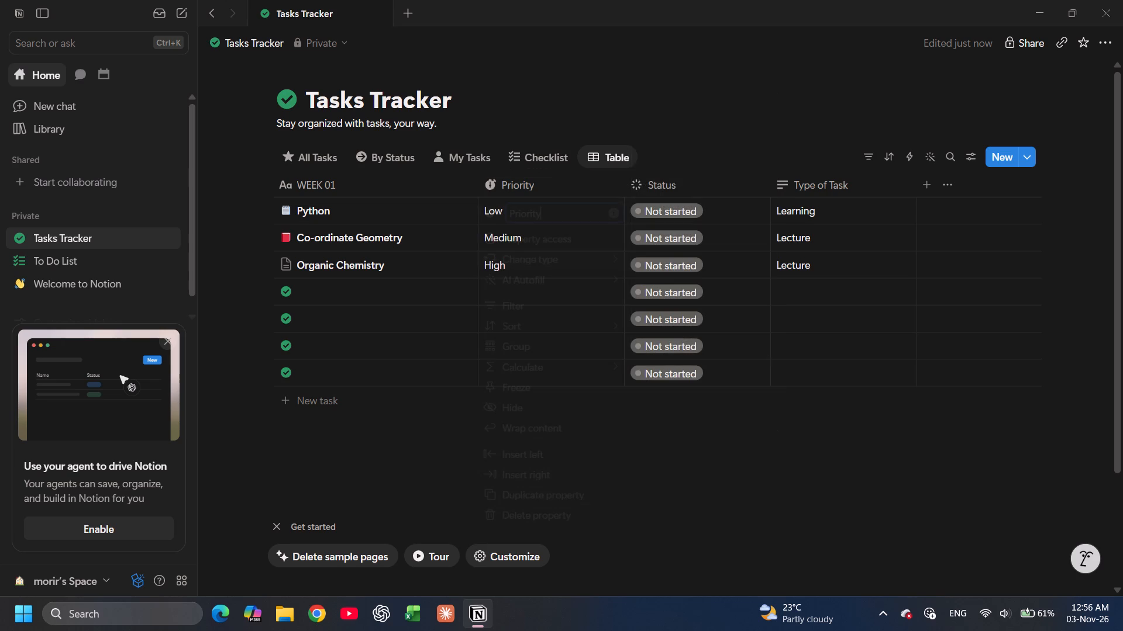
Rename the Priority column as "Studied hours".
{"action": "left_click", "coordinate": [564, 188]}
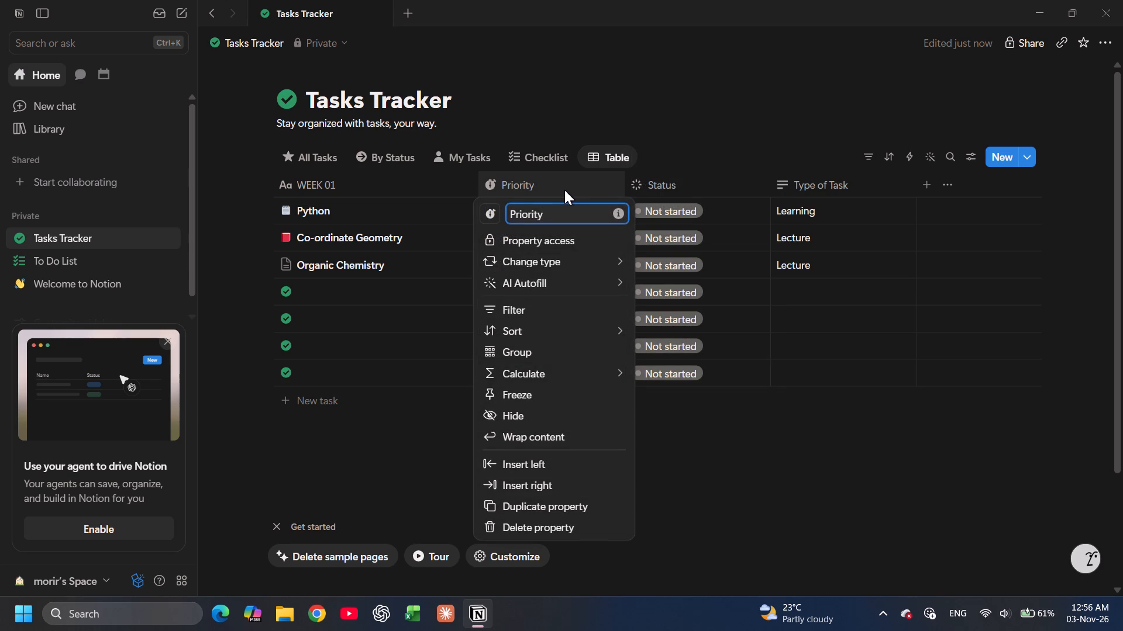
{"action": "key", "text": "BackSpace"}
{"action": "key", "text": "BackSpace"}
{"action": "key", "text": "BackSpace"}
{"action": "key", "text": "BackSpace"}
{"action": "key", "text": "BackSpace"}
{"action": "key", "text": "BackSpace"}
{"action": "key", "text": "BackSpace"}
{"action": "key", "text": "BackSpace"}
{"action": "key", "text": "BackSpace"}
{"action": "key", "text": "BackSpace"}
{"action": "key", "text": "BackSpace"}
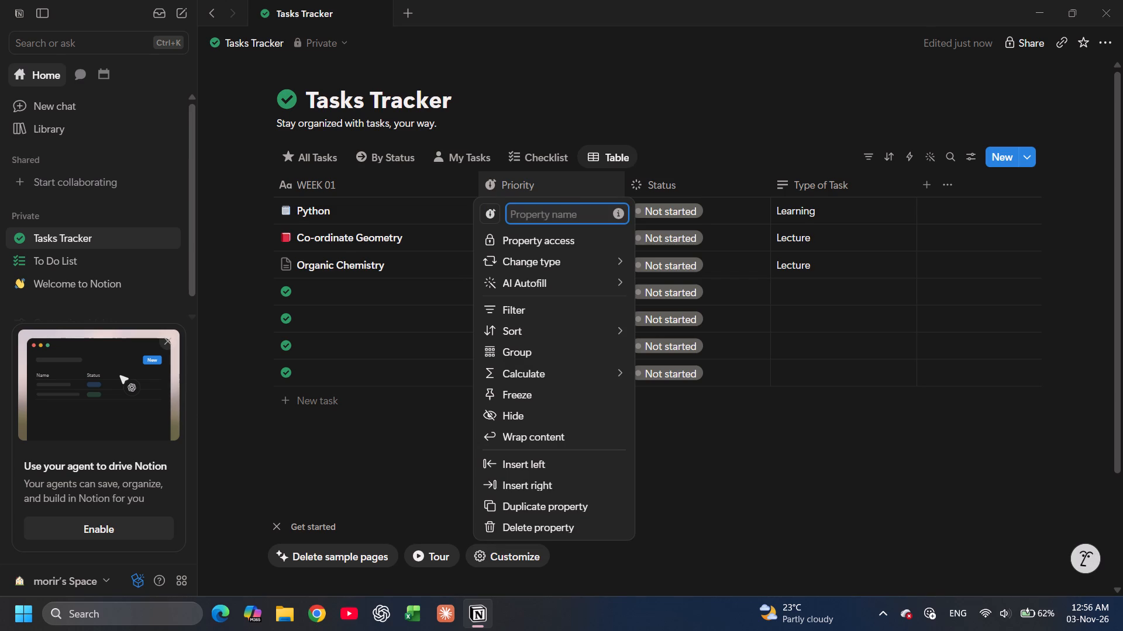
{"action": "type", "text": "Studied"}
{"action": "key", "text": "space"}
{"action": "type", "text": "hou"}
{"action": "type", "text": "rs"}
{"action": "key", "text": "Return"}
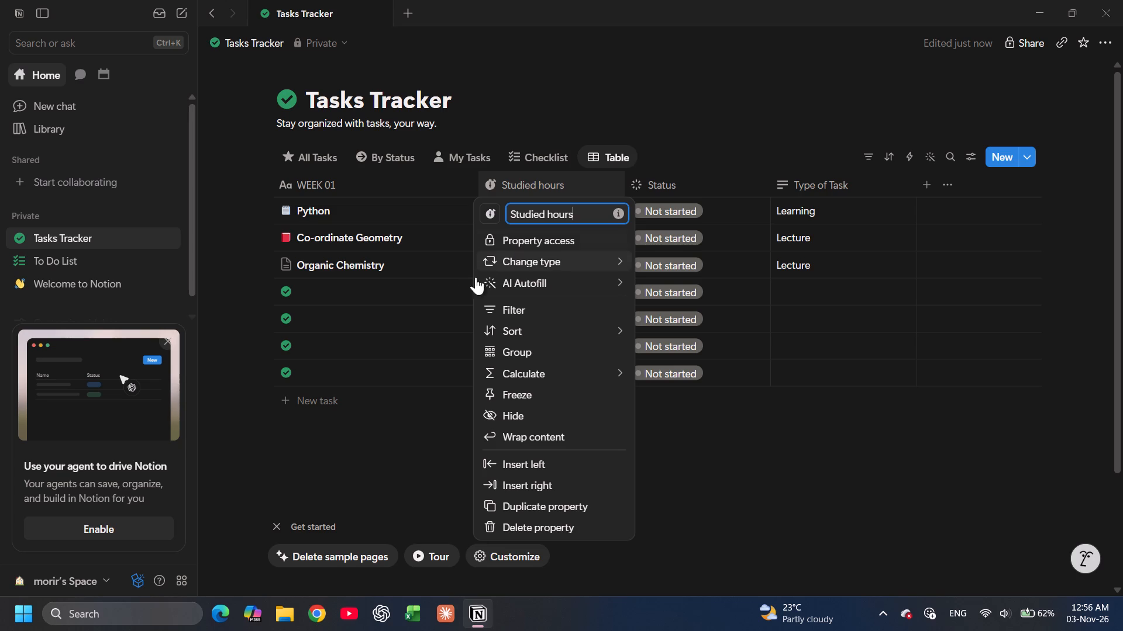
{"action": "left_click", "coordinate": [419, 333]}
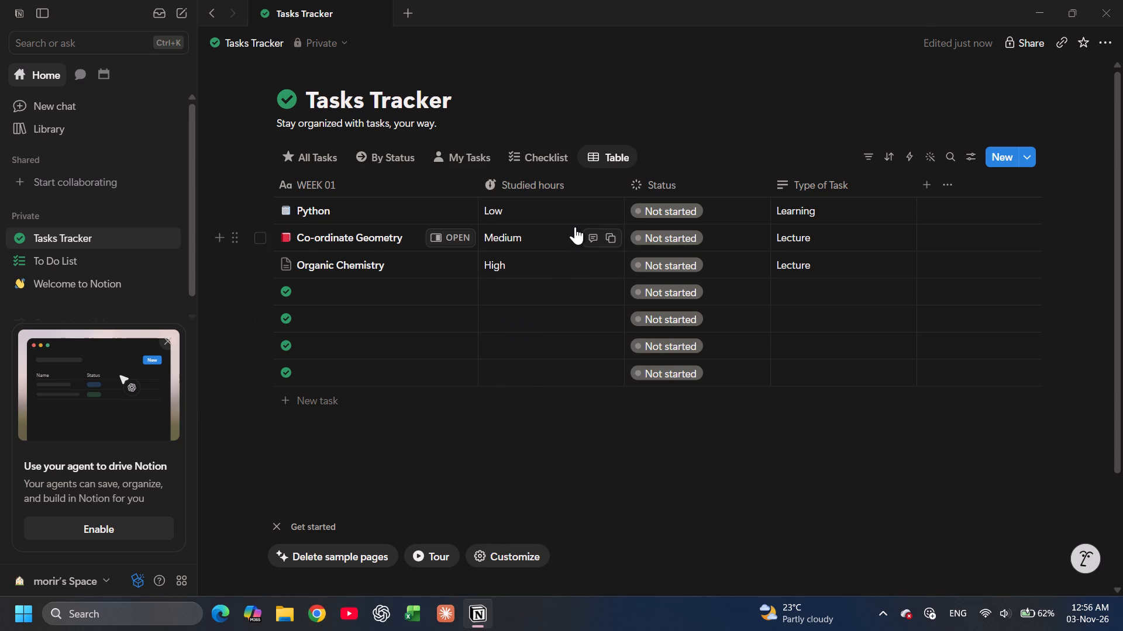
Clear the Studied hours values of the Python, Co-ordinate Geometry and Organic Chemistry rows.
{"action": "left_click", "coordinate": [575, 213]}
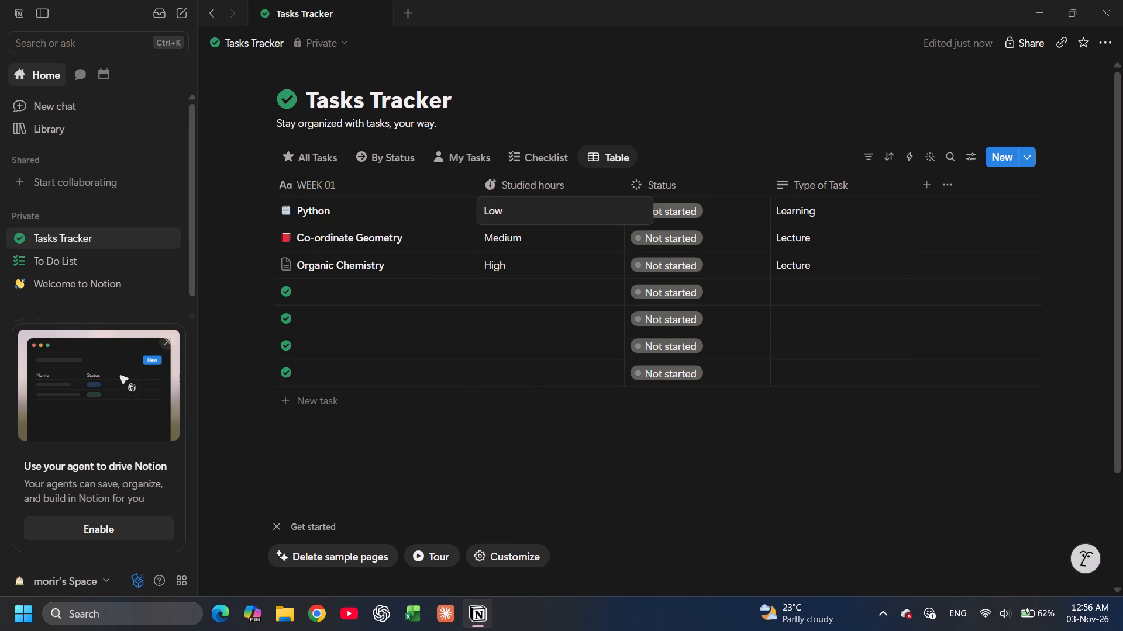
{"action": "key", "text": "BackSpace"}
{"action": "key", "text": "BackSpace"}
{"action": "key", "text": "BackSpace"}
{"action": "key", "text": "Down"}
{"action": "left_click", "coordinate": [563, 239]}
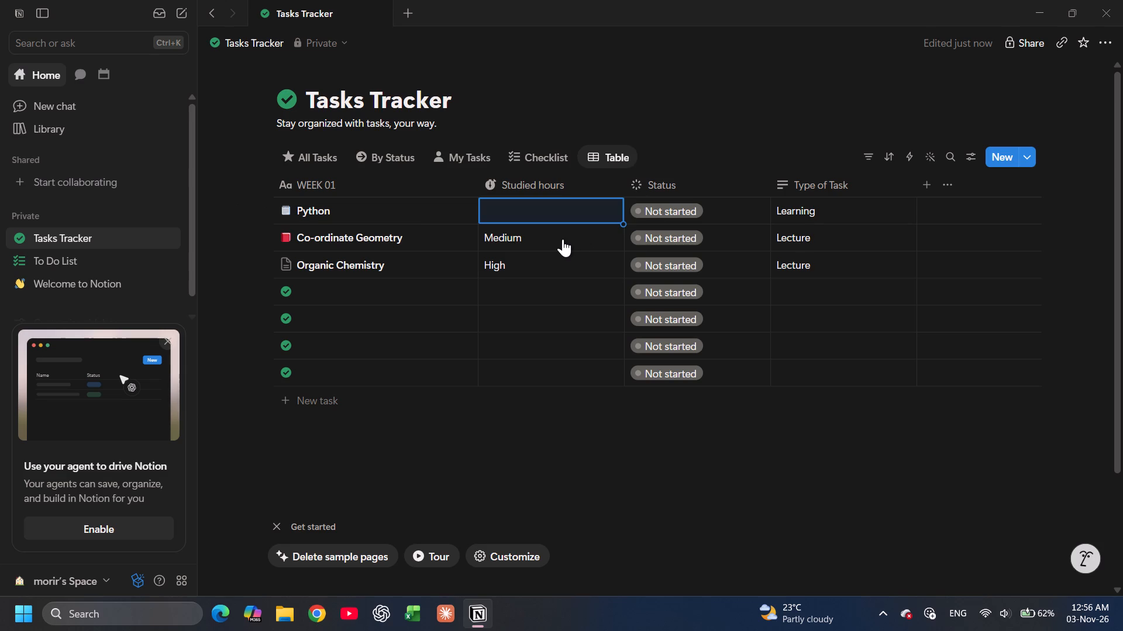
{"action": "left_click", "coordinate": [563, 239]}
{"action": "key", "text": "BackSpace"}
{"action": "key", "text": "BackSpace"}
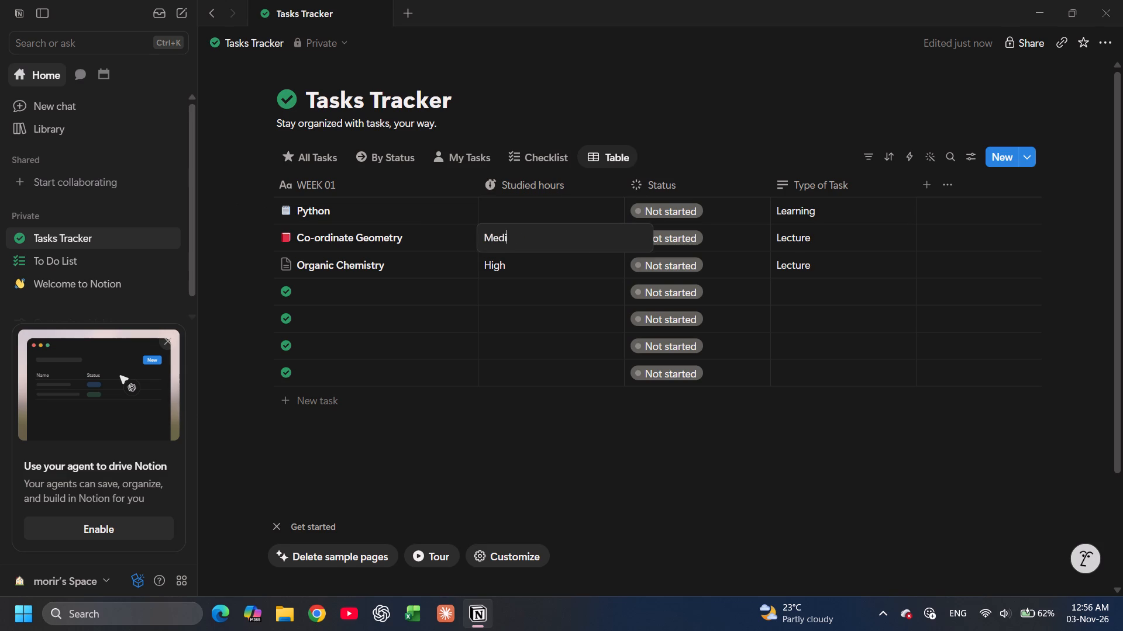
{"action": "key", "text": "BackSpace"}
{"action": "key", "text": "BackSpace"}
{"action": "key", "text": "BackSpace"}
{"action": "key", "text": "BackSpace"}
{"action": "key", "text": "Return"}
{"action": "key", "text": "BackSpace"}
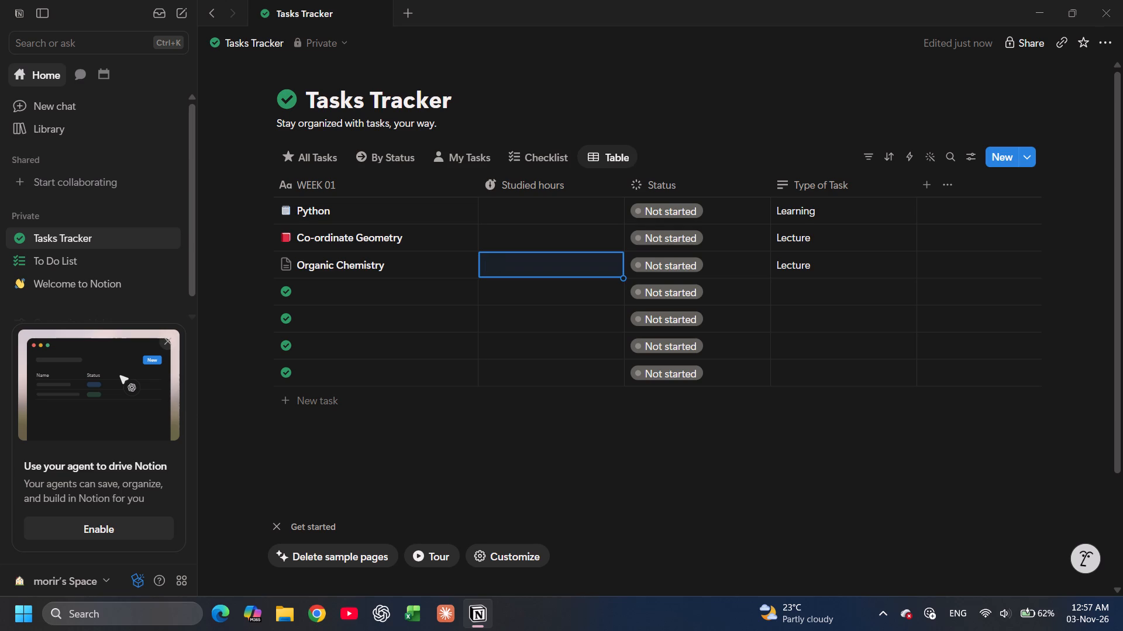
Rename the Python, Co-ordinate Geometry and Organic Chemistry entries in the WEEK 01 column as 01, 02 and 03.
{"action": "left_click", "coordinate": [419, 200]}
{"action": "key", "text": "BackSpace"}
{"action": "key", "text": "BackSpace"}
{"action": "key", "text": "BackSpace"}
{"action": "key", "text": "BackSpace"}
{"action": "key", "text": "BackSpace"}
{"action": "key", "text": "BackSpace"}
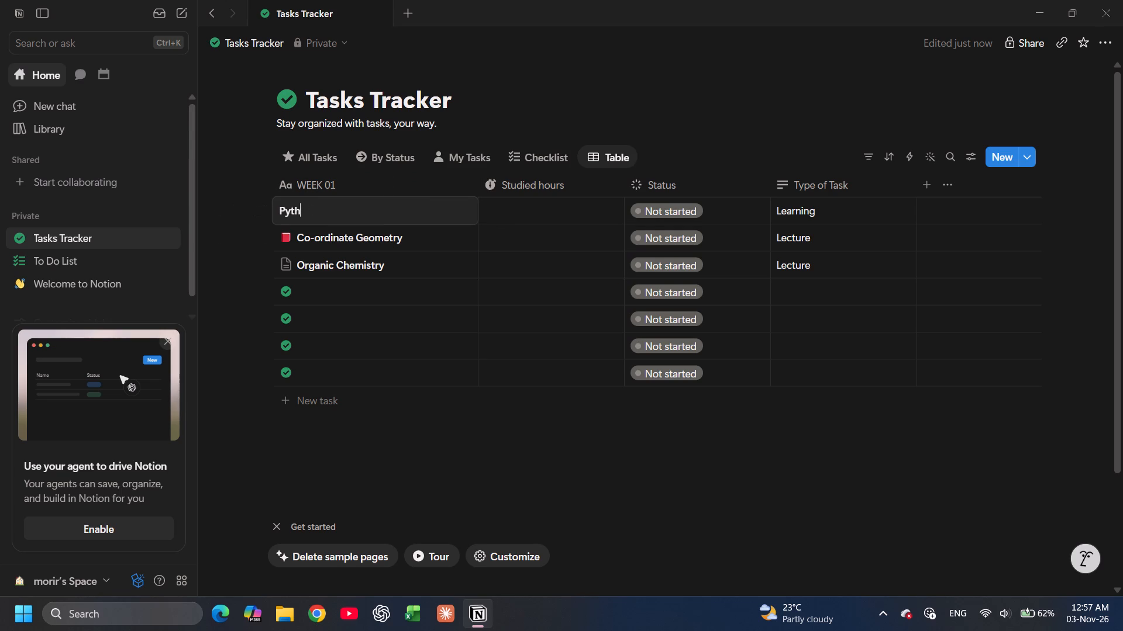
{"action": "key", "text": "BackSpace"}
{"action": "type", "text": "01"}
{"action": "key", "text": "Return"}
{"action": "key", "text": "BackSpace"}
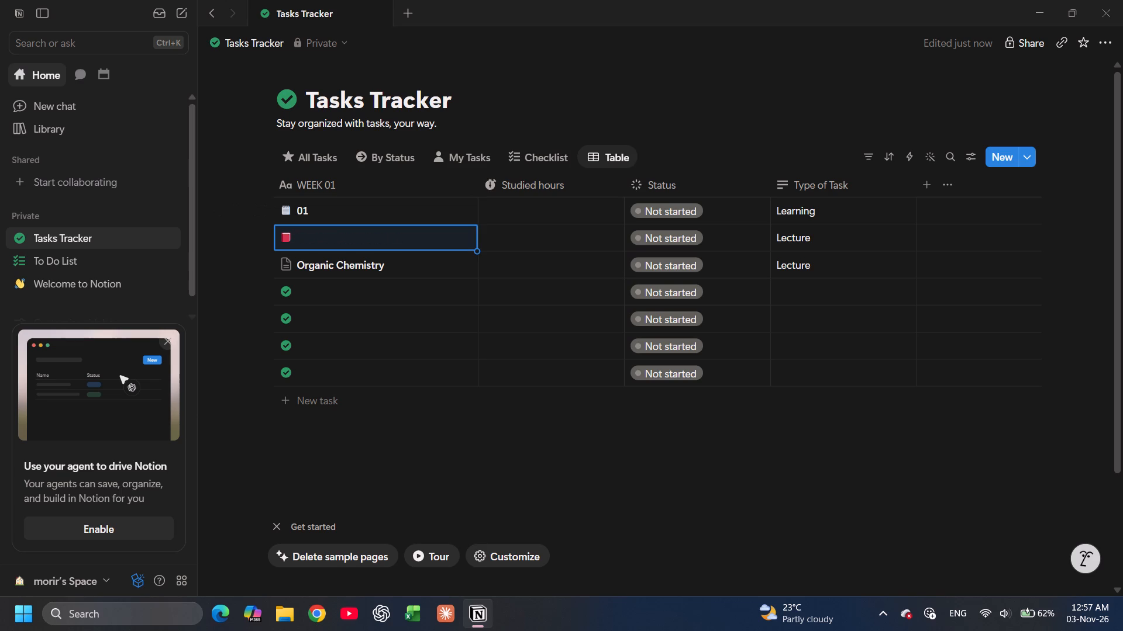
{"action": "key", "text": "BackSpace"}
{"action": "key", "text": "BackSpace"}
{"action": "type", "text": "02"}
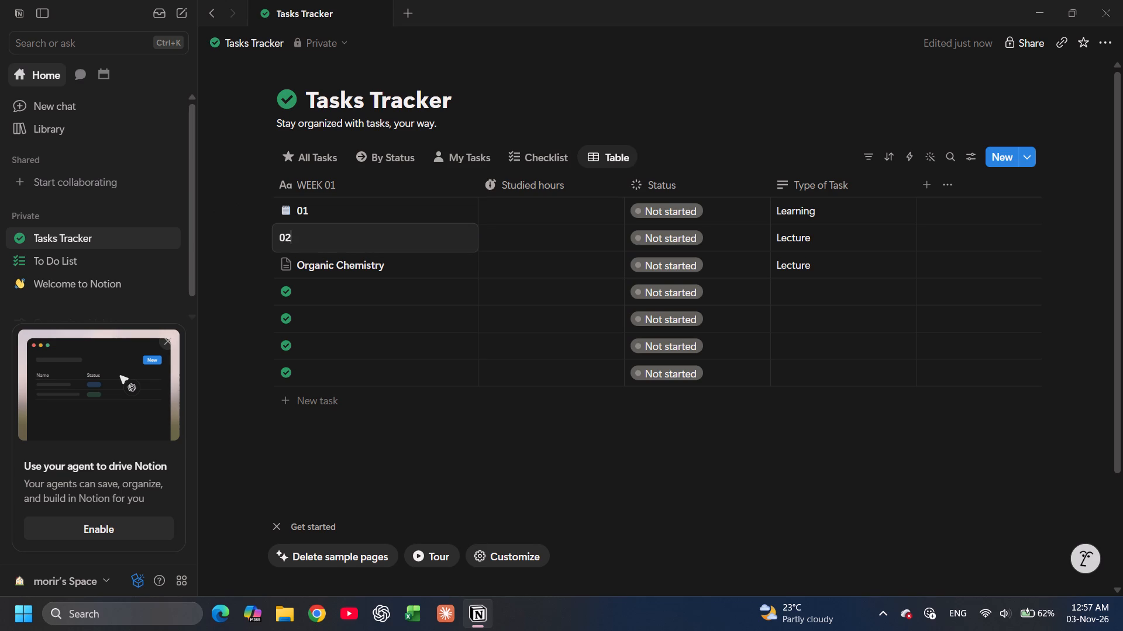
{"action": "key", "text": "Return"}
{"action": "key", "text": "BackSpace"}
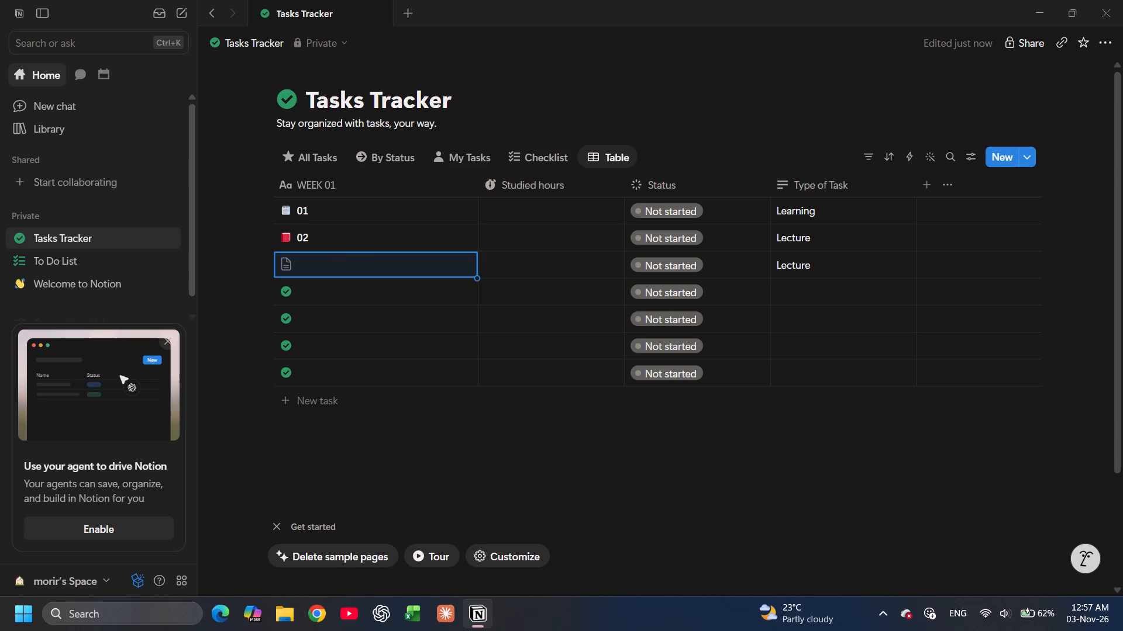
{"action": "type", "text": "03"}
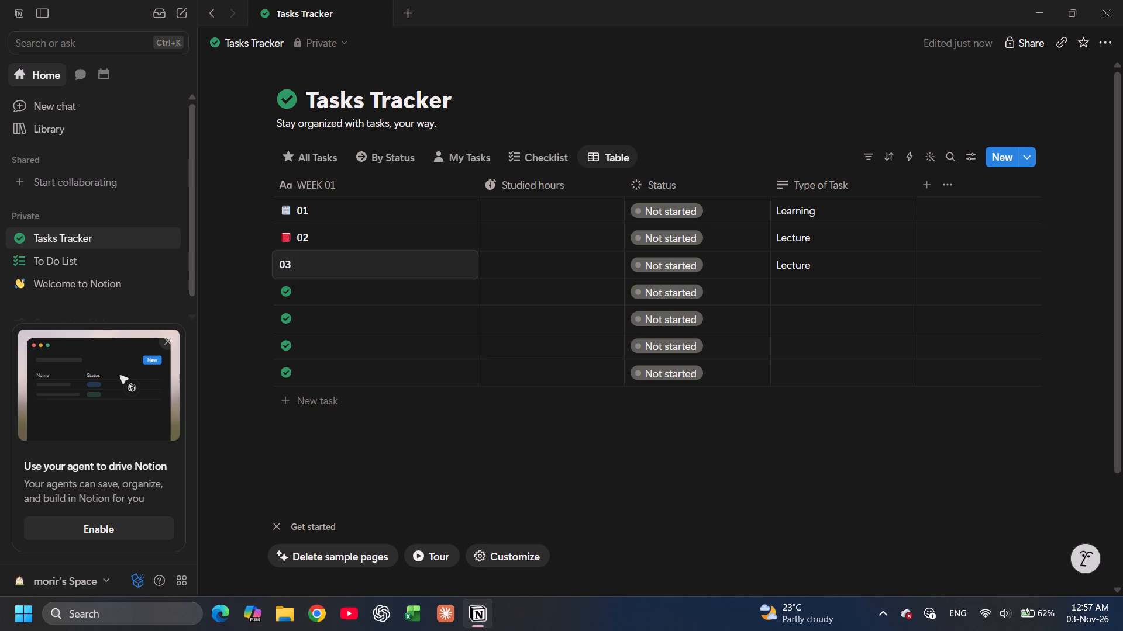
{"action": "key", "text": "BackSpace"}
{"action": "key", "text": "3"}
{"action": "key", "text": "Return"}
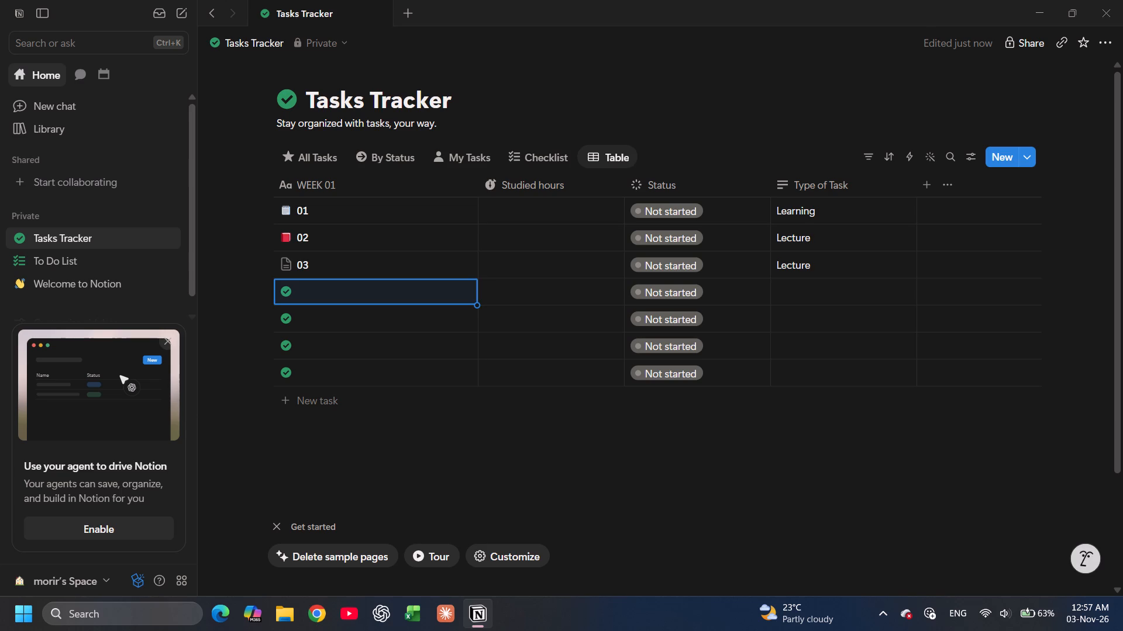
Delete the Table view from the Tasks Tracker.
{"action": "right_click", "coordinate": [619, 148]}
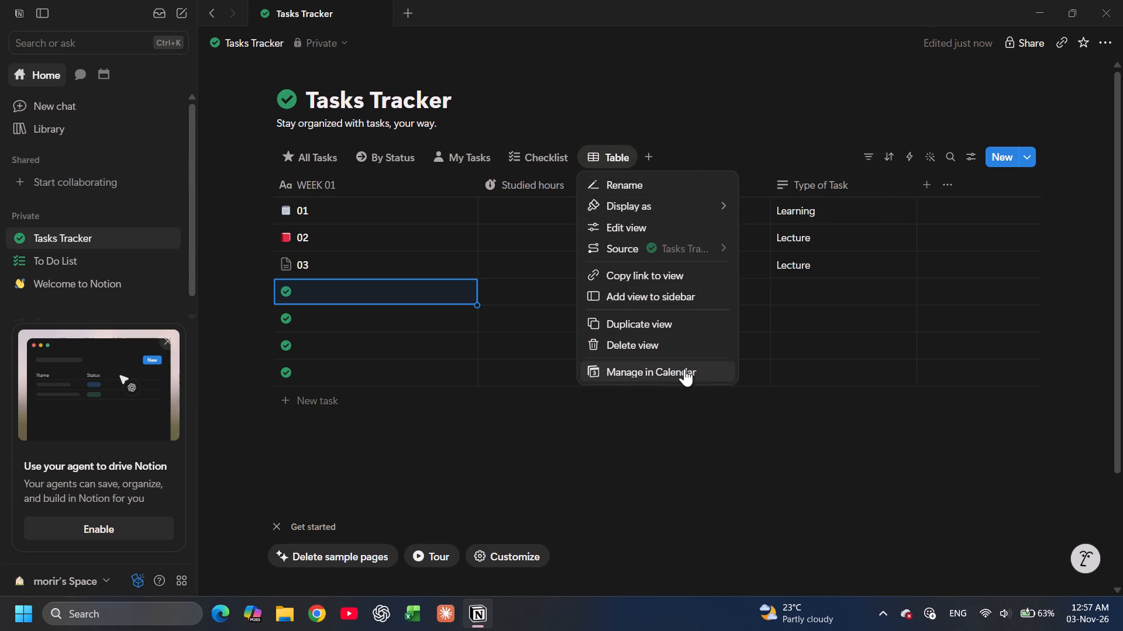
{"action": "left_click", "coordinate": [662, 347]}
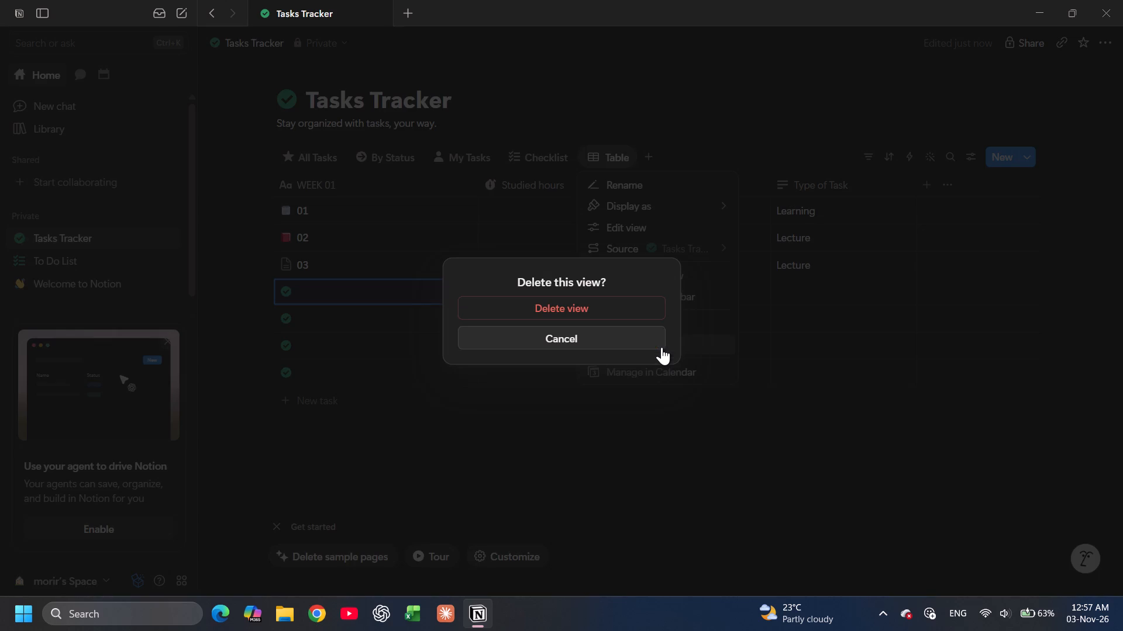
{"action": "left_click", "coordinate": [614, 301]}
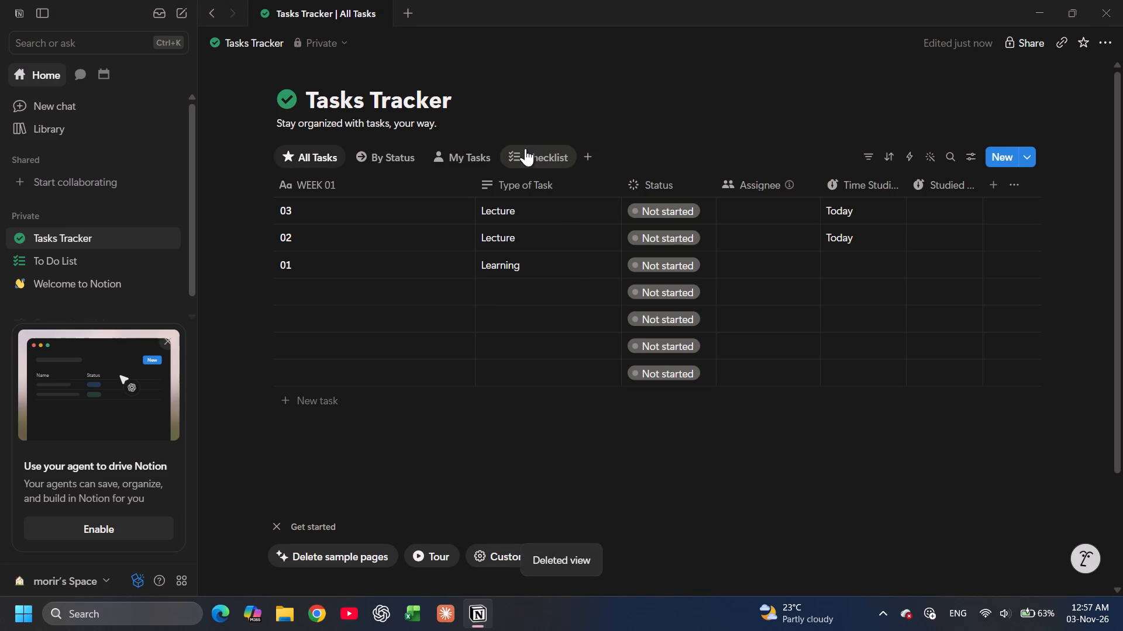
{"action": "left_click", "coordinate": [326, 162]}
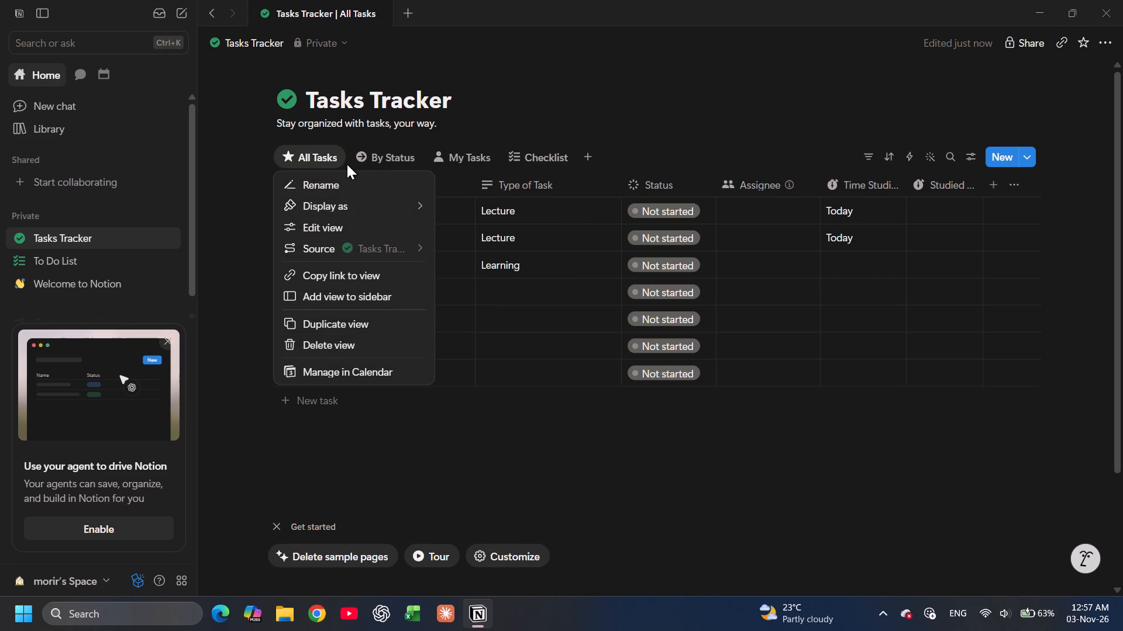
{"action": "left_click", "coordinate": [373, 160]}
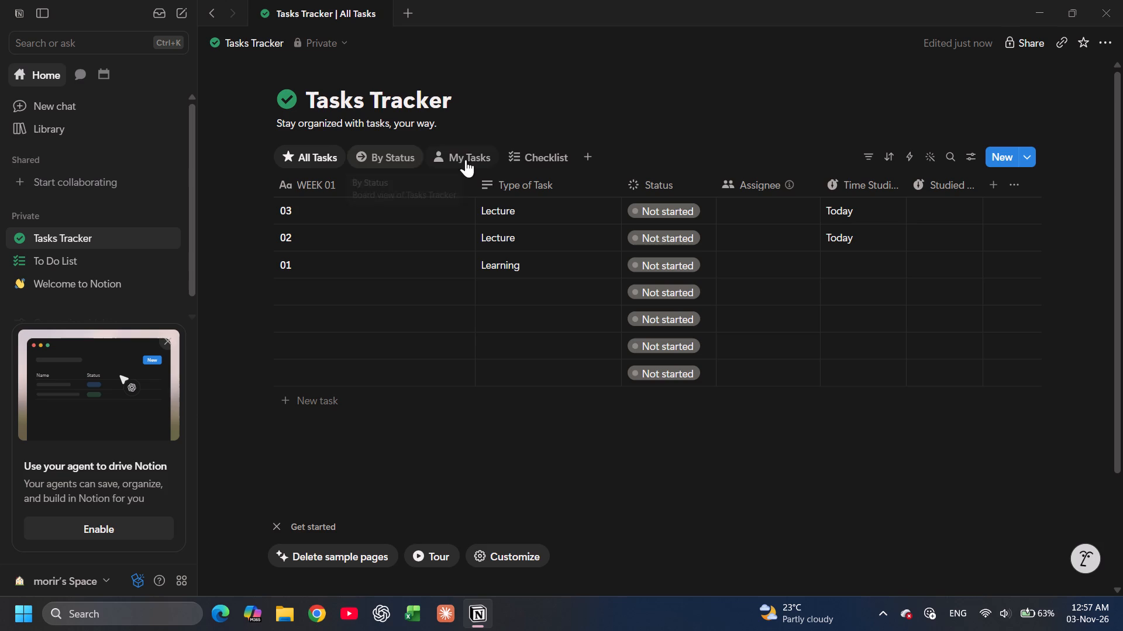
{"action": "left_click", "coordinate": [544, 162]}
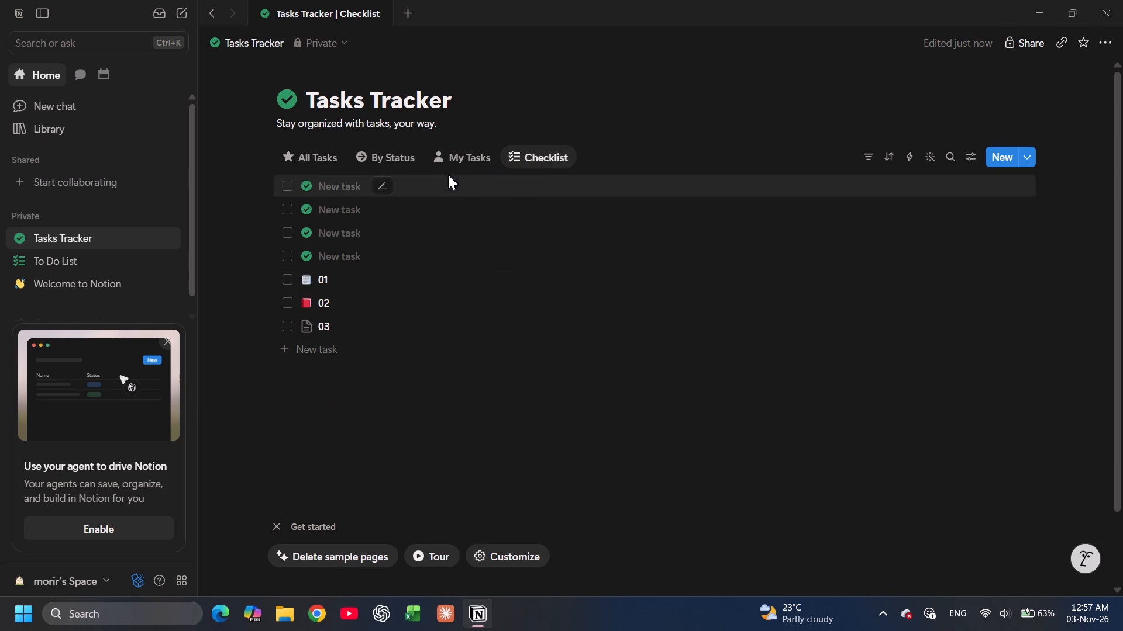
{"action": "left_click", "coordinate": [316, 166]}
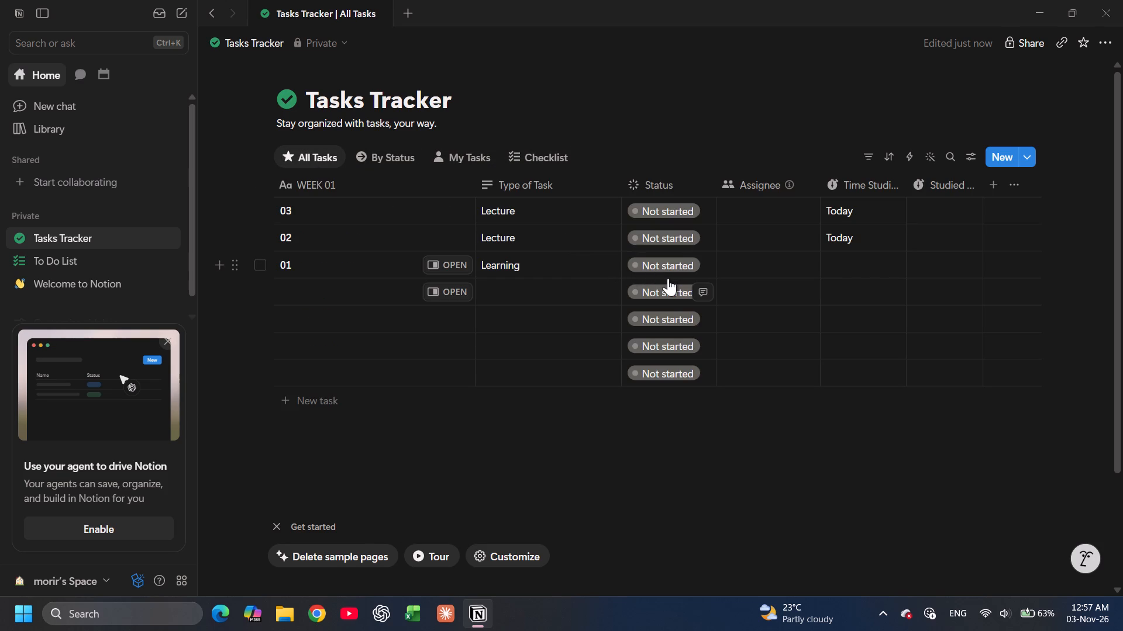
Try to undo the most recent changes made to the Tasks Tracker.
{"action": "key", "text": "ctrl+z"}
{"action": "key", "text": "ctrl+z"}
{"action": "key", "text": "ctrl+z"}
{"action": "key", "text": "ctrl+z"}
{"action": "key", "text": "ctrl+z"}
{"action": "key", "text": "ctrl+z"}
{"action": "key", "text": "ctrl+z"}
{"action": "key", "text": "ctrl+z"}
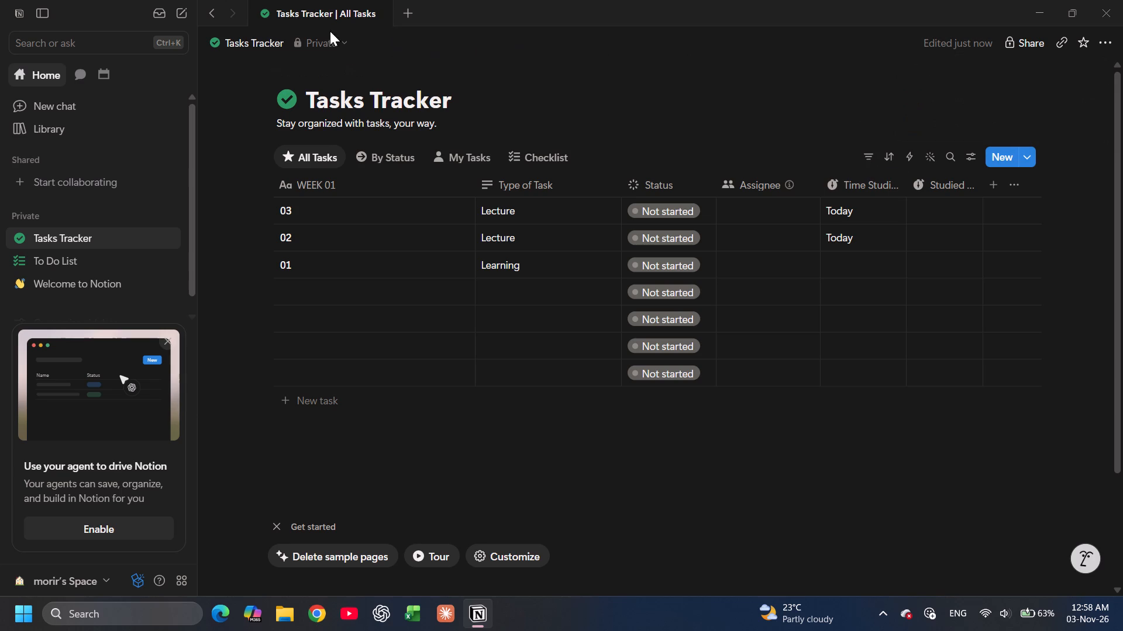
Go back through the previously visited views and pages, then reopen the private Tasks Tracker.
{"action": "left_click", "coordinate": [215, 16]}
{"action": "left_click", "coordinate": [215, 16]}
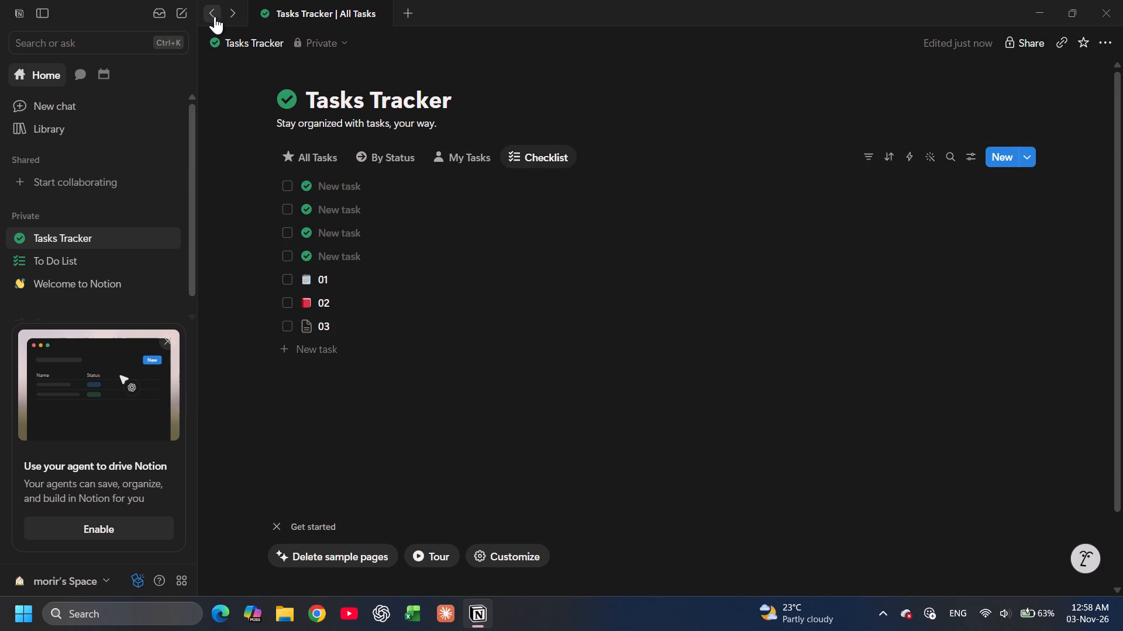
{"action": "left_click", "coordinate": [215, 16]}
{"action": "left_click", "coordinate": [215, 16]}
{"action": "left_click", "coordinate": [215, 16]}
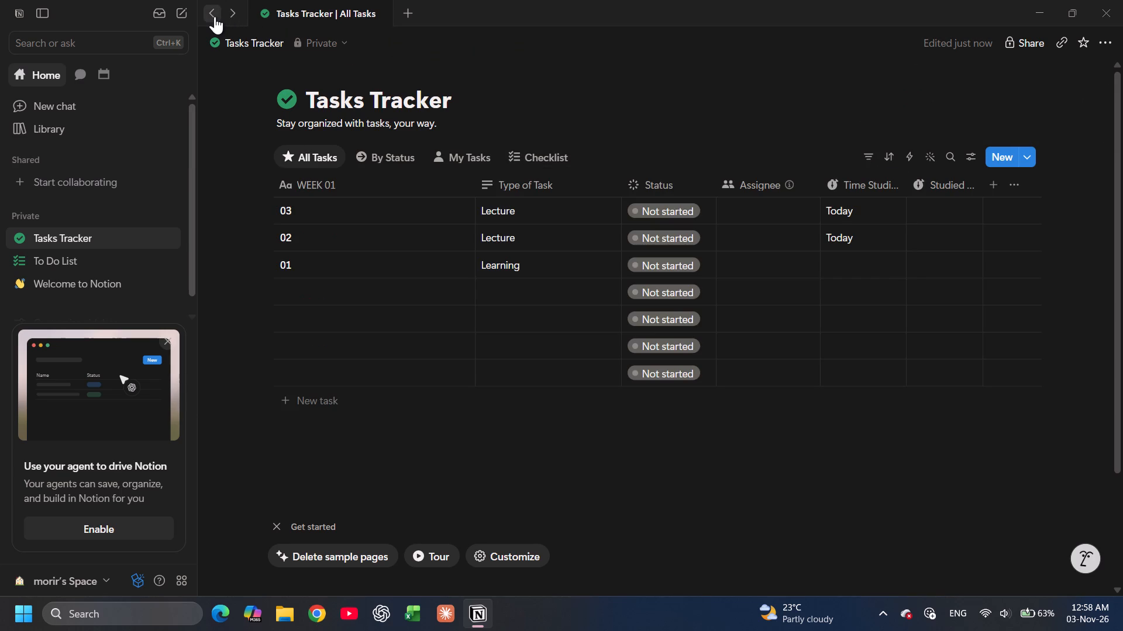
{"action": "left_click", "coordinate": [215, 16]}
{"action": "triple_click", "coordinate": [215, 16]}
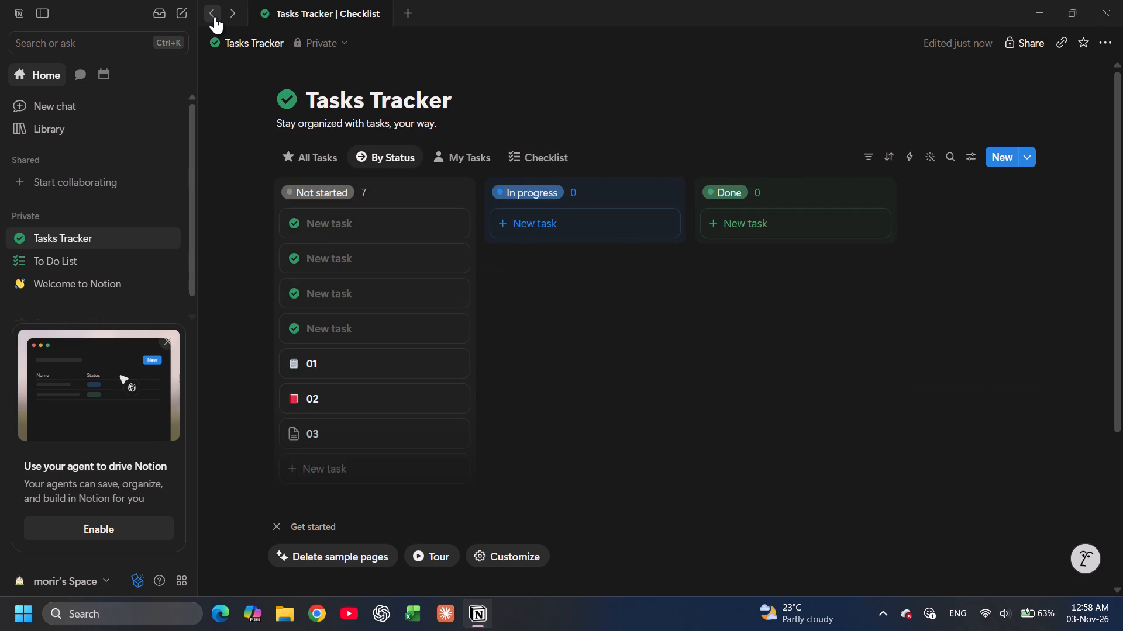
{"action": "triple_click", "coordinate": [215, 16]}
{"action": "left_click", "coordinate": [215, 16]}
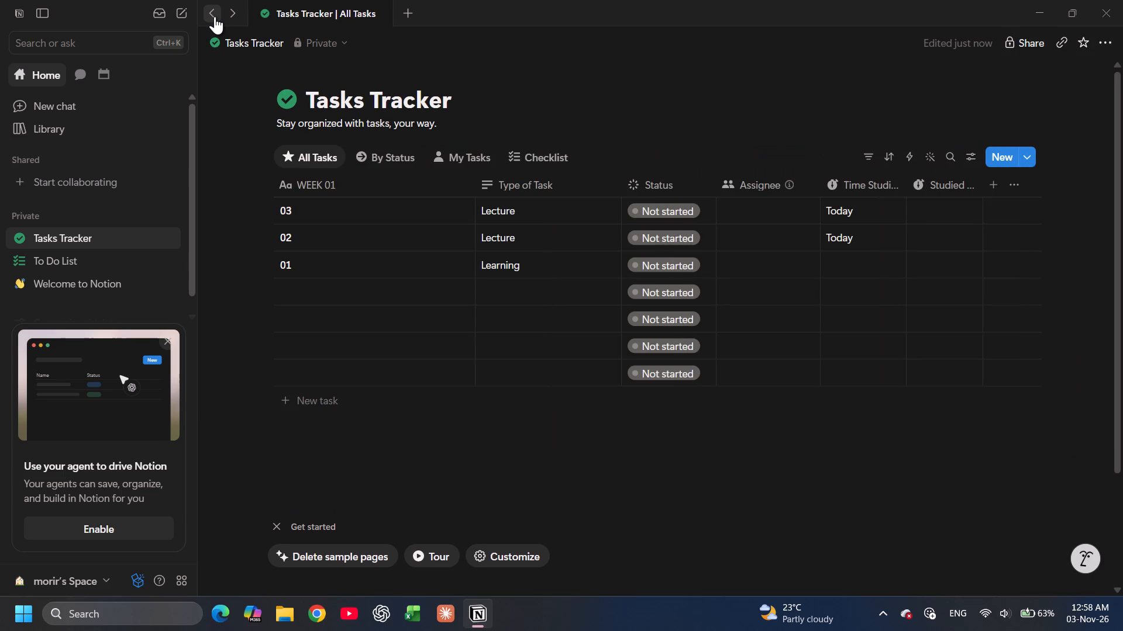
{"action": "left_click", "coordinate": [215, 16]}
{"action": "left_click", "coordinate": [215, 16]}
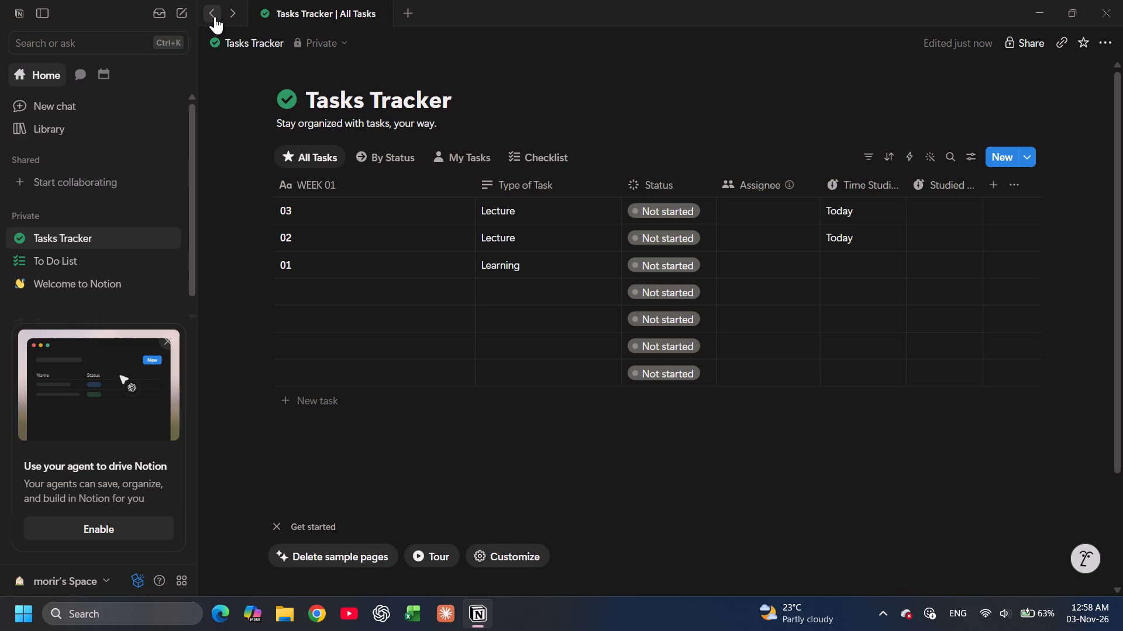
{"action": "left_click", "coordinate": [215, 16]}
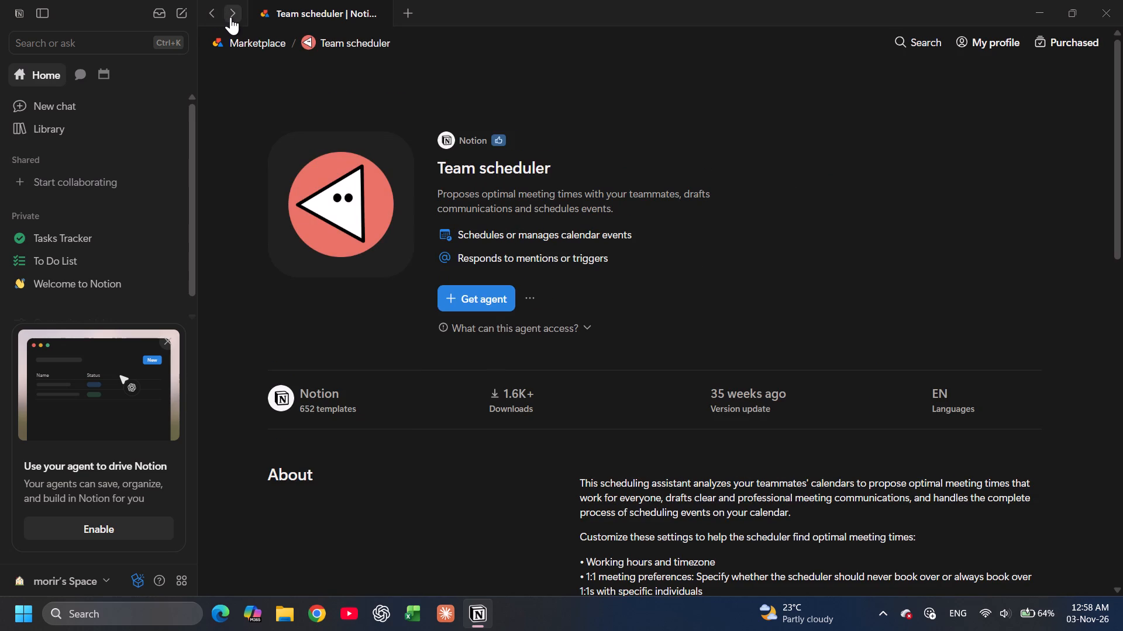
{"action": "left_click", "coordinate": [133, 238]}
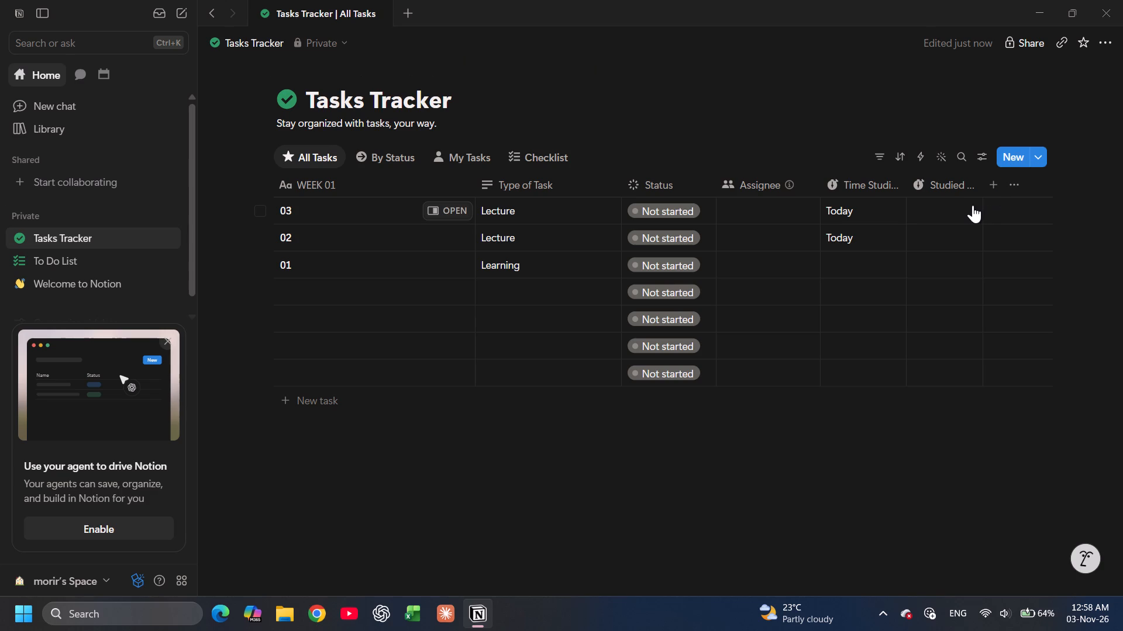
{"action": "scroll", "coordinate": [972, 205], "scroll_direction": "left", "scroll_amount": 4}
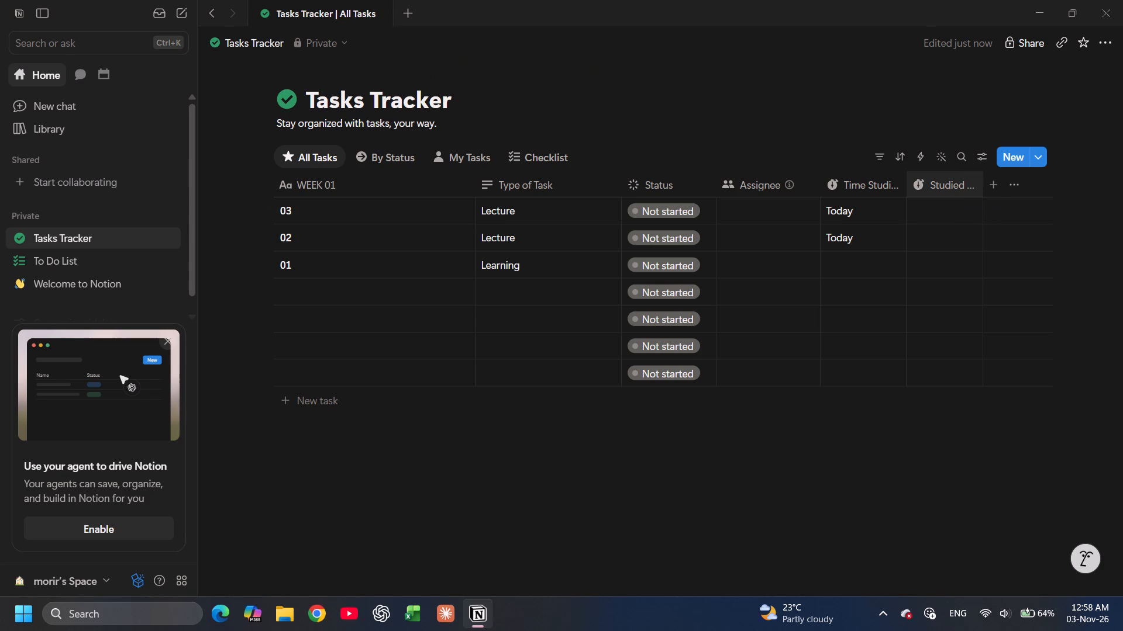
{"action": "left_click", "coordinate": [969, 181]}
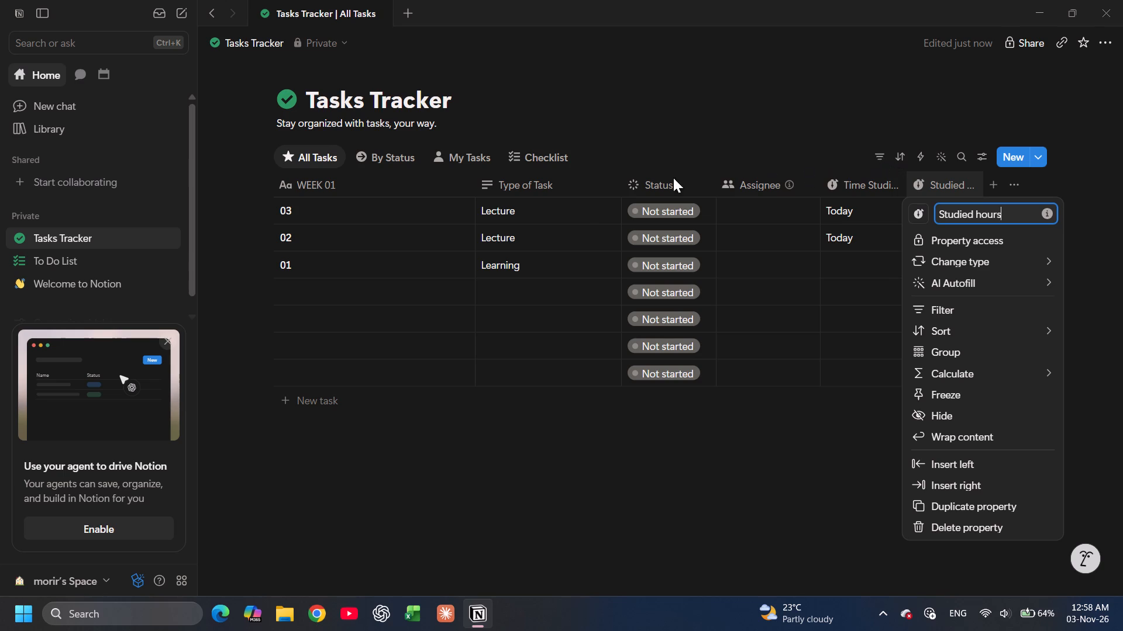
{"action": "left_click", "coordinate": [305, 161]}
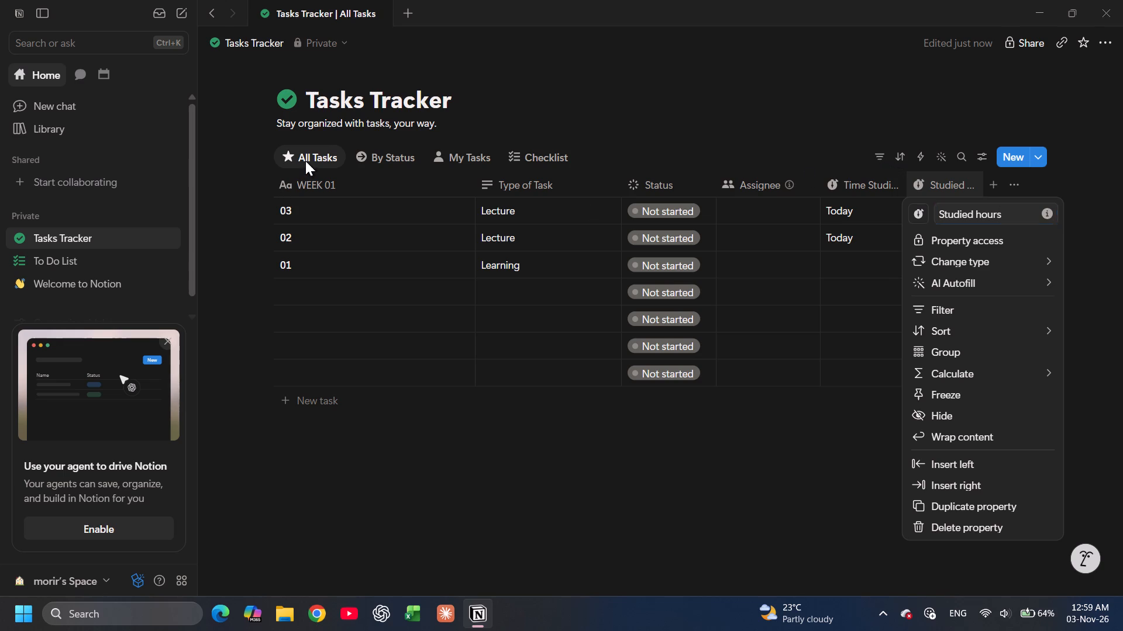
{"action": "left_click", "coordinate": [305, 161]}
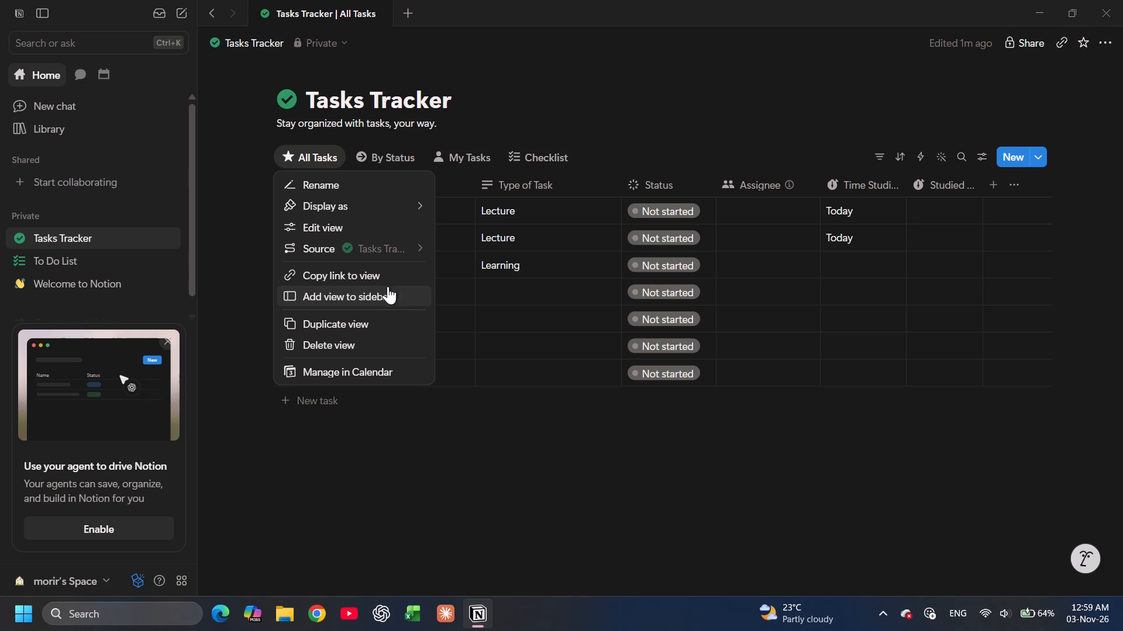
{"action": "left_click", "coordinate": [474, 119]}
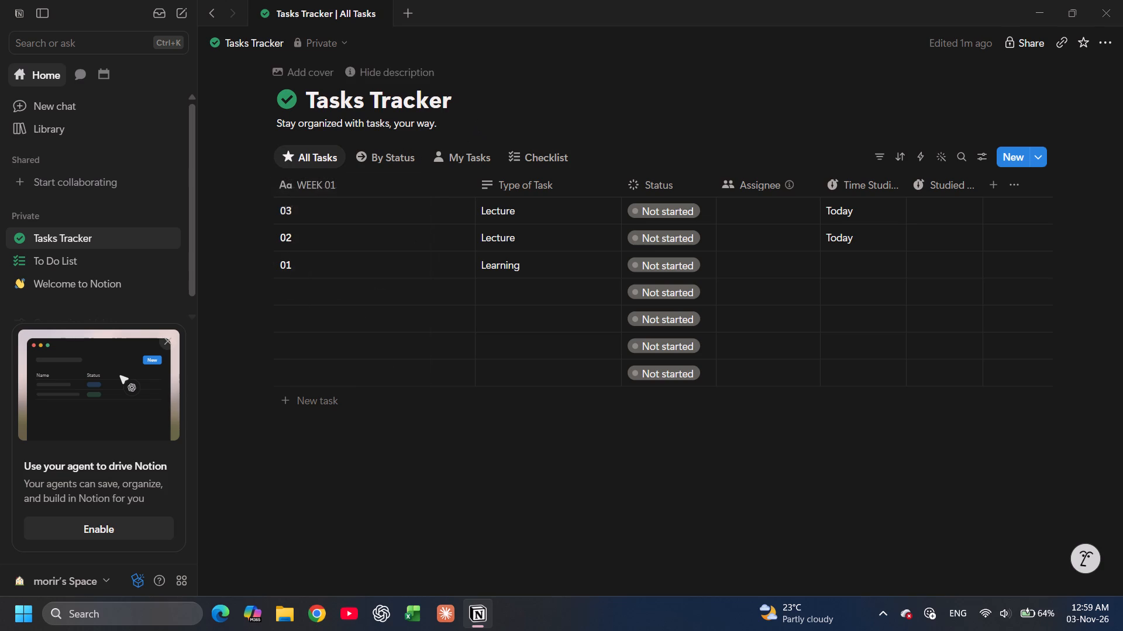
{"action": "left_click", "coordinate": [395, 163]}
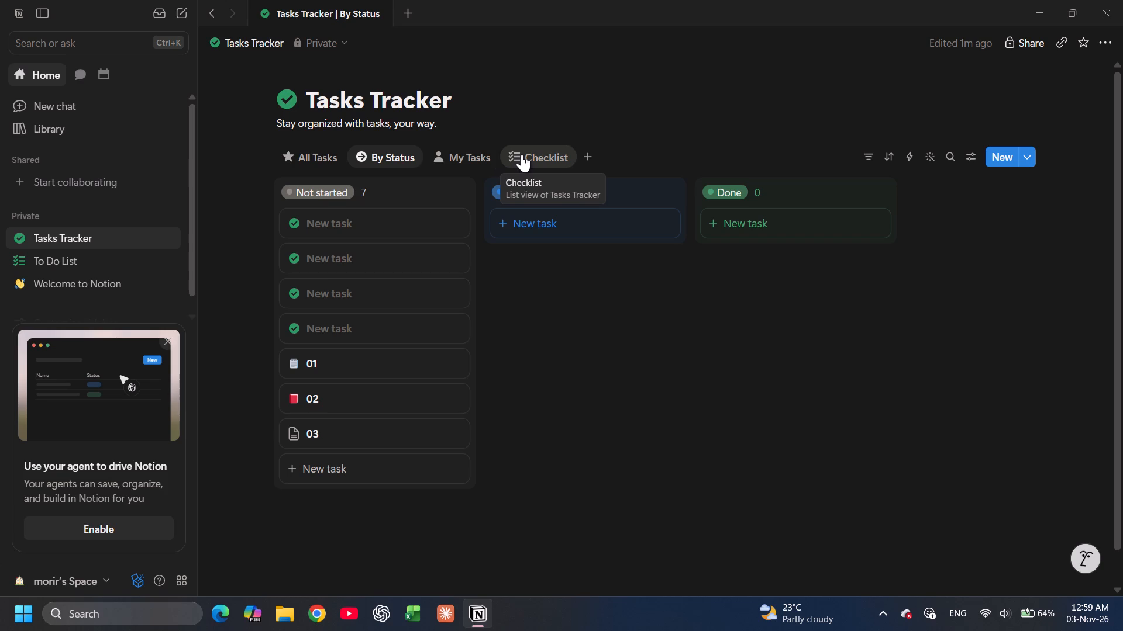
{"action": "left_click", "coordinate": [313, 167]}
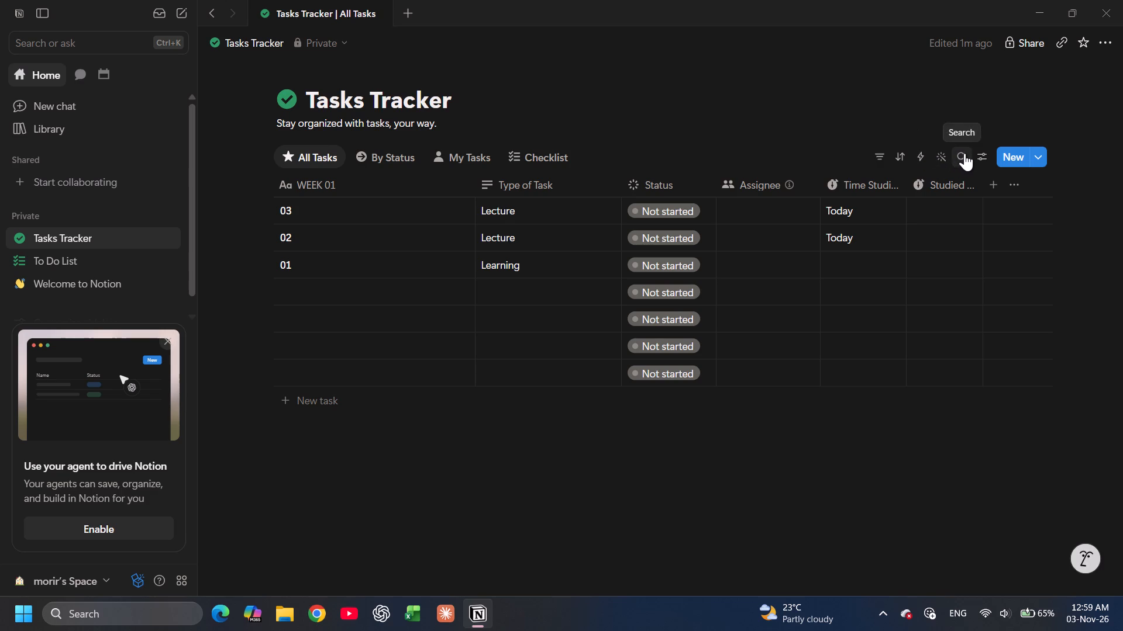
Add a new blank task to the All Tasks view of the Tasks Tracker.
{"action": "left_click", "coordinate": [1011, 156]}
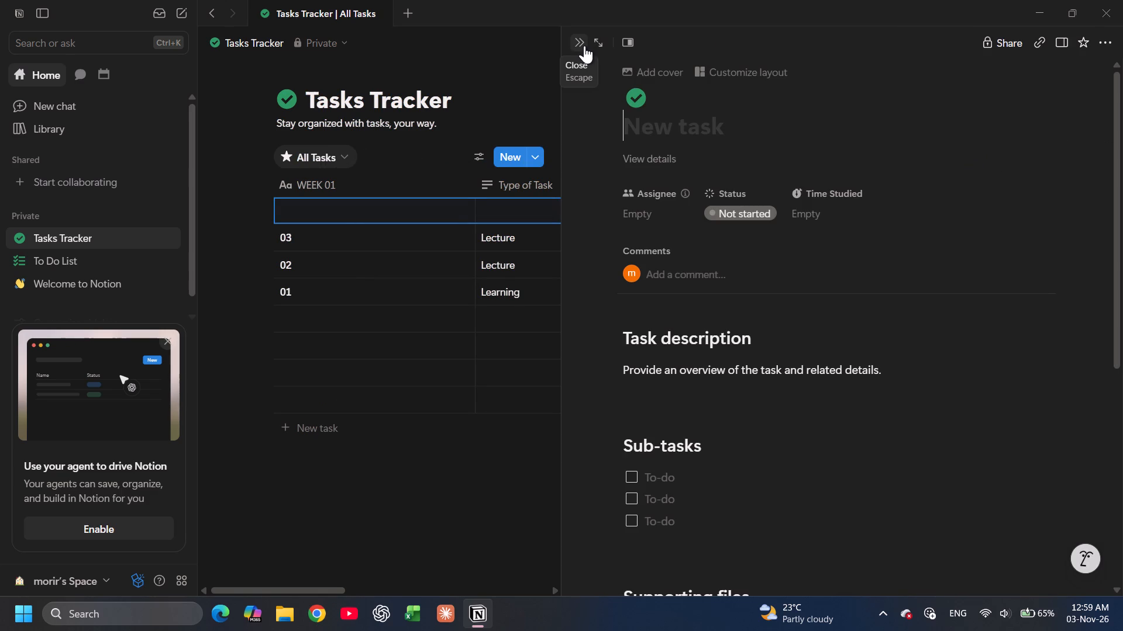
Close Notion and launch Kuro from the desktop.
{"action": "left_click", "coordinate": [1114, 12]}
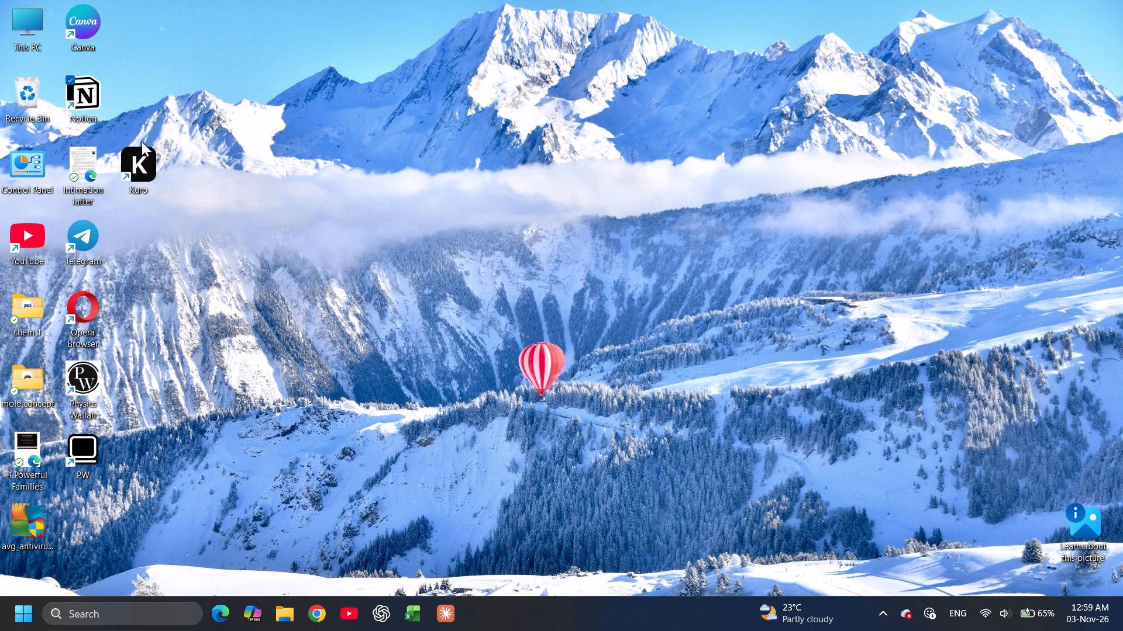
{"action": "left_click", "coordinate": [142, 141]}
{"action": "double_click", "coordinate": [142, 151]}
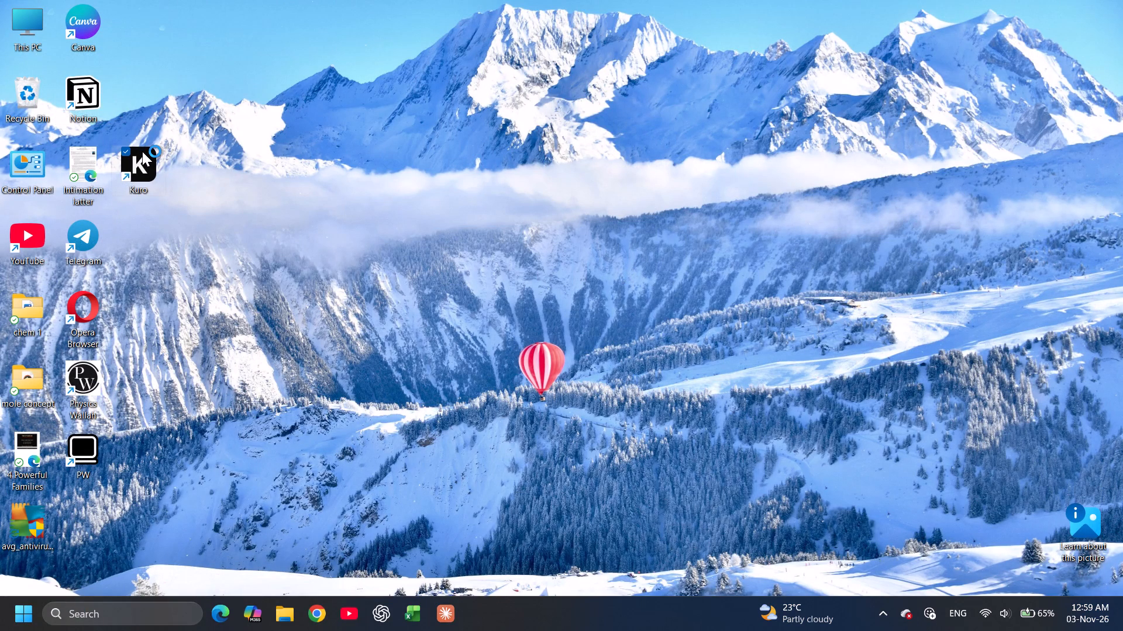
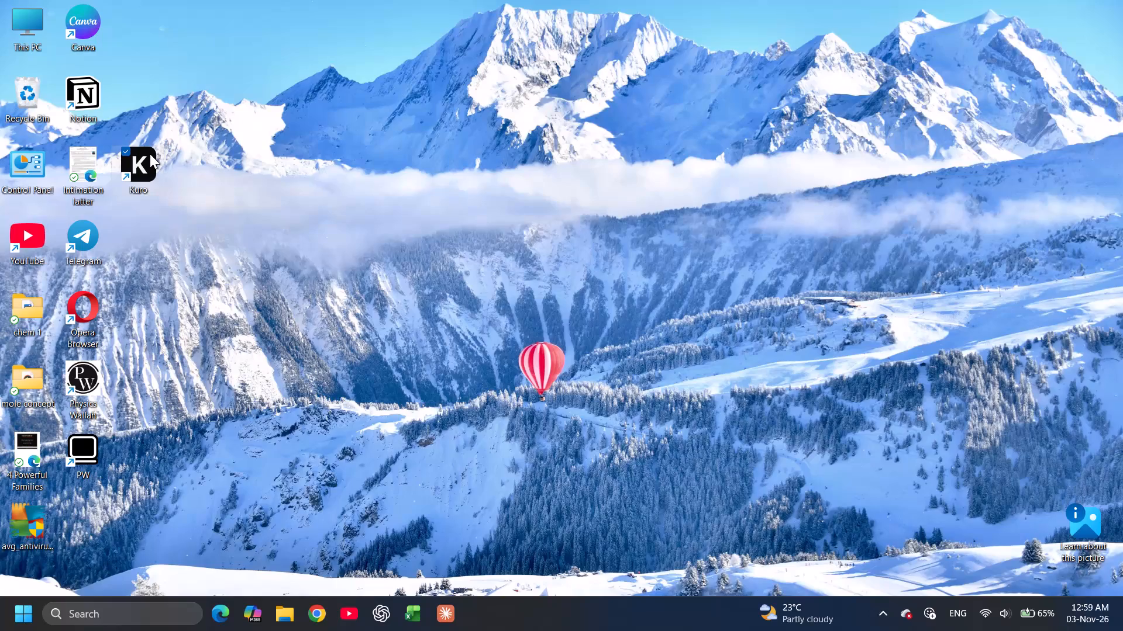
Try again to launch the Kuro app from its desktop shortcut.
{"action": "left_click", "coordinate": [150, 154]}
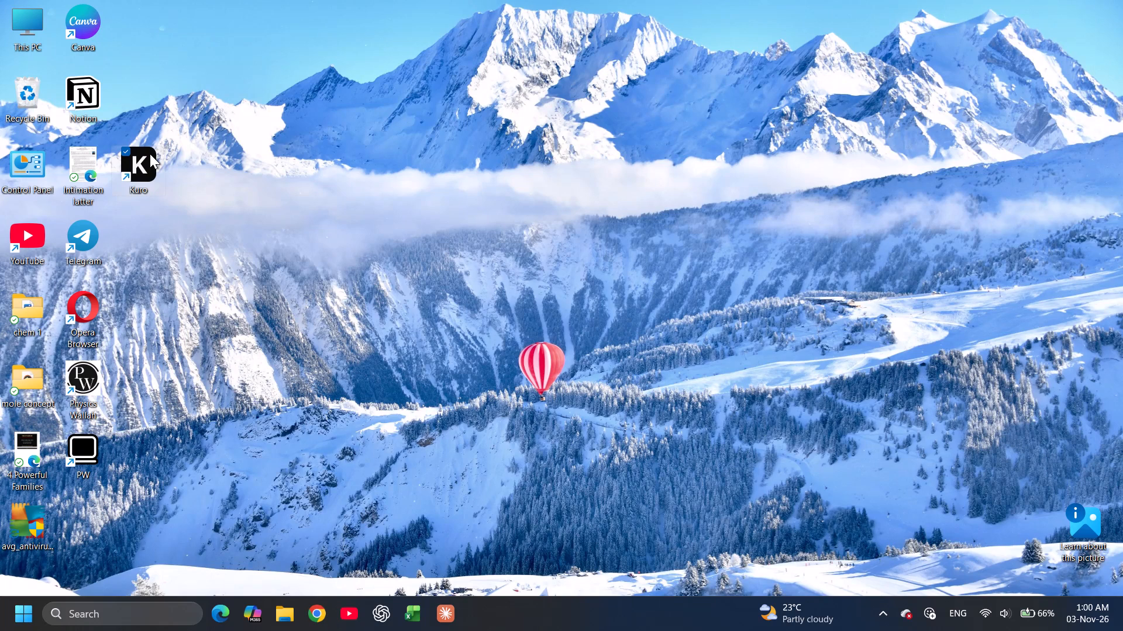
{"action": "double_click", "coordinate": [150, 154]}
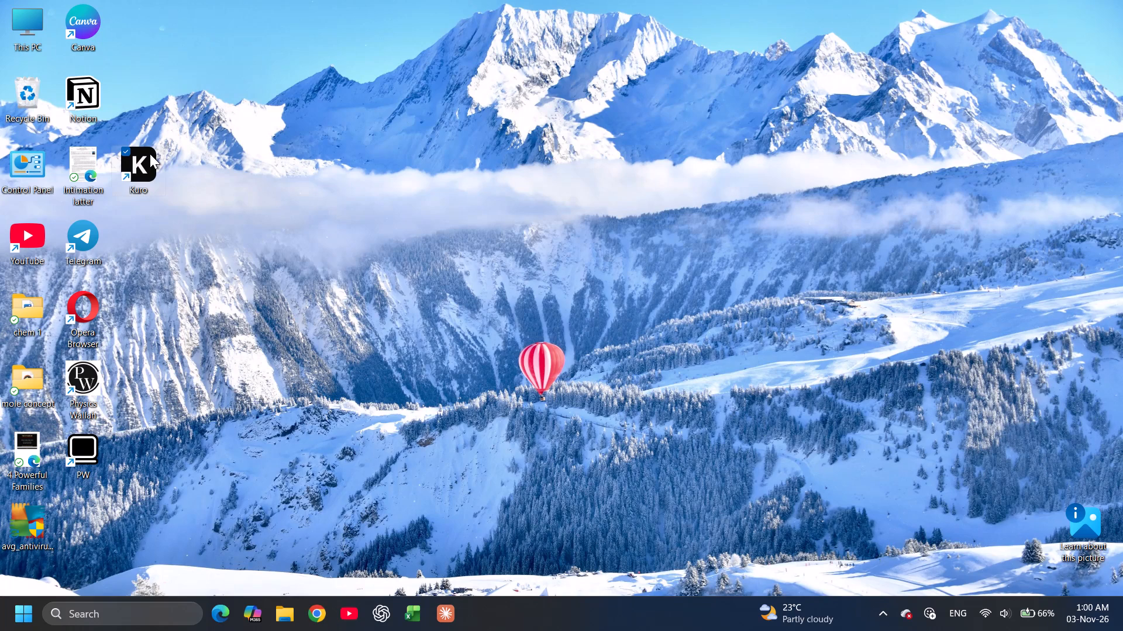
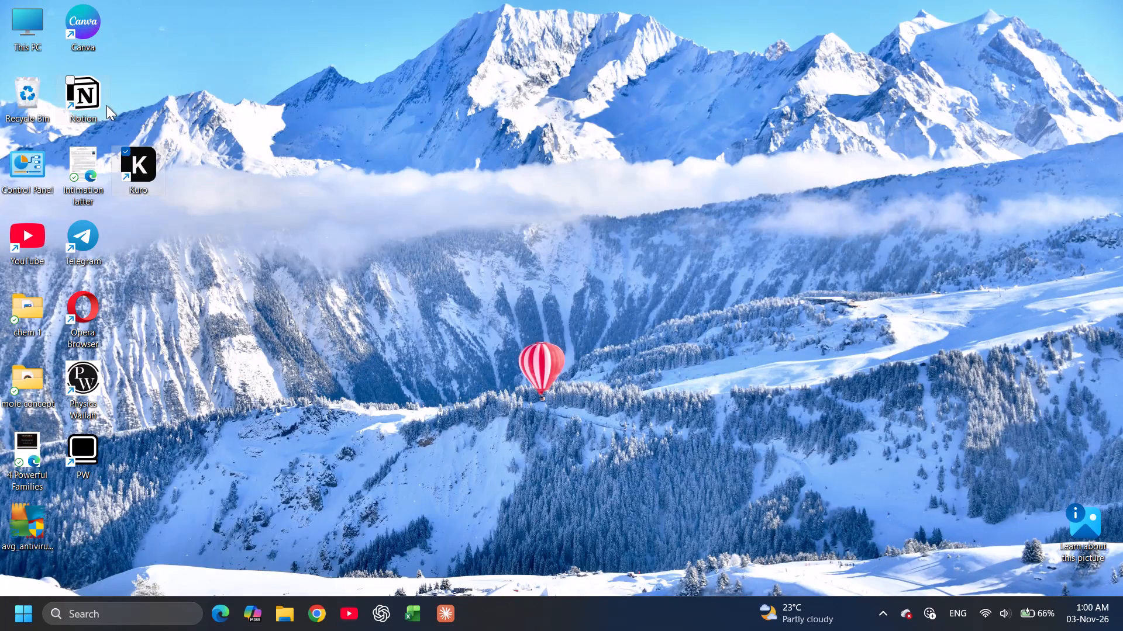
Open Notion from the desktop.
{"action": "double_click", "coordinate": [91, 99]}
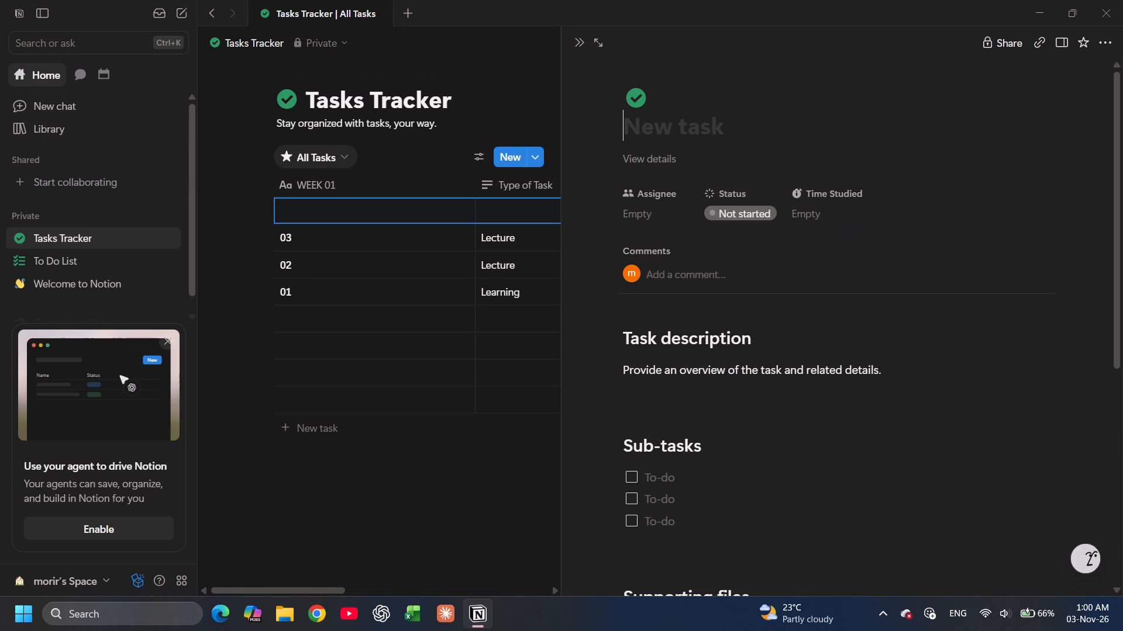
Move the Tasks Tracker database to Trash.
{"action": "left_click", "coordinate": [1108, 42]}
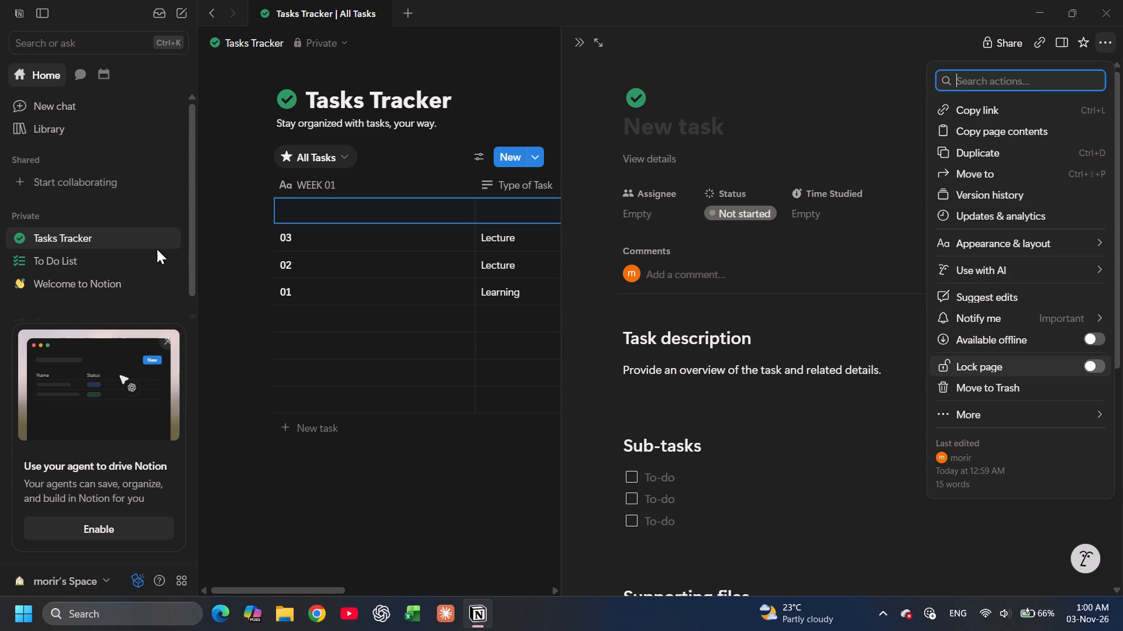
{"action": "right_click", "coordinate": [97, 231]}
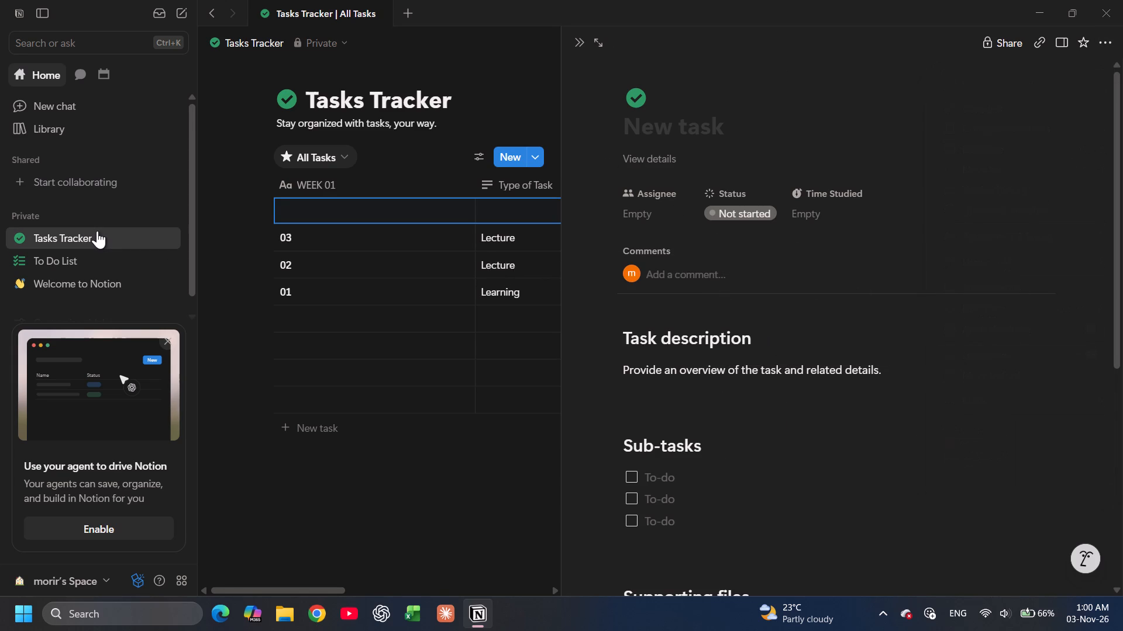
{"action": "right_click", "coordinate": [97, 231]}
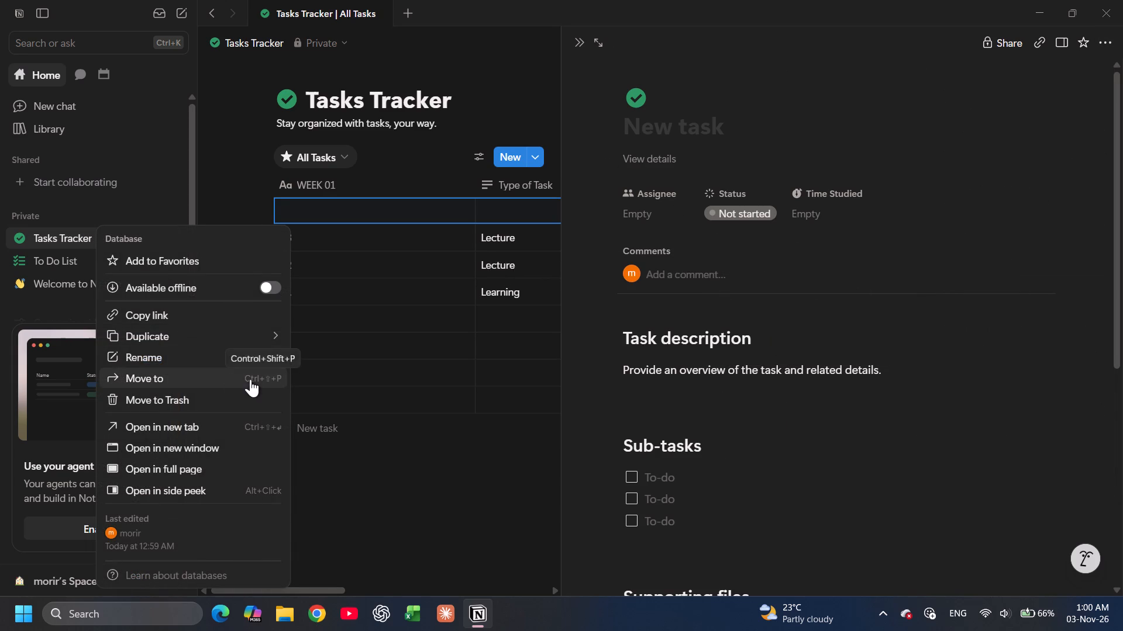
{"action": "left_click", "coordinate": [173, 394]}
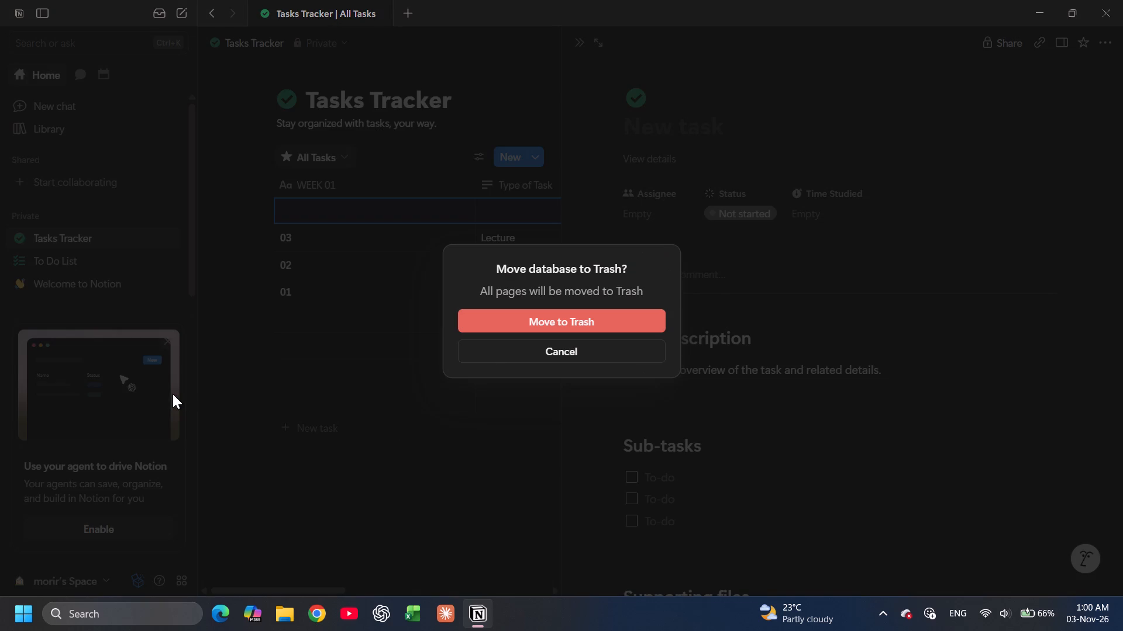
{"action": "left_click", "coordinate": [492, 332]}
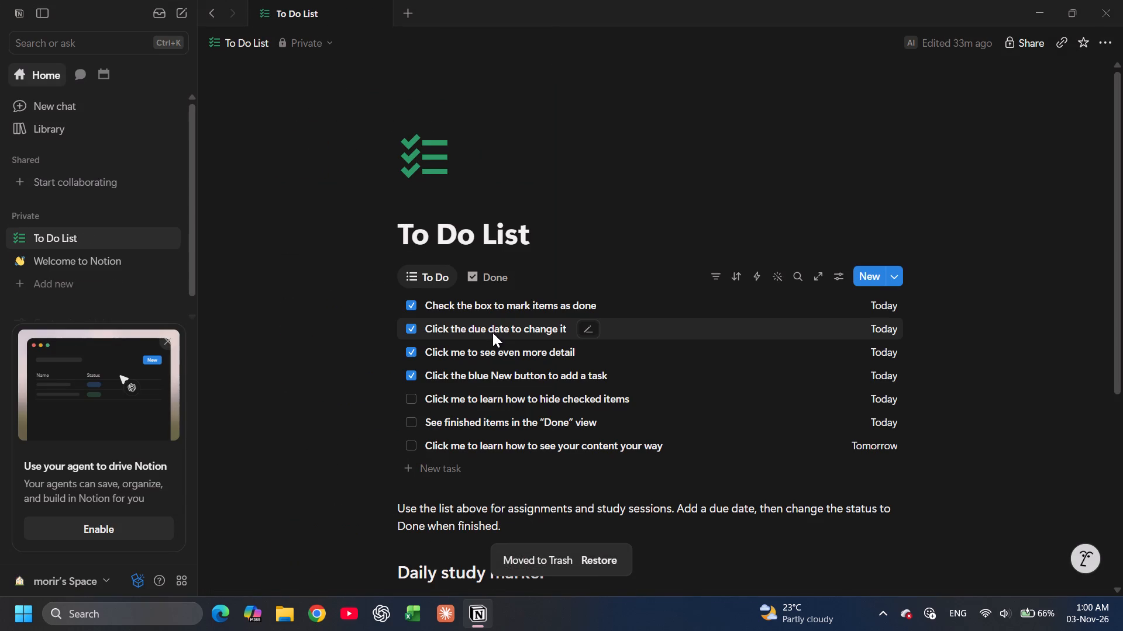
Add a private page linked to the existing Todo List data source, using its To Do view.
{"action": "left_click", "coordinate": [34, 285]}
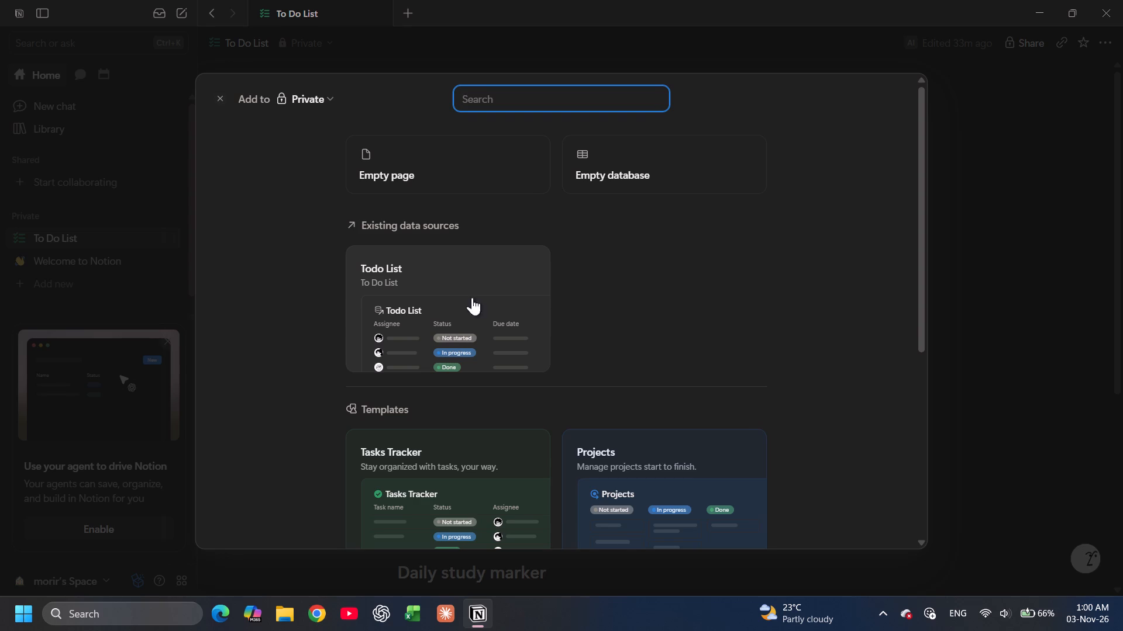
{"action": "left_click", "coordinate": [507, 280]}
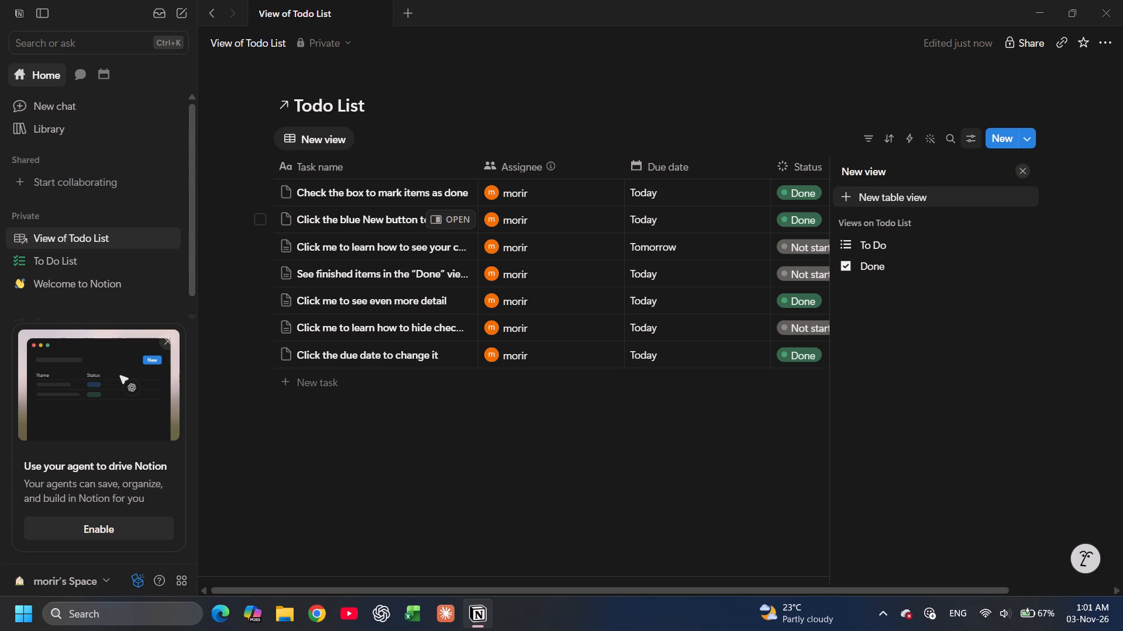
{"action": "left_click", "coordinate": [775, 427]}
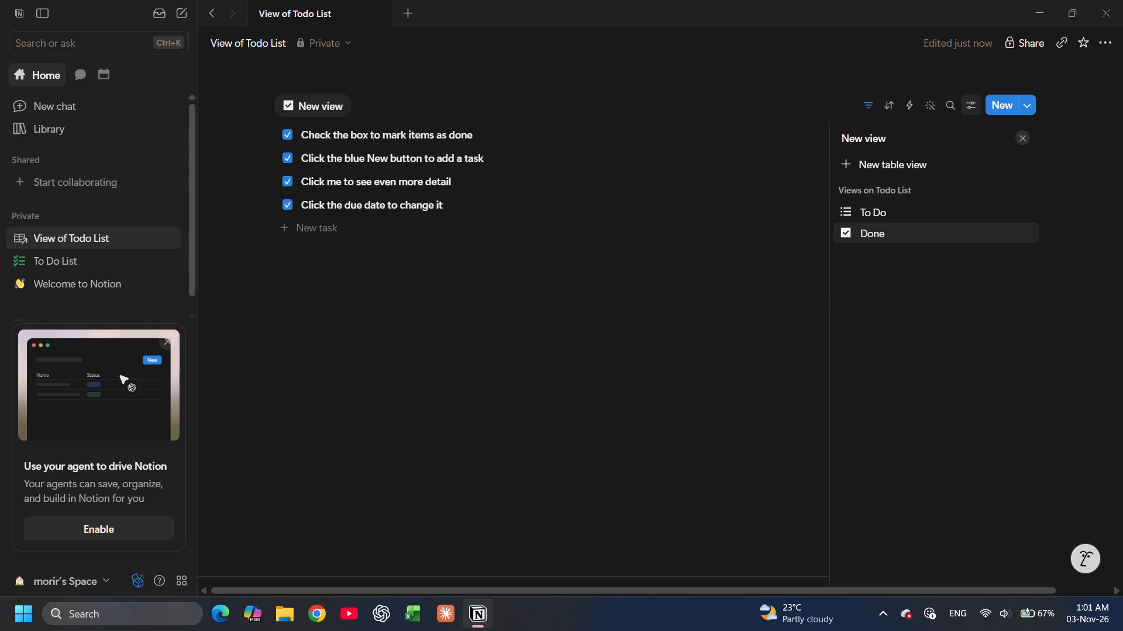
{"action": "left_click", "coordinate": [850, 207]}
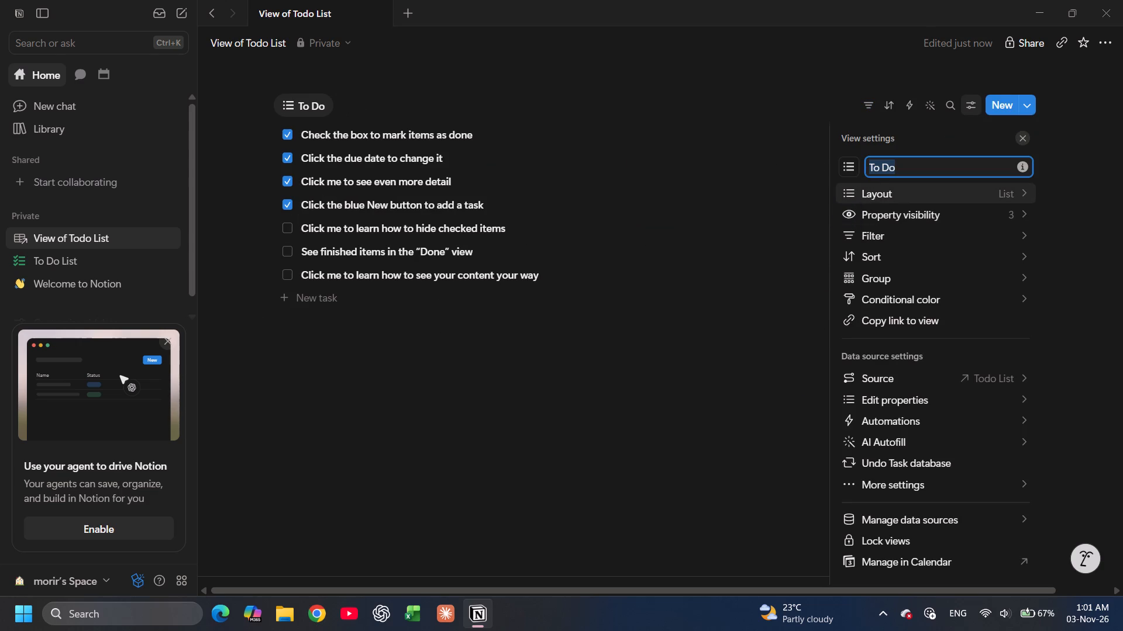
{"action": "left_click", "coordinate": [739, 144]}
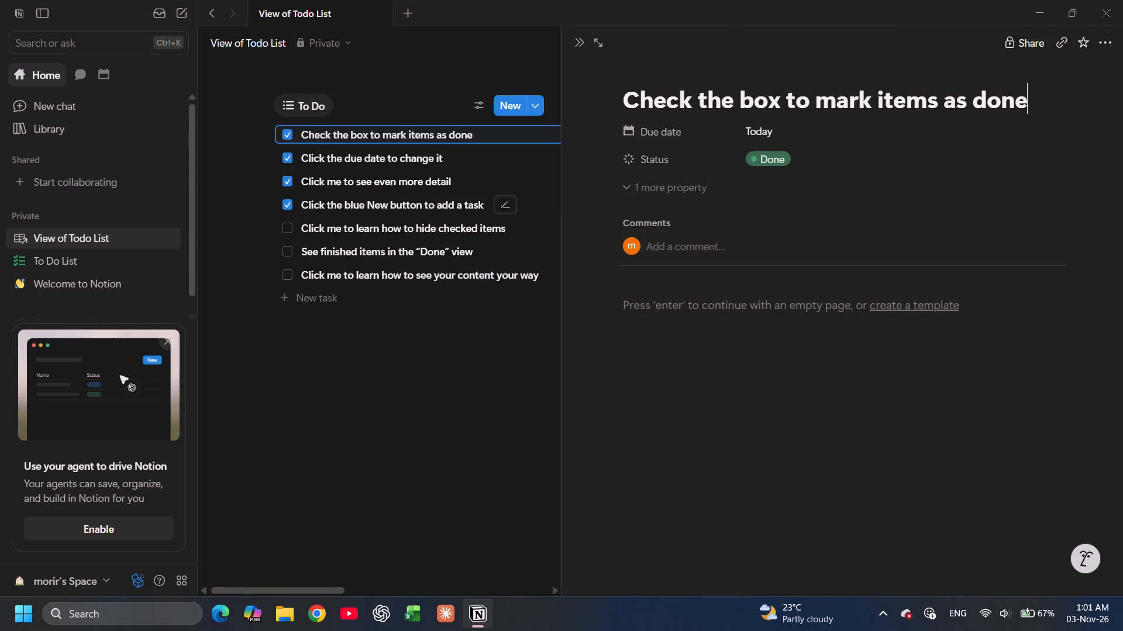
{"action": "left_click", "coordinate": [473, 398]}
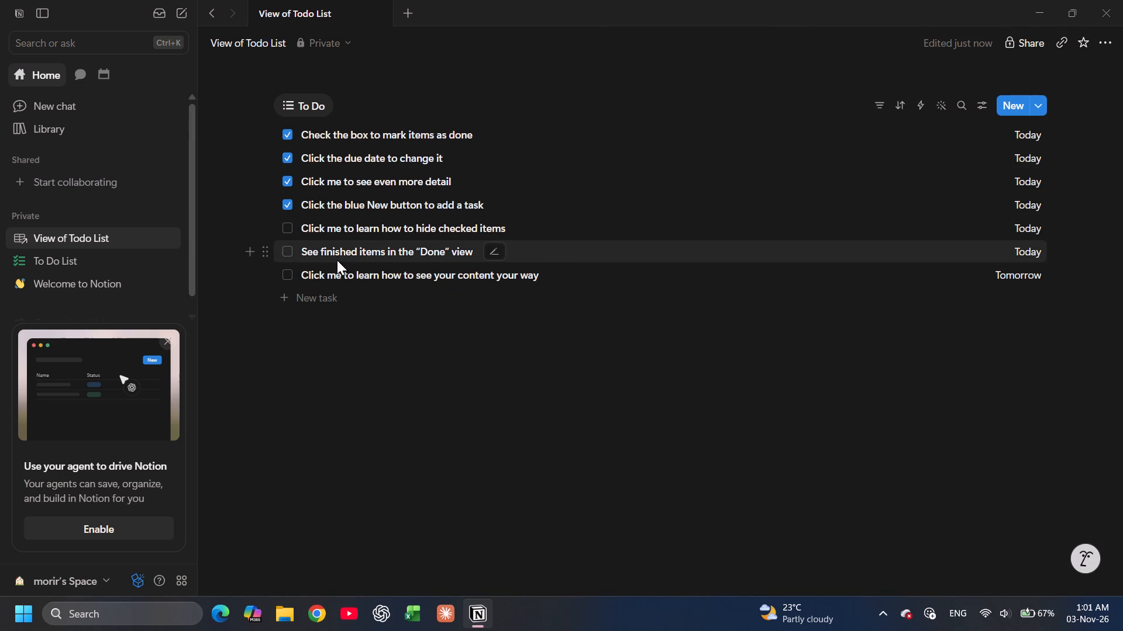
{"action": "left_click", "coordinate": [304, 118]}
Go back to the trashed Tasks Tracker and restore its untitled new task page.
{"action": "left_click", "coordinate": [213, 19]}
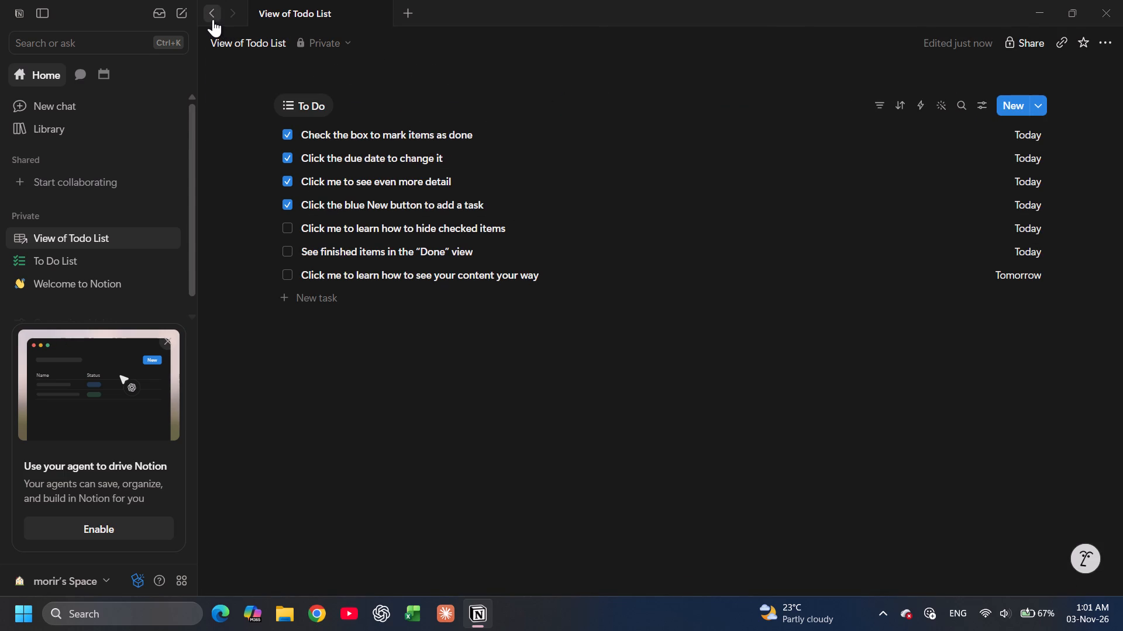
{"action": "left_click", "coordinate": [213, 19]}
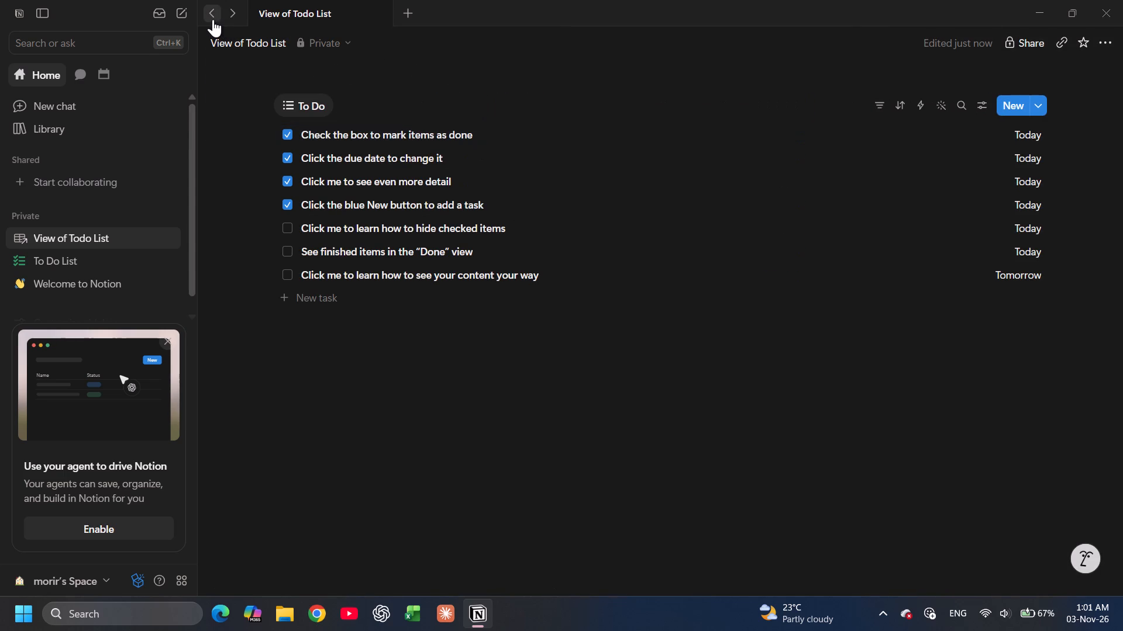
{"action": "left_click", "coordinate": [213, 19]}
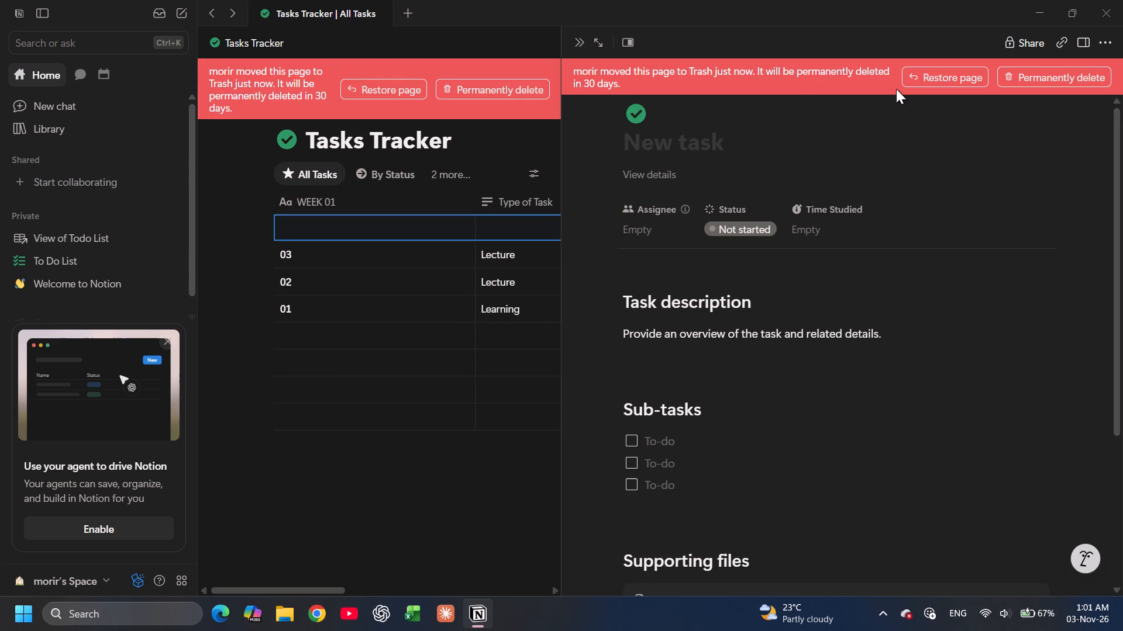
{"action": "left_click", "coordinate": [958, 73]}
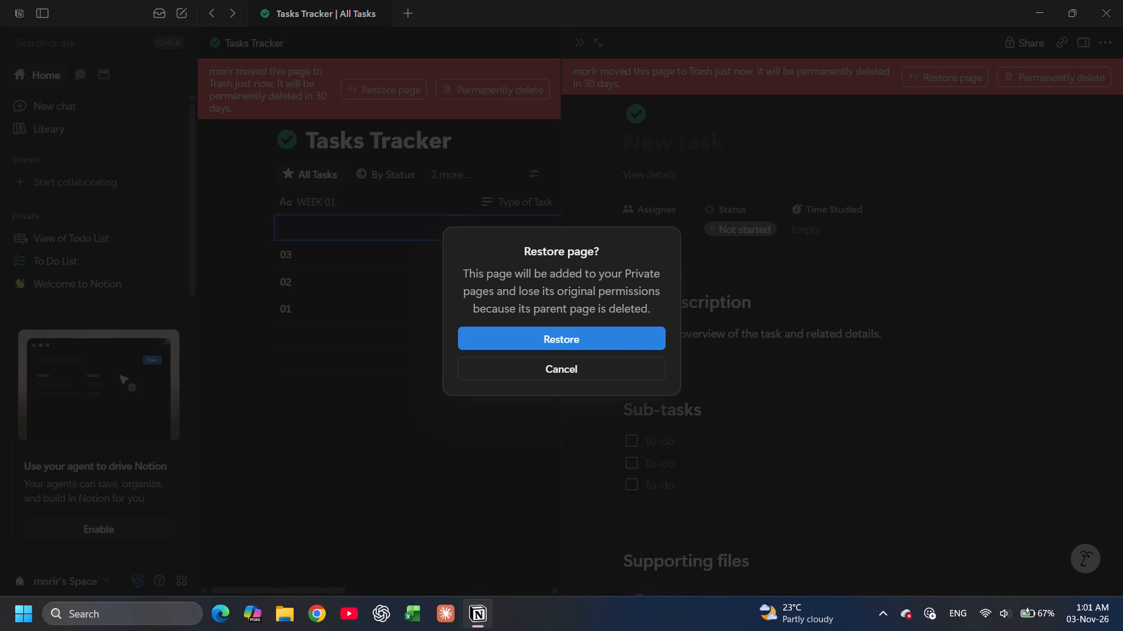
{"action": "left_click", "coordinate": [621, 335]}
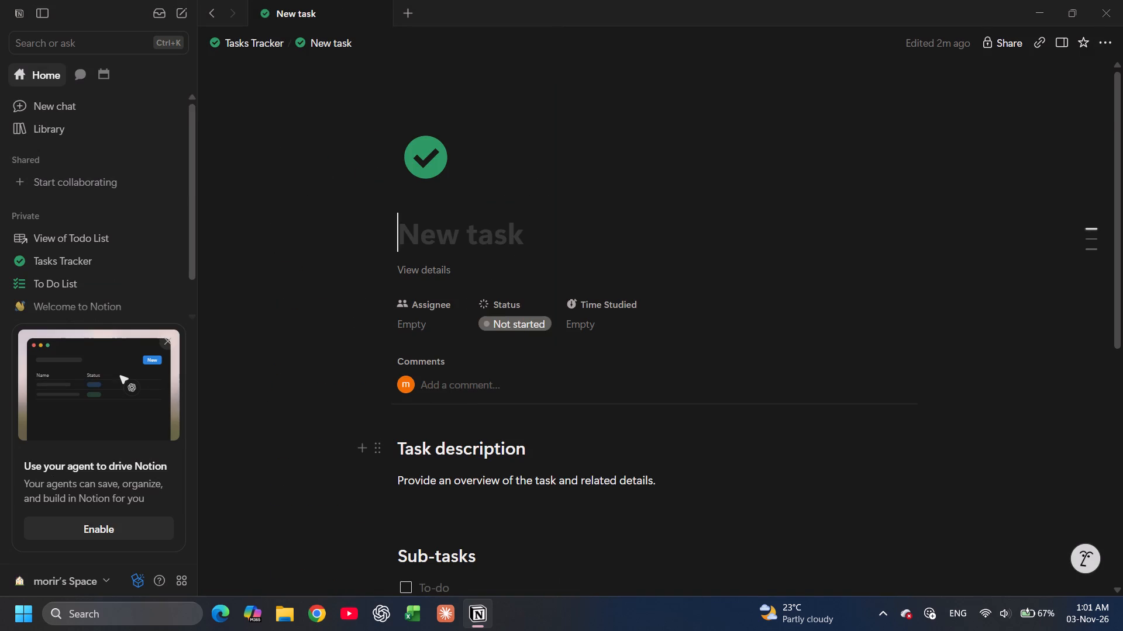
Look through the restored task page and the All Tasks table of the Tasks Tracker.
{"action": "scroll", "coordinate": [526, 429], "scroll_direction": "down", "scroll_amount": 5}
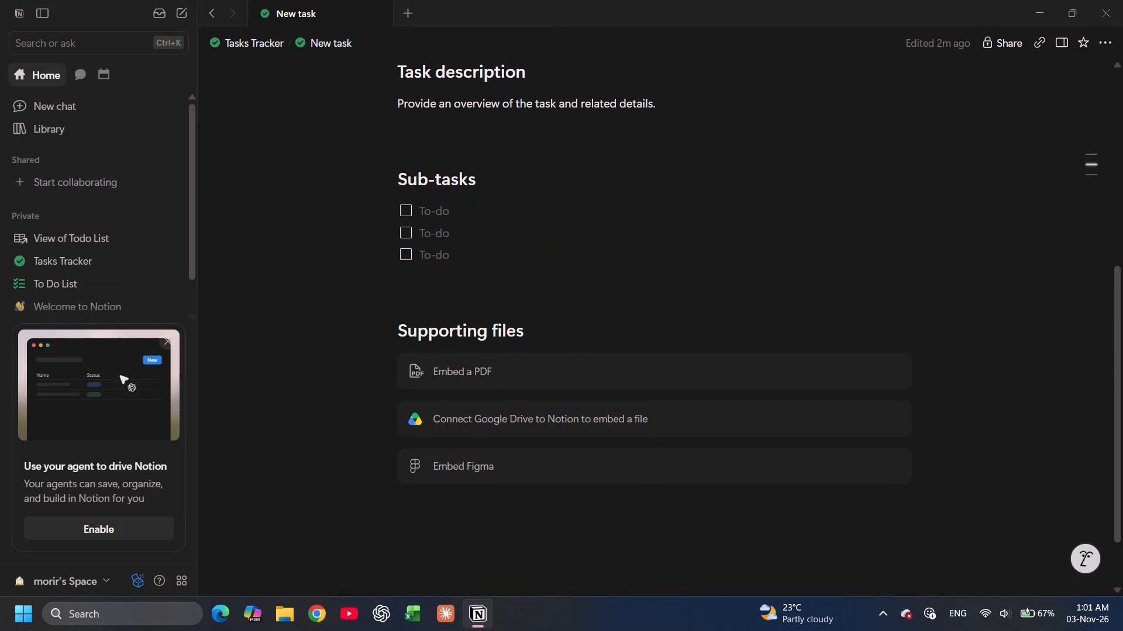
{"action": "scroll", "coordinate": [526, 429], "scroll_direction": "up", "scroll_amount": 4}
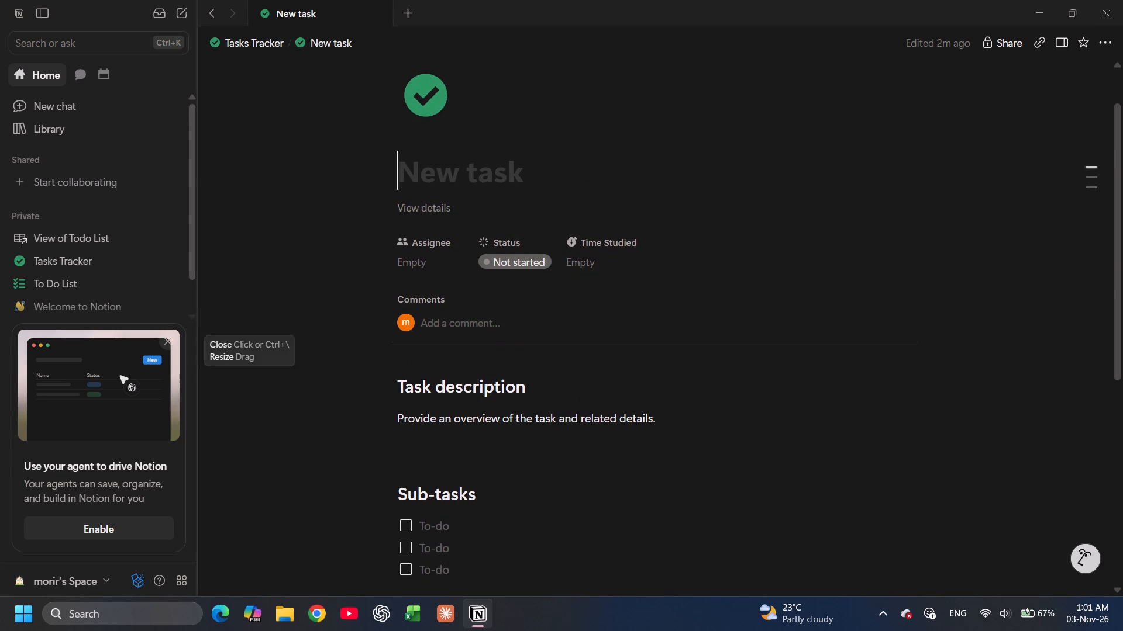
{"action": "left_click", "coordinate": [73, 262]}
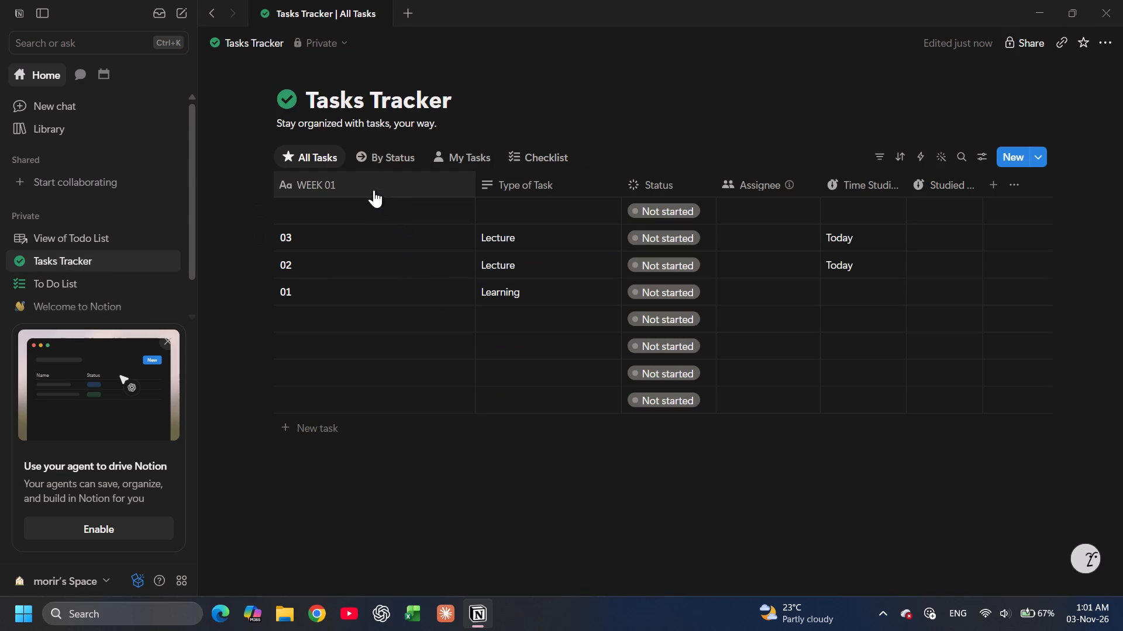
{"action": "scroll", "coordinate": [639, 289], "scroll_direction": "left", "scroll_amount": 1}
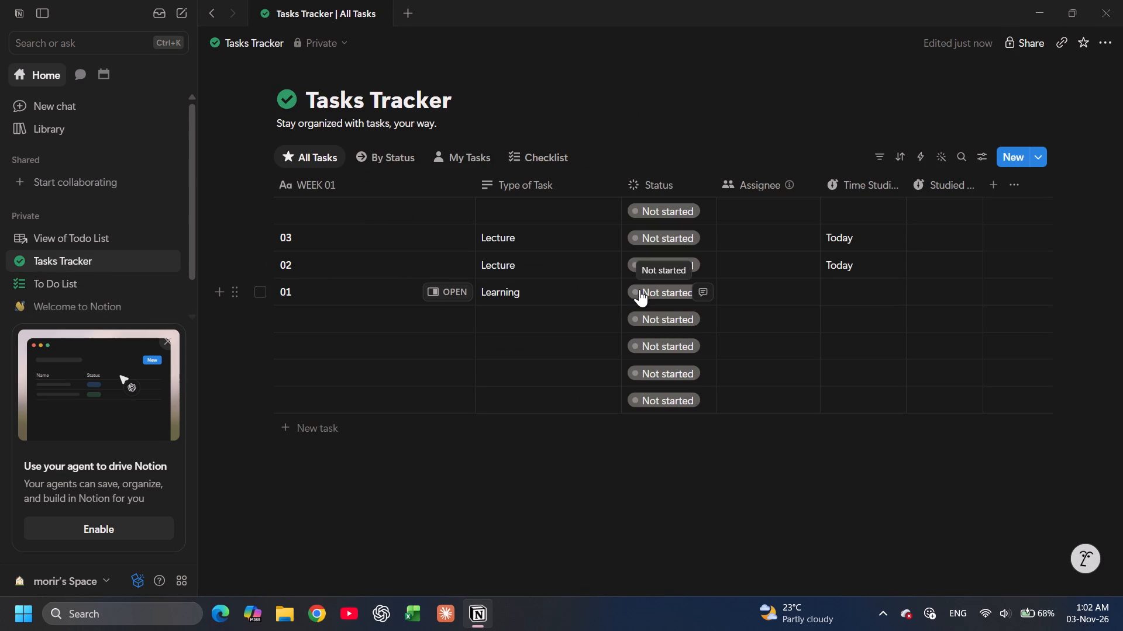
{"action": "scroll", "coordinate": [639, 289], "scroll_direction": "left", "scroll_amount": 1}
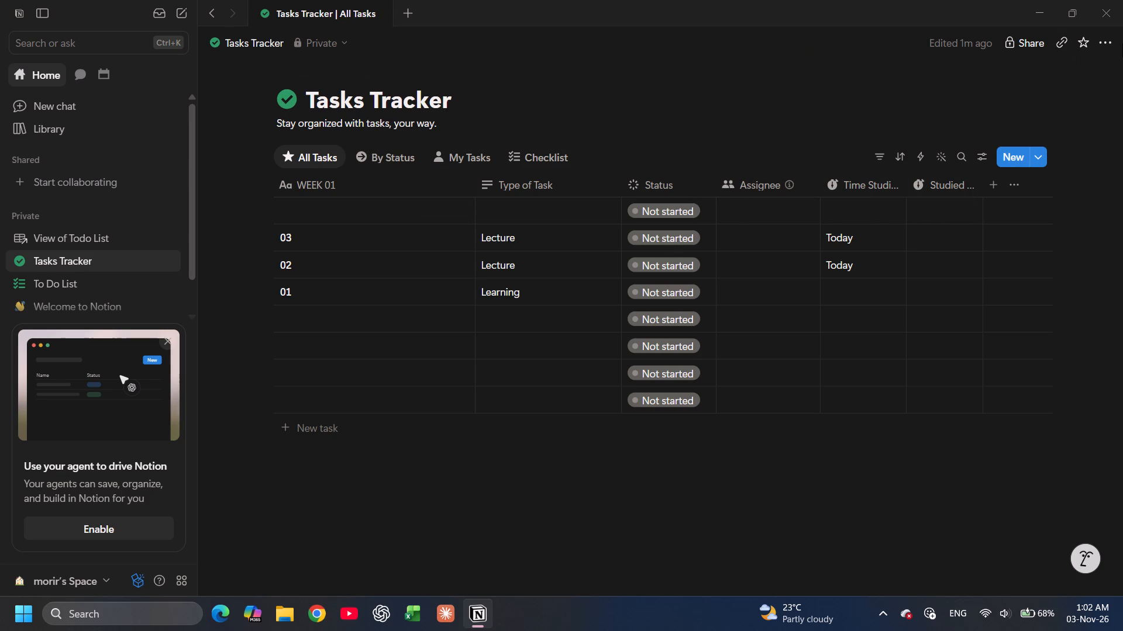
Move the whole Tasks Tracker database to Trash.
{"action": "left_click", "coordinate": [1106, 44]}
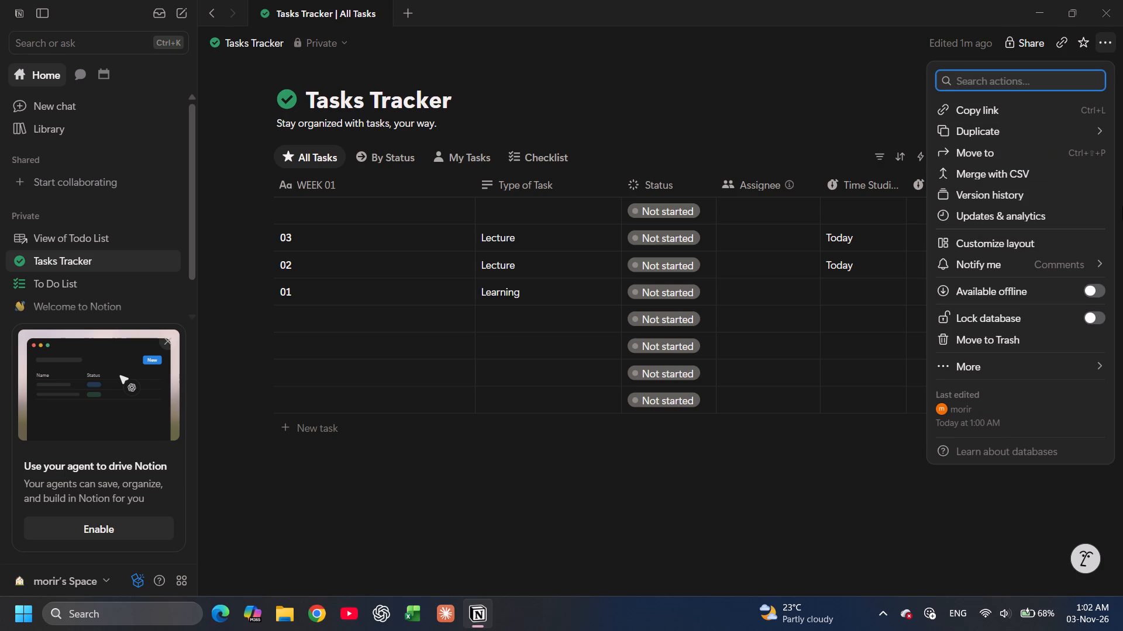
{"action": "left_click", "coordinate": [1024, 346]}
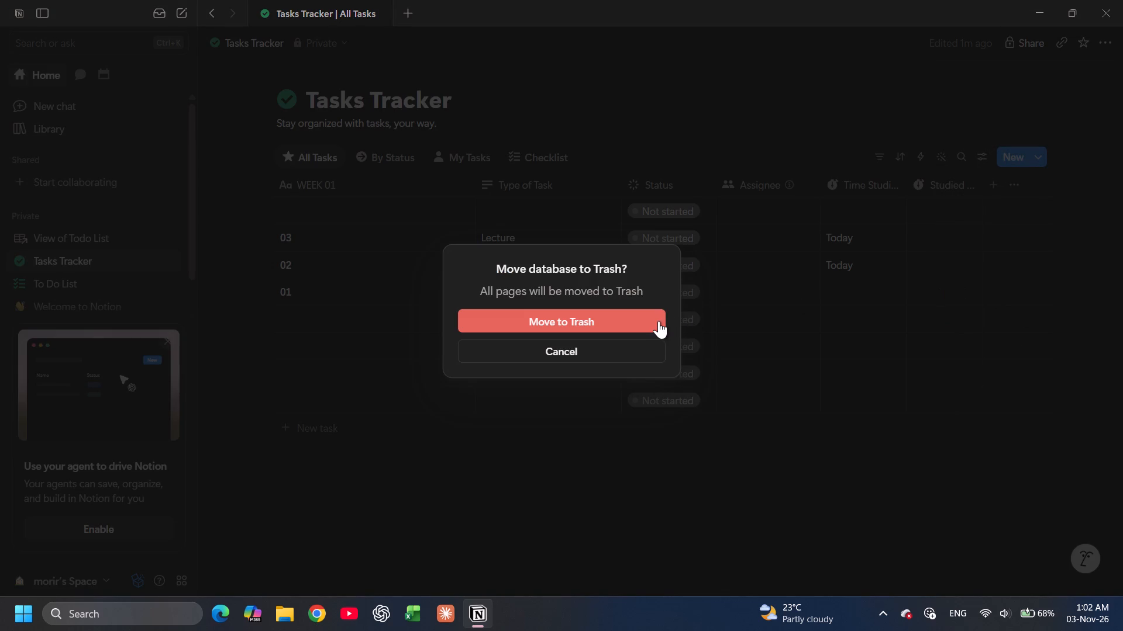
{"action": "left_click", "coordinate": [652, 321]}
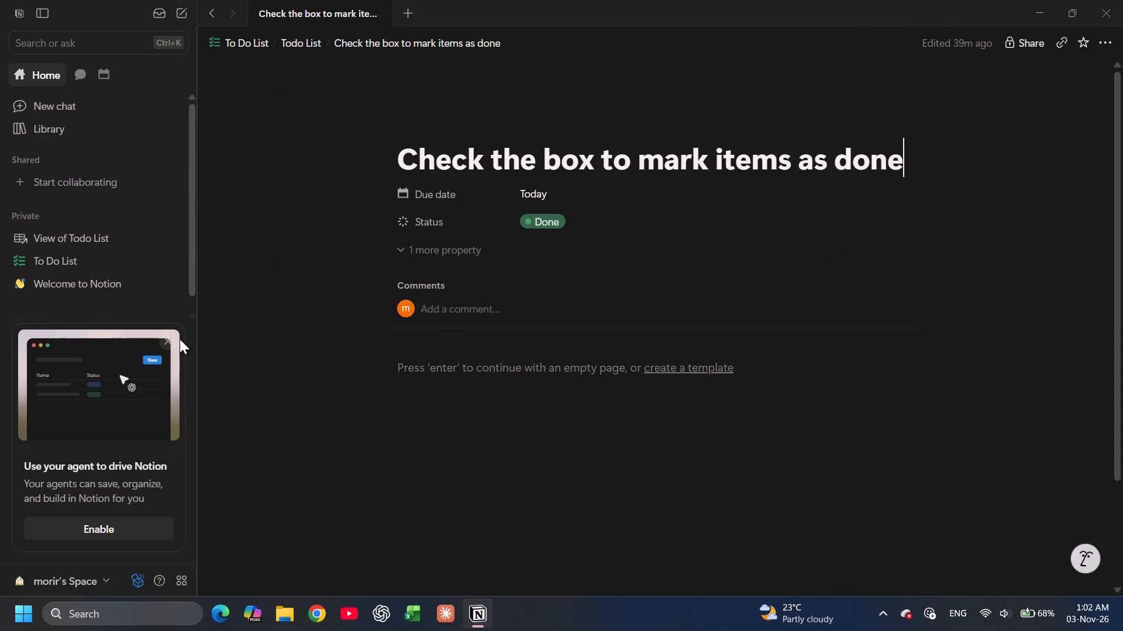
Go to the View of Todo List page and create a new page template for the Todo List database.
{"action": "left_click", "coordinate": [53, 254]}
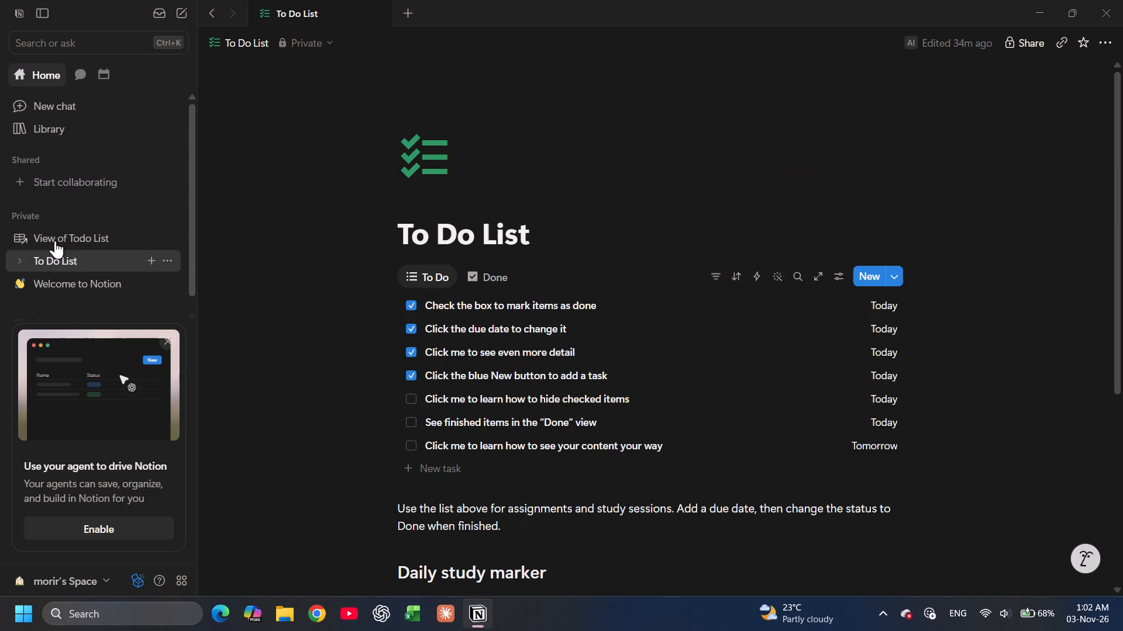
{"action": "left_click", "coordinate": [55, 241]}
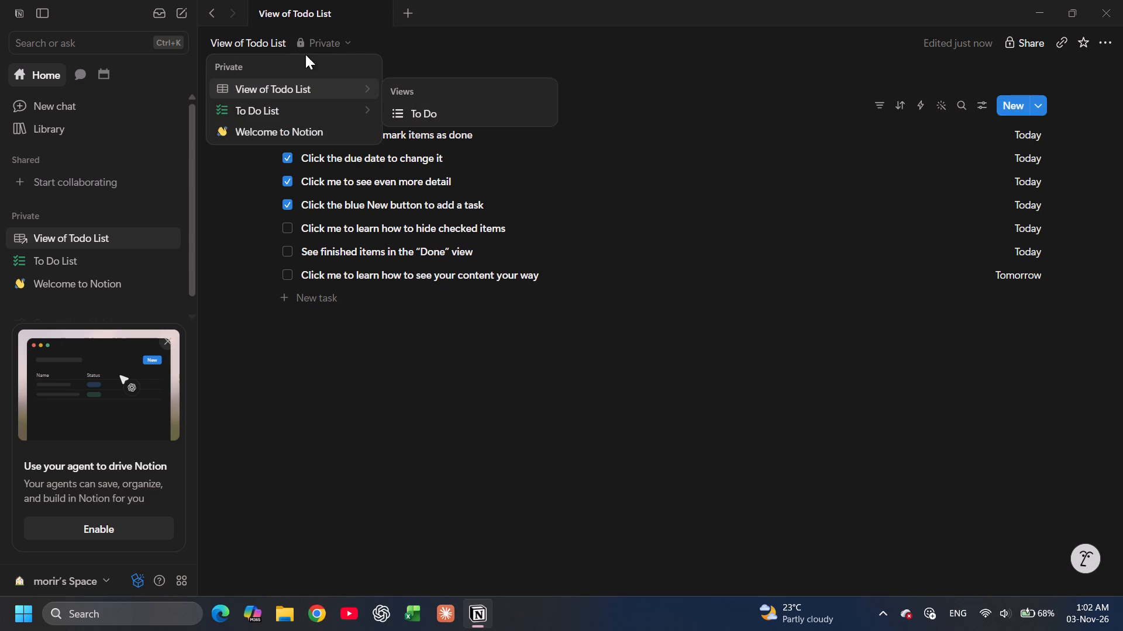
{"action": "left_click", "coordinate": [548, 36]}
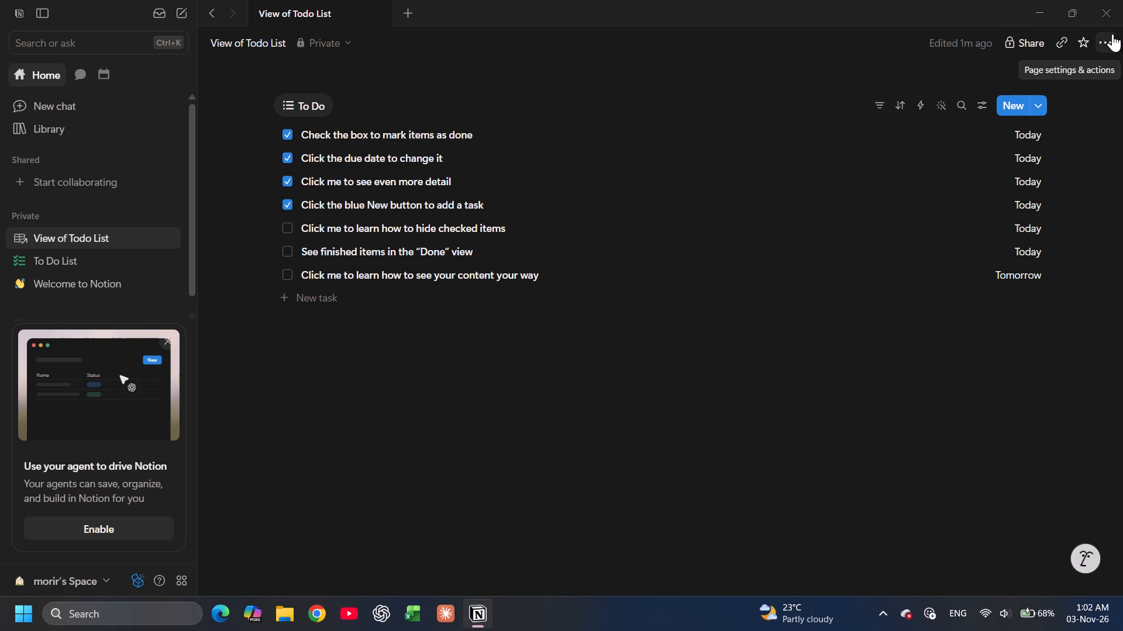
{"action": "left_click", "coordinate": [1038, 109]}
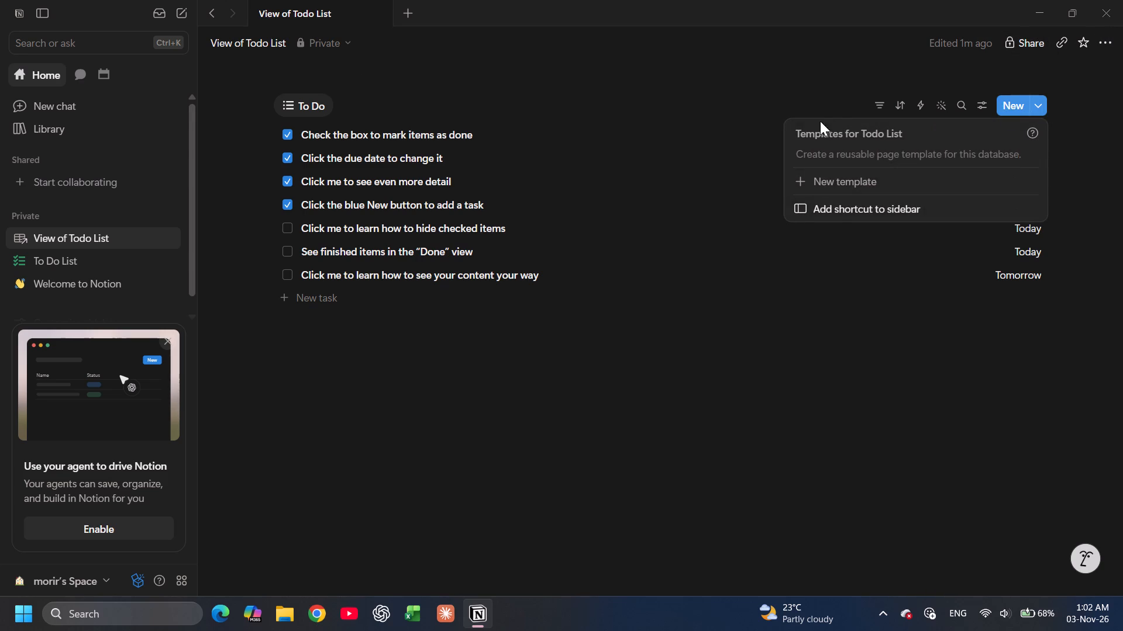
{"action": "left_click", "coordinate": [846, 183]}
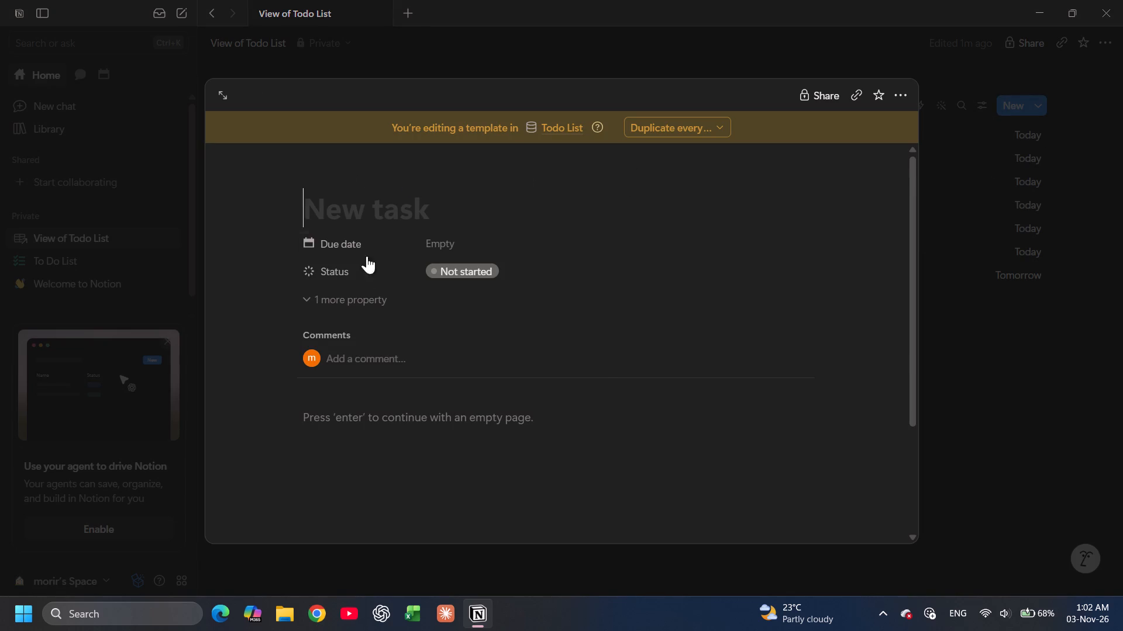
Browse the block types available for the body of the new Todo List template, and close the template editor.
{"action": "scroll", "coordinate": [492, 335], "scroll_direction": "down", "scroll_amount": 2}
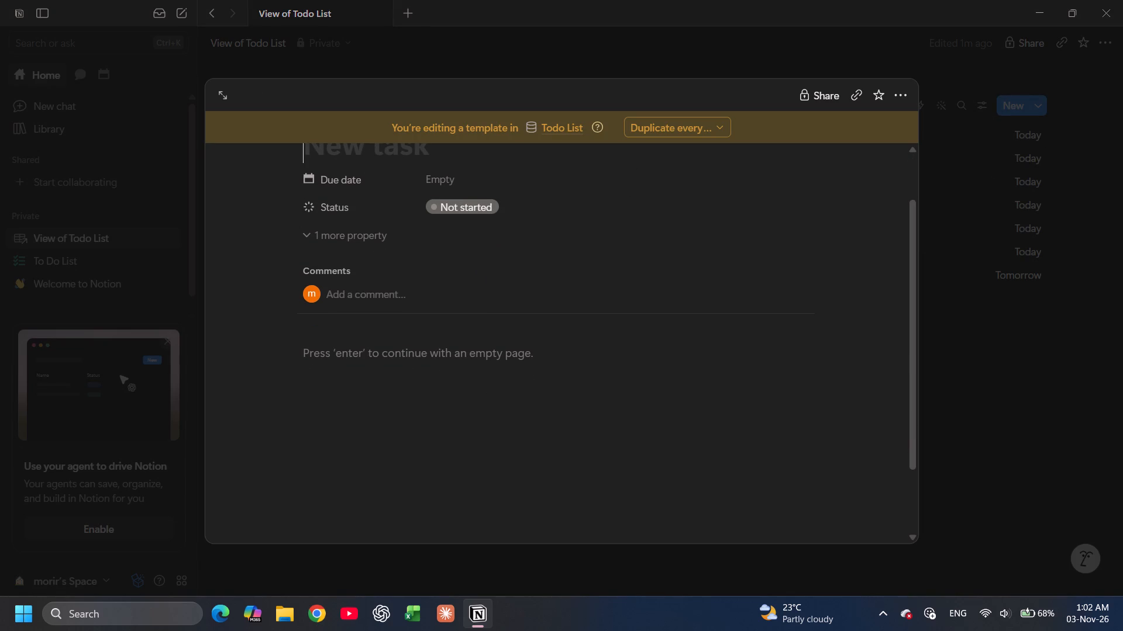
{"action": "left_click", "coordinate": [492, 344]}
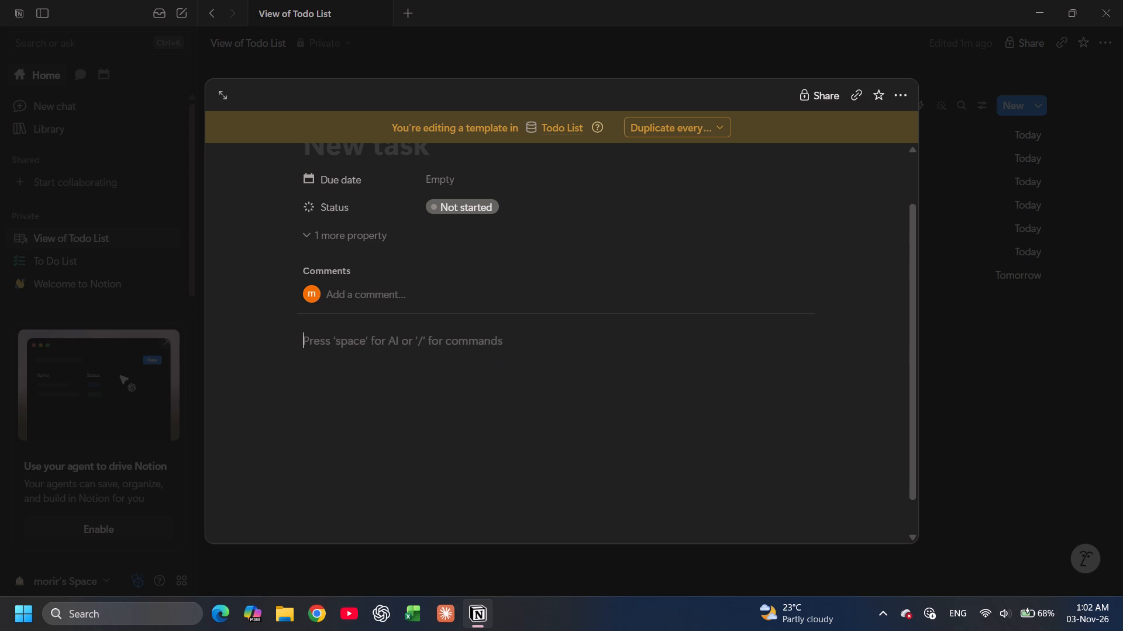
{"action": "key", "text": "space"}
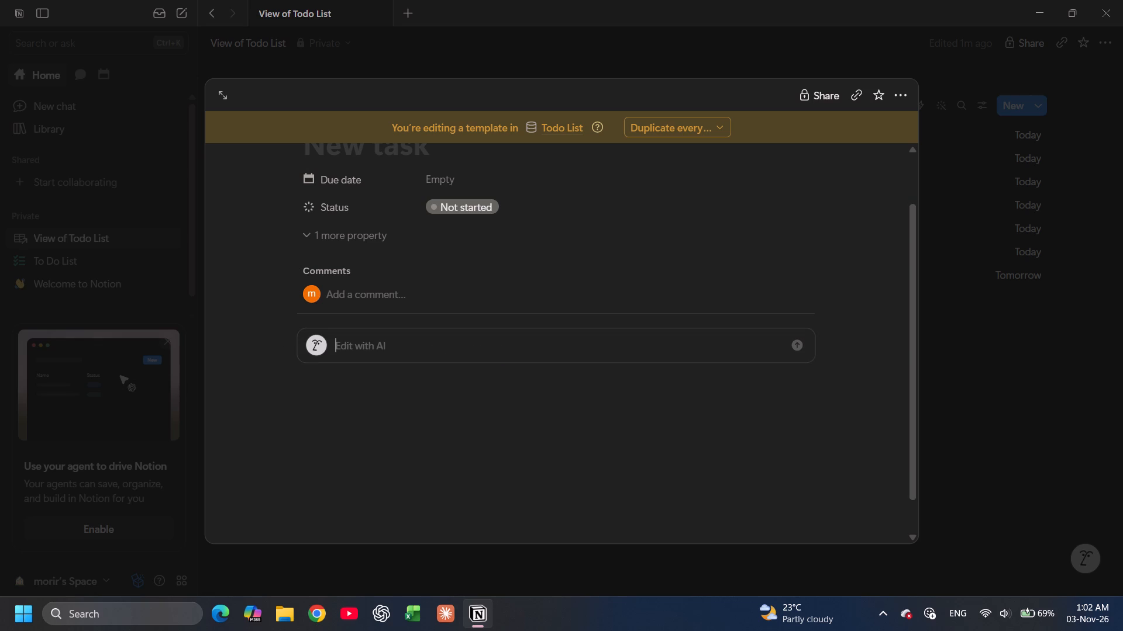
{"action": "key", "text": "BackSpace"}
{"action": "key", "text": "slash"}
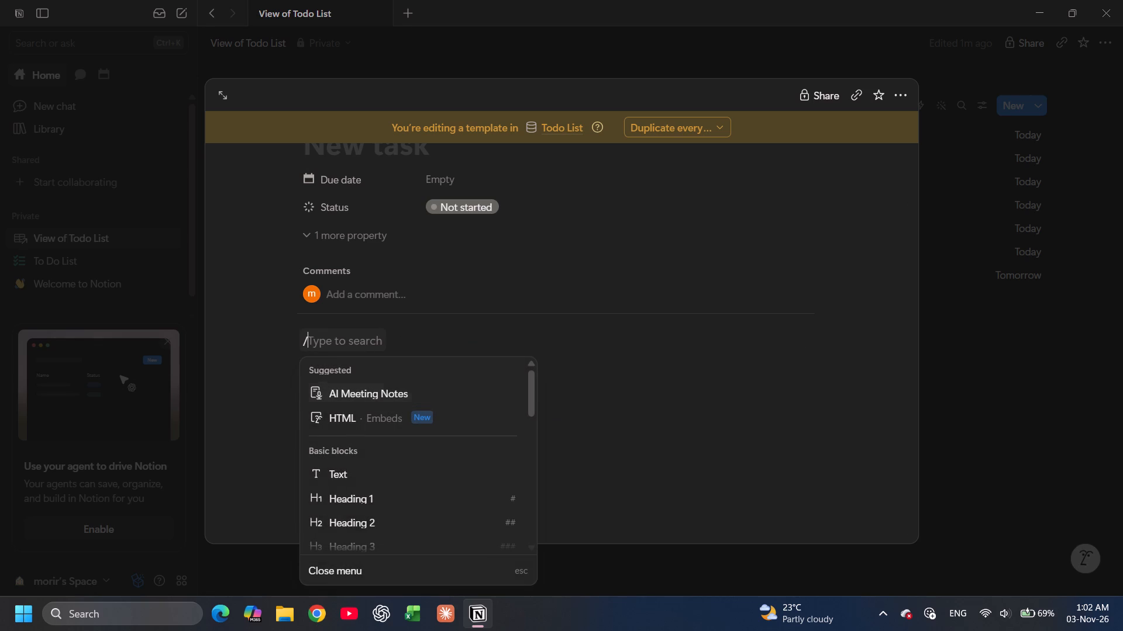
{"action": "scroll", "coordinate": [443, 472], "scroll_direction": "down", "scroll_amount": 3}
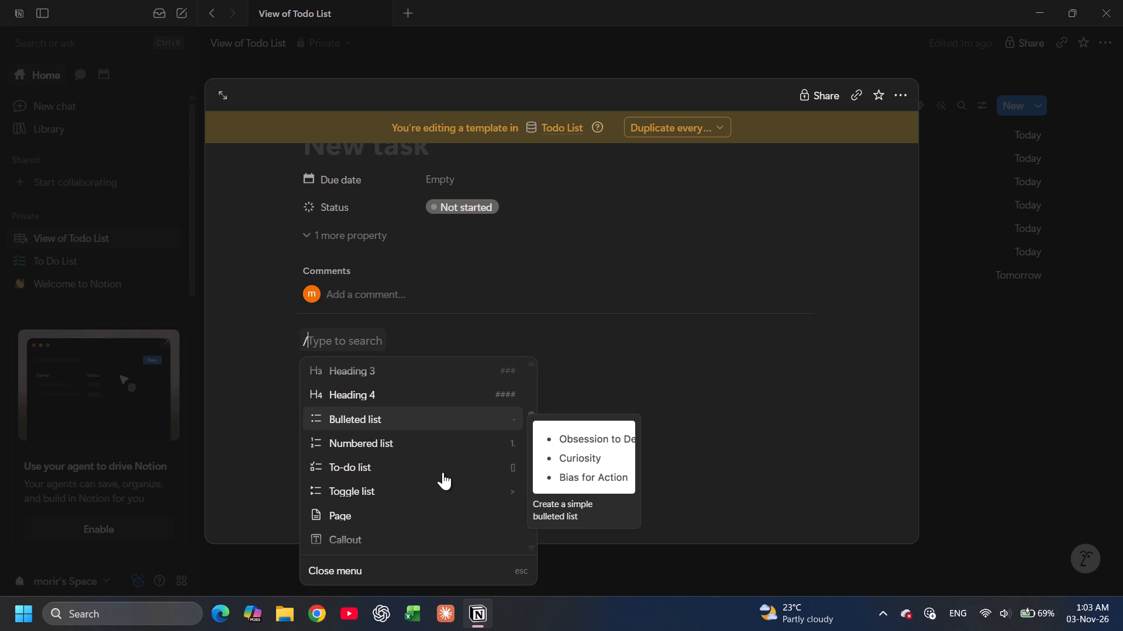
{"action": "scroll", "coordinate": [443, 472], "scroll_direction": "down", "scroll_amount": 1}
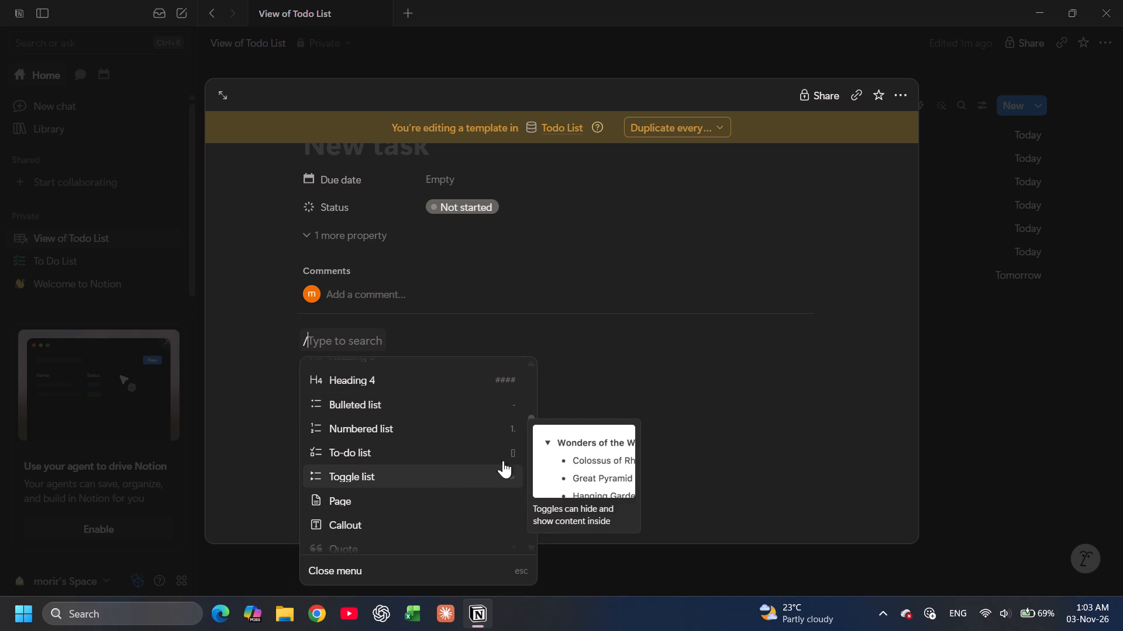
{"action": "left_click", "coordinate": [619, 435]}
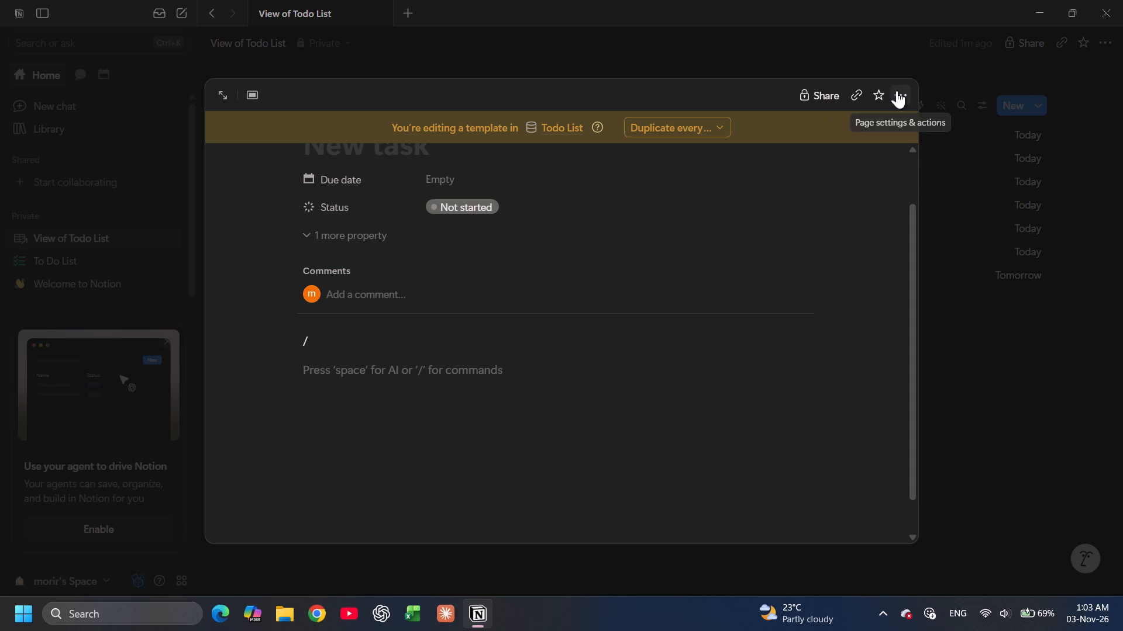
{"action": "left_click", "coordinate": [947, 181]}
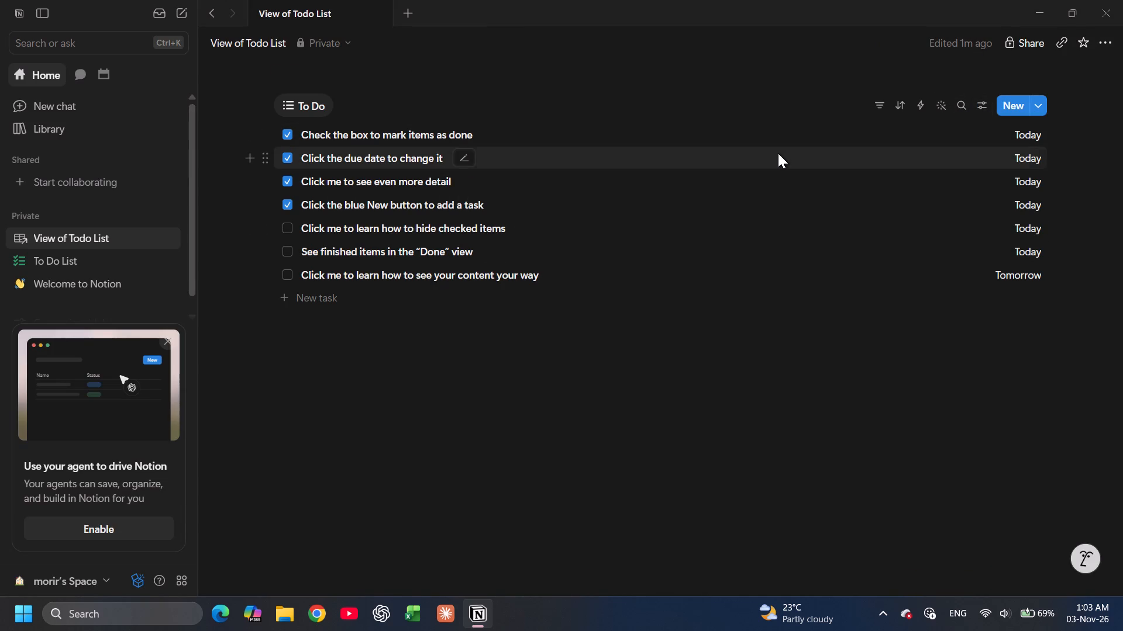
Move the View of Todo List page to Trash.
{"action": "left_click", "coordinate": [1104, 36]}
{"action": "left_click", "coordinate": [991, 295]}
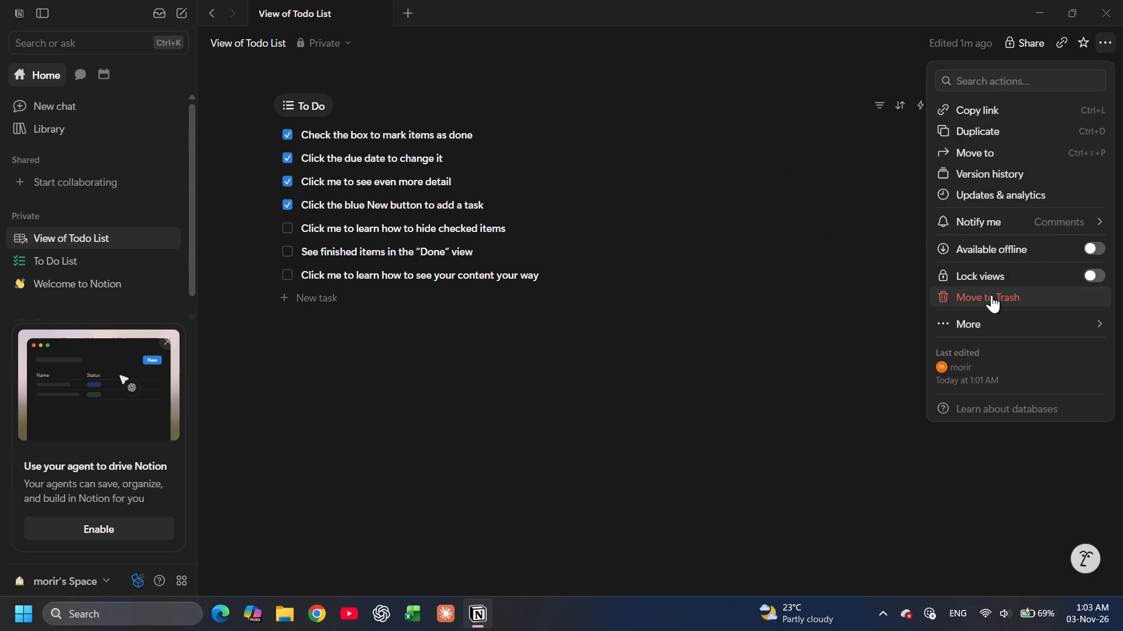
{"action": "left_click", "coordinate": [991, 295]}
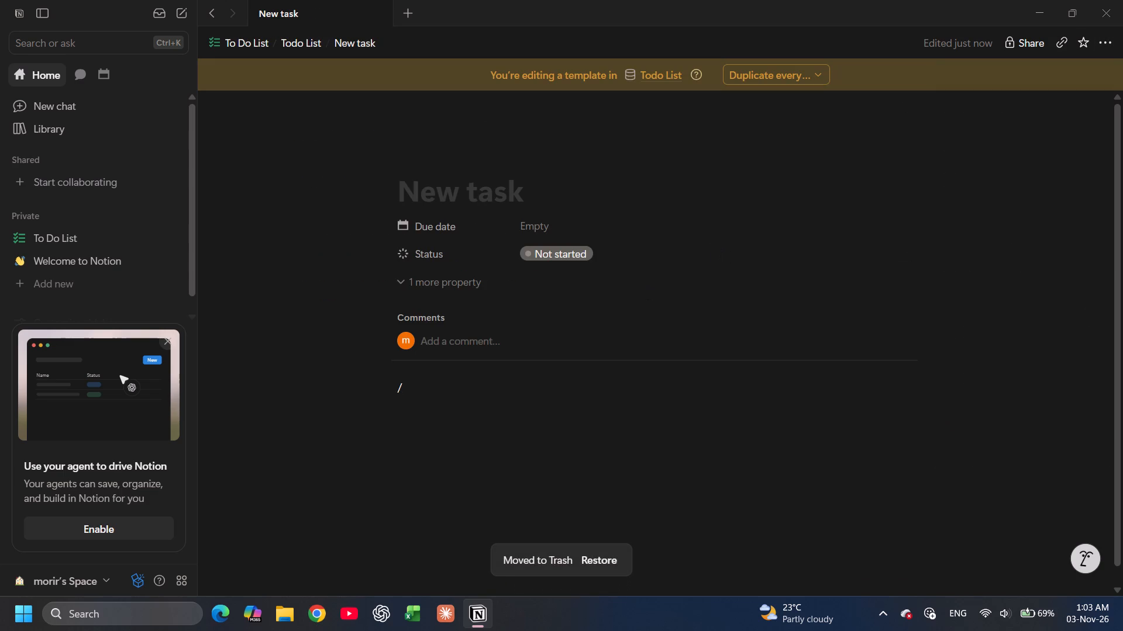
Open the To Do List page.
{"action": "left_click", "coordinate": [65, 259]}
{"action": "left_click", "coordinate": [64, 241]}
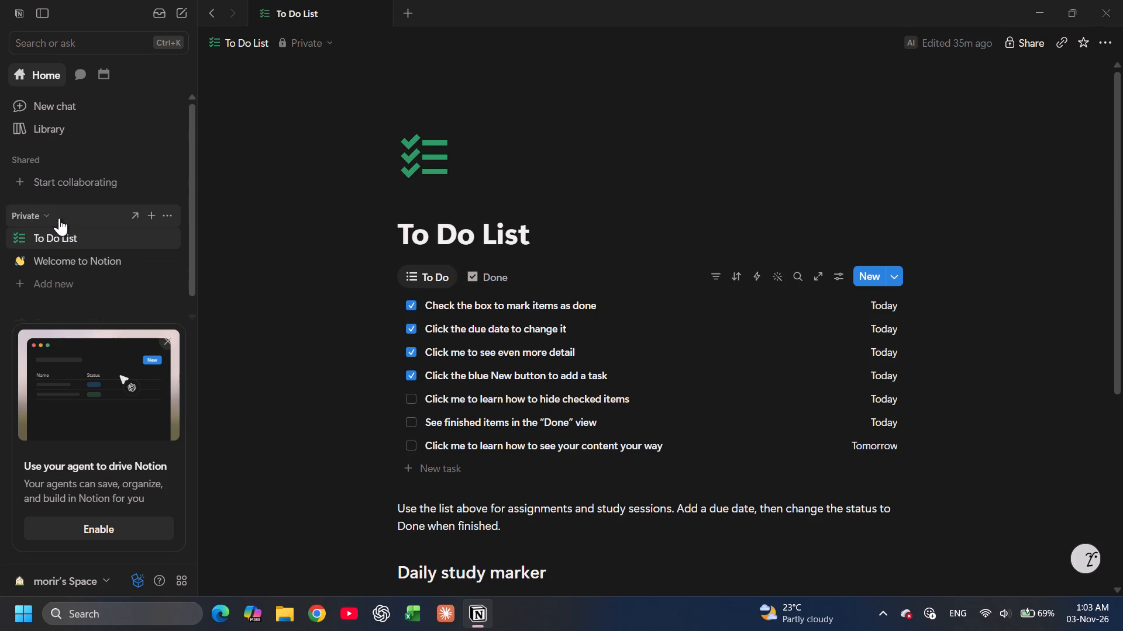
Start a new addition to the Private section, browse the offered templates and choose the Tasks Tracker template.
{"action": "left_click", "coordinate": [43, 281]}
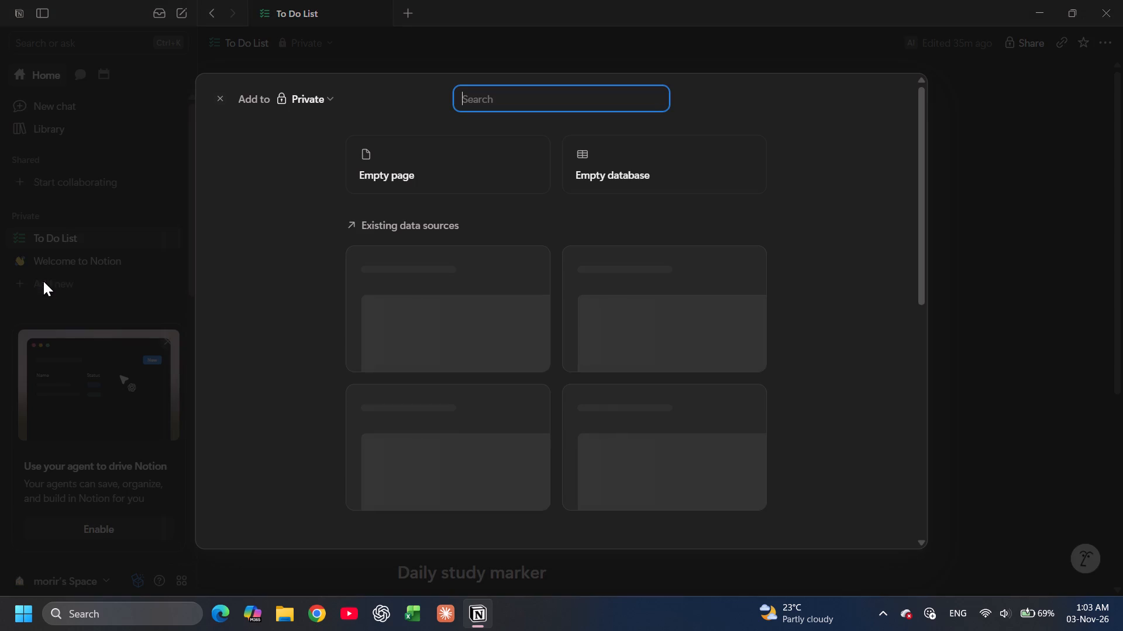
{"action": "scroll", "coordinate": [405, 363], "scroll_direction": "down", "scroll_amount": 1}
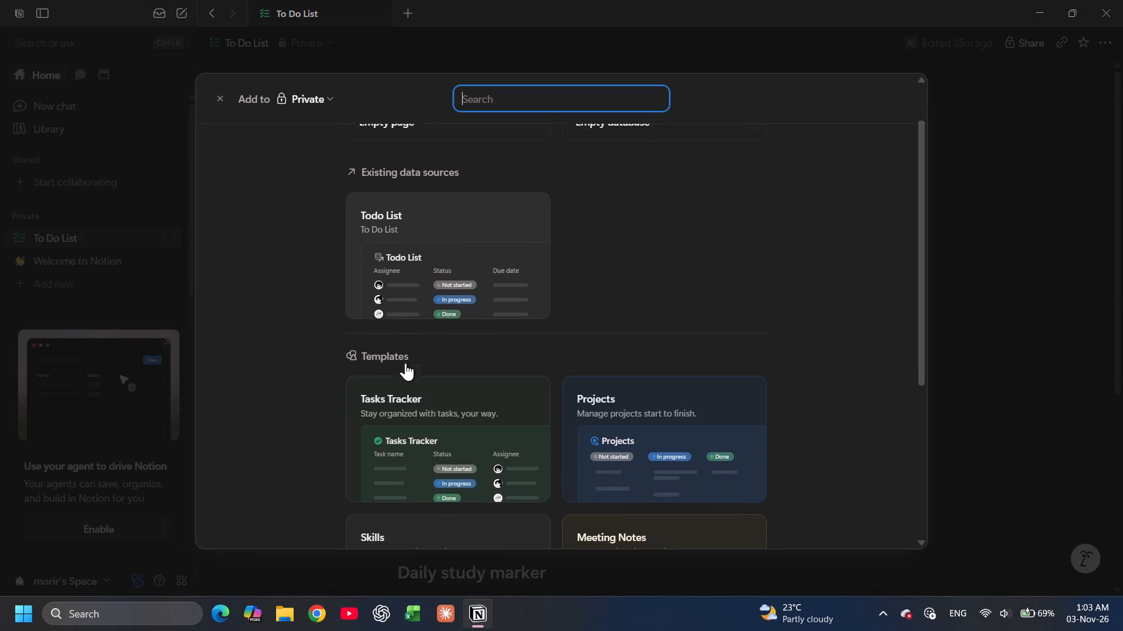
{"action": "scroll", "coordinate": [405, 363], "scroll_direction": "down", "scroll_amount": 2}
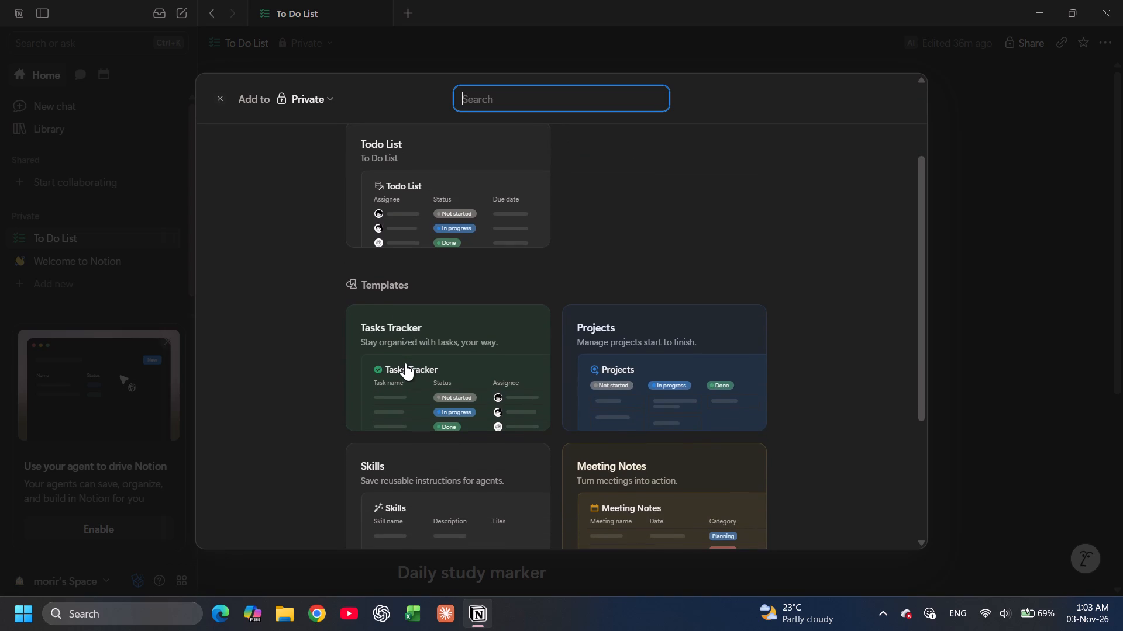
{"action": "scroll", "coordinate": [568, 376], "scroll_direction": "down", "scroll_amount": 3}
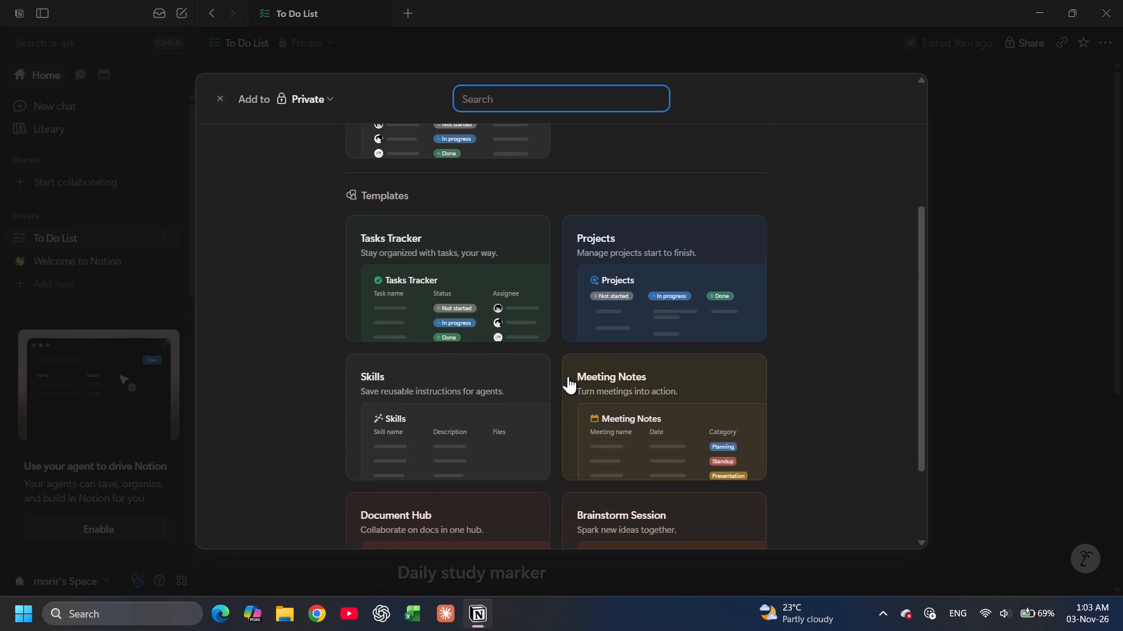
{"action": "scroll", "coordinate": [568, 376], "scroll_direction": "down", "scroll_amount": 2}
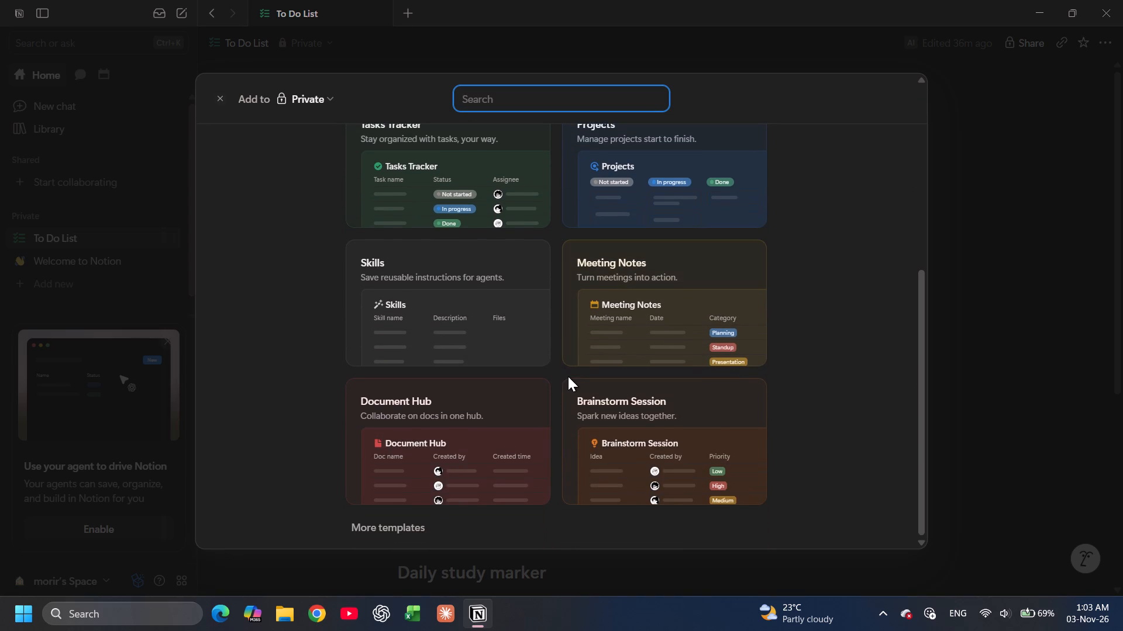
{"action": "scroll", "coordinate": [445, 251], "scroll_direction": "up", "scroll_amount": 1}
{"action": "left_click", "coordinate": [445, 251]}
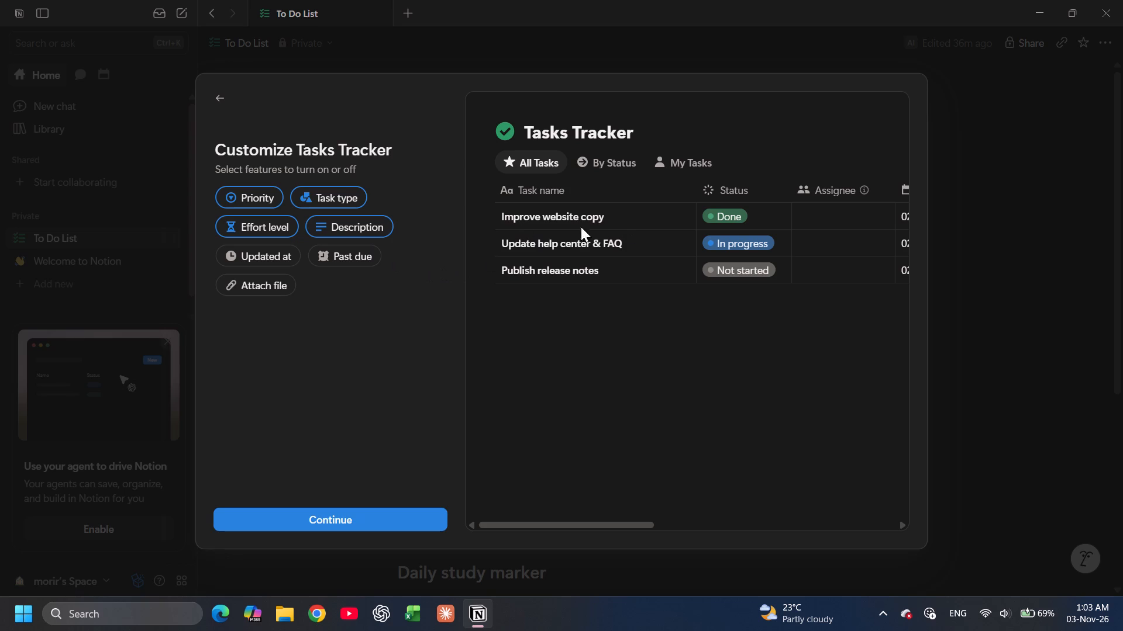
Turn off the Description feature and create the Tasks Tracker with the All Tasks, By Status and My Tasks views.
{"action": "scroll", "coordinate": [598, 226], "scroll_direction": "left", "scroll_amount": 2}
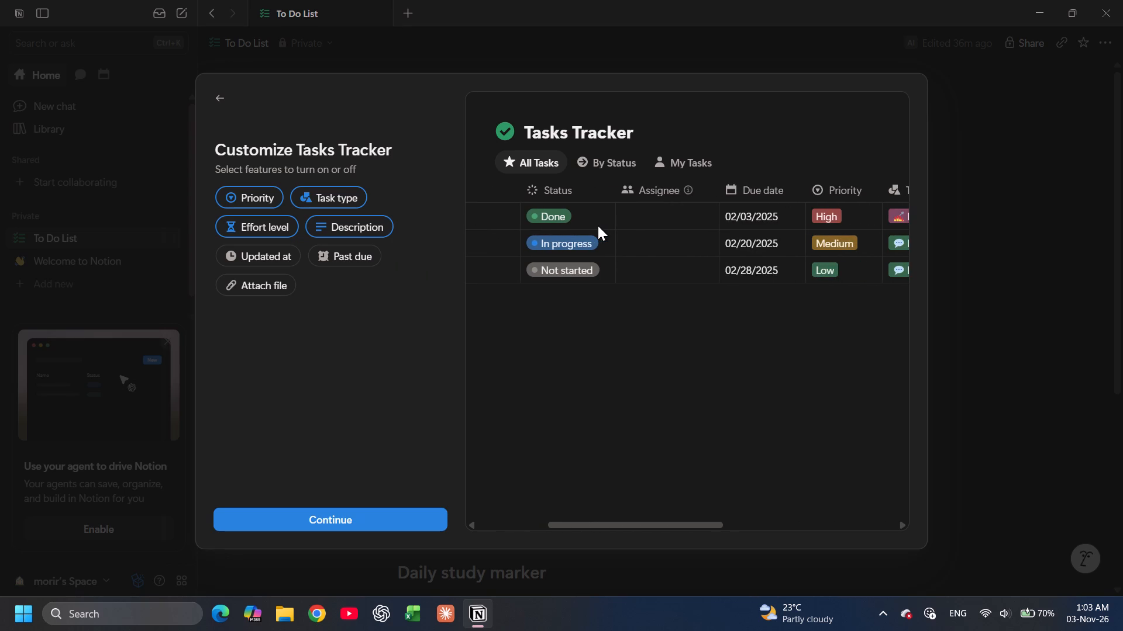
{"action": "scroll", "coordinate": [566, 224], "scroll_direction": "left", "scroll_amount": 2}
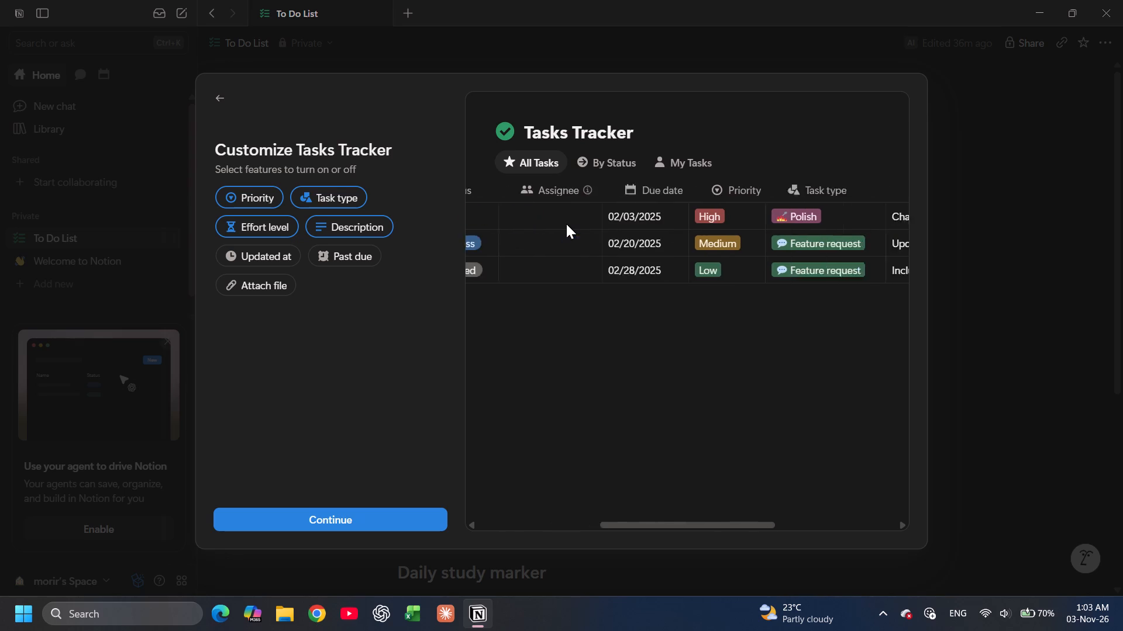
{"action": "scroll", "coordinate": [566, 224], "scroll_direction": "left", "scroll_amount": 4}
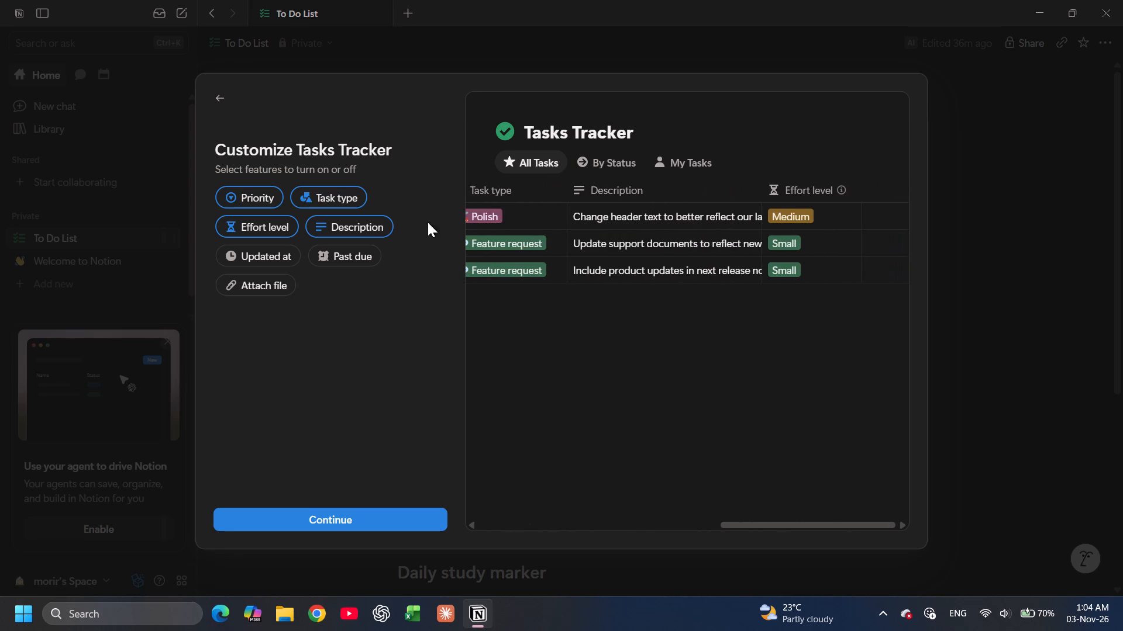
{"action": "left_click", "coordinate": [351, 235]}
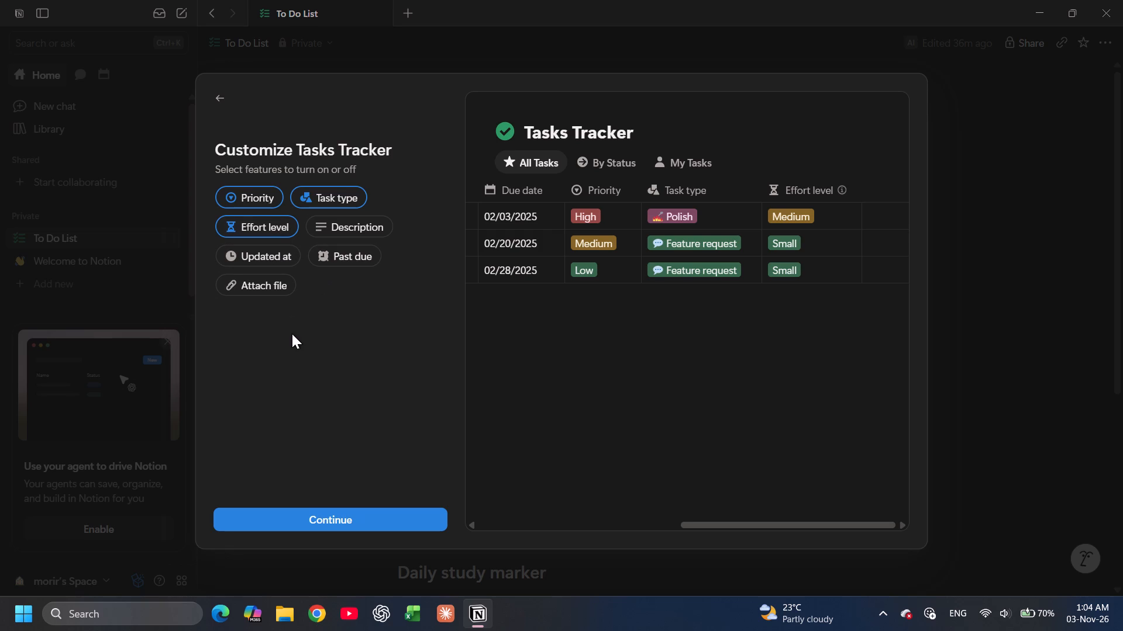
{"action": "left_click", "coordinate": [288, 515]}
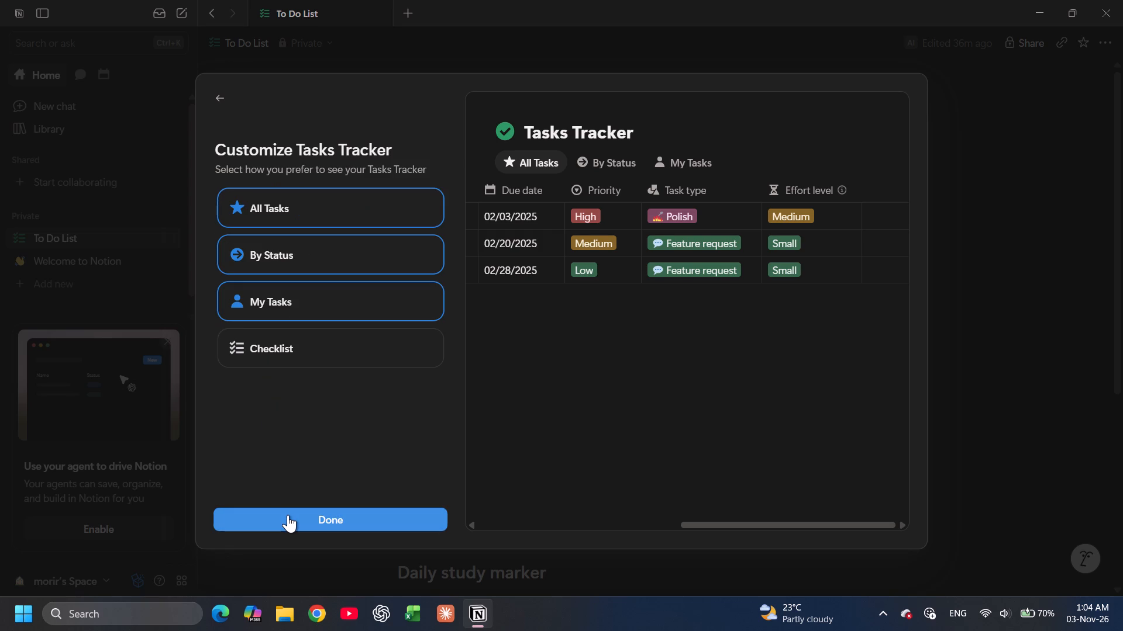
{"action": "left_click", "coordinate": [288, 515]}
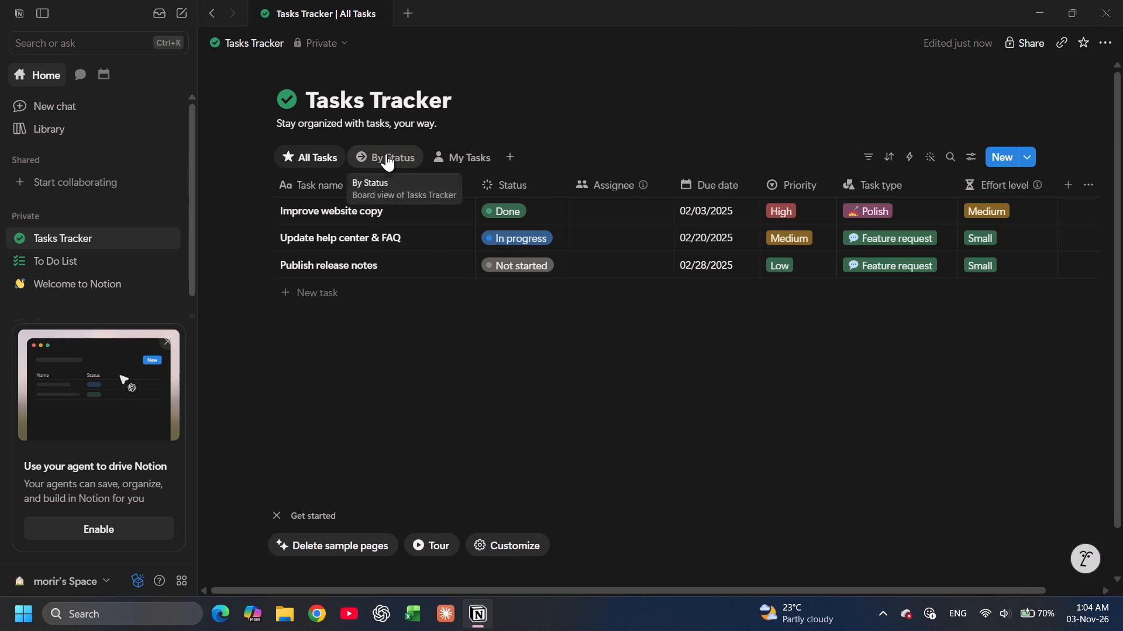
Look through the By Status, My Tasks and All Tasks views of the new Tasks Tracker.
{"action": "left_click", "coordinate": [386, 154]}
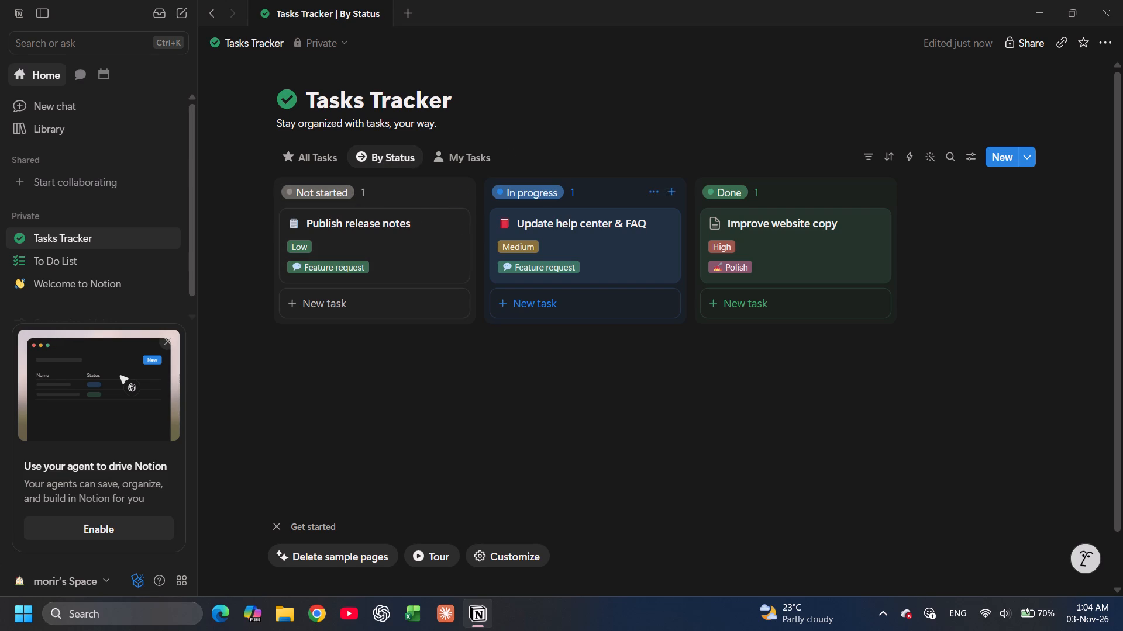
{"action": "left_click", "coordinate": [449, 164]}
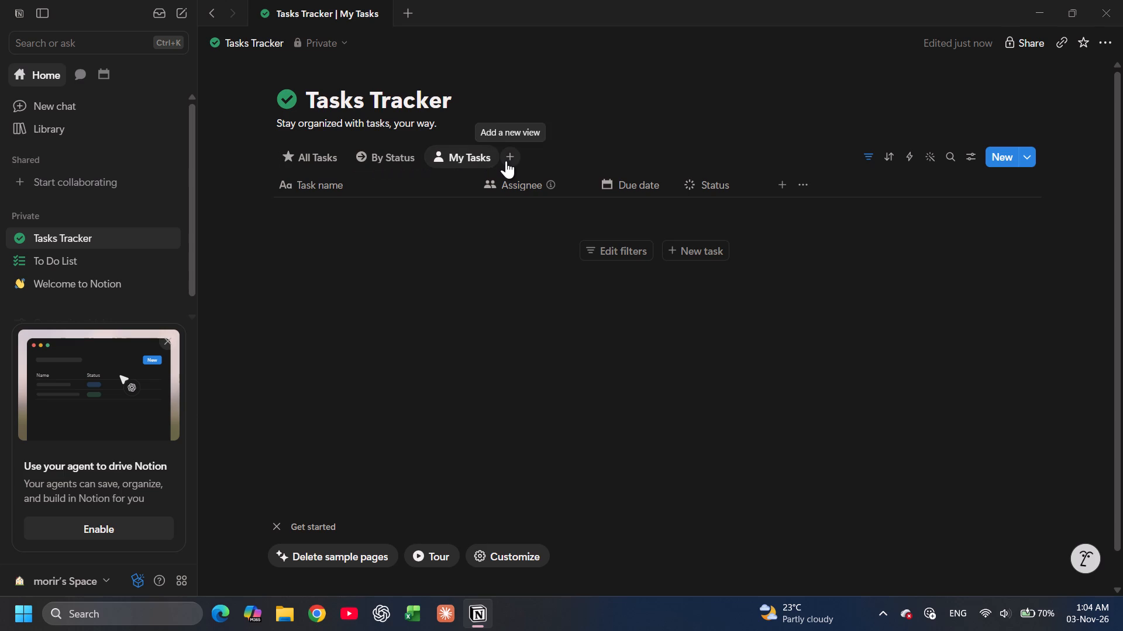
{"action": "left_click", "coordinate": [326, 152]}
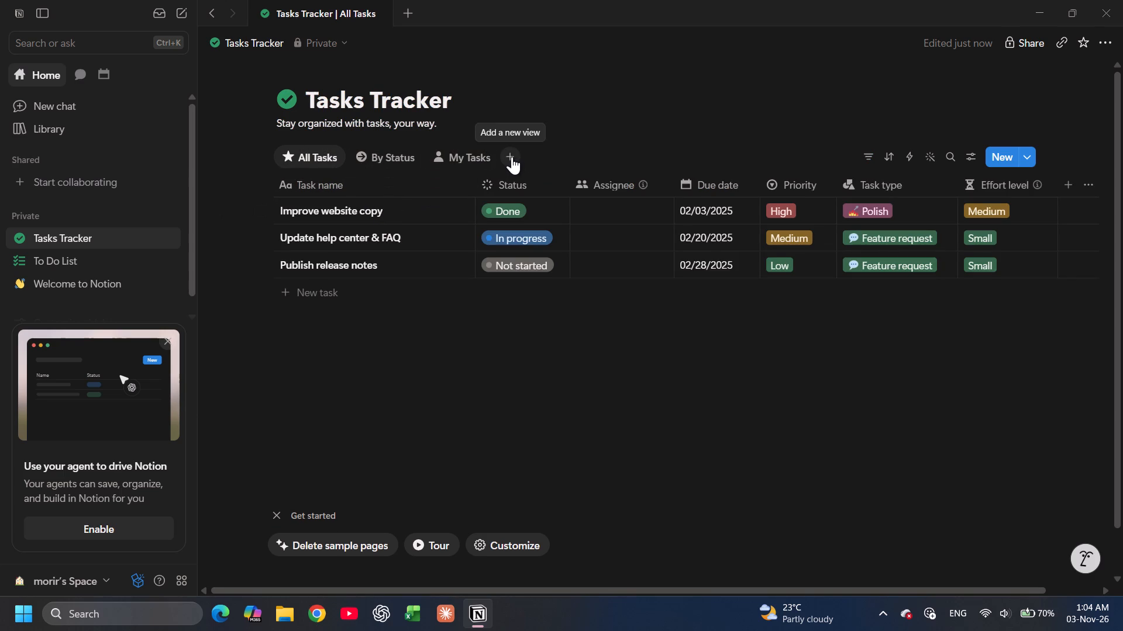
Add a Table view to the Tasks Tracker with the default settings.
{"action": "left_click", "coordinate": [512, 157]}
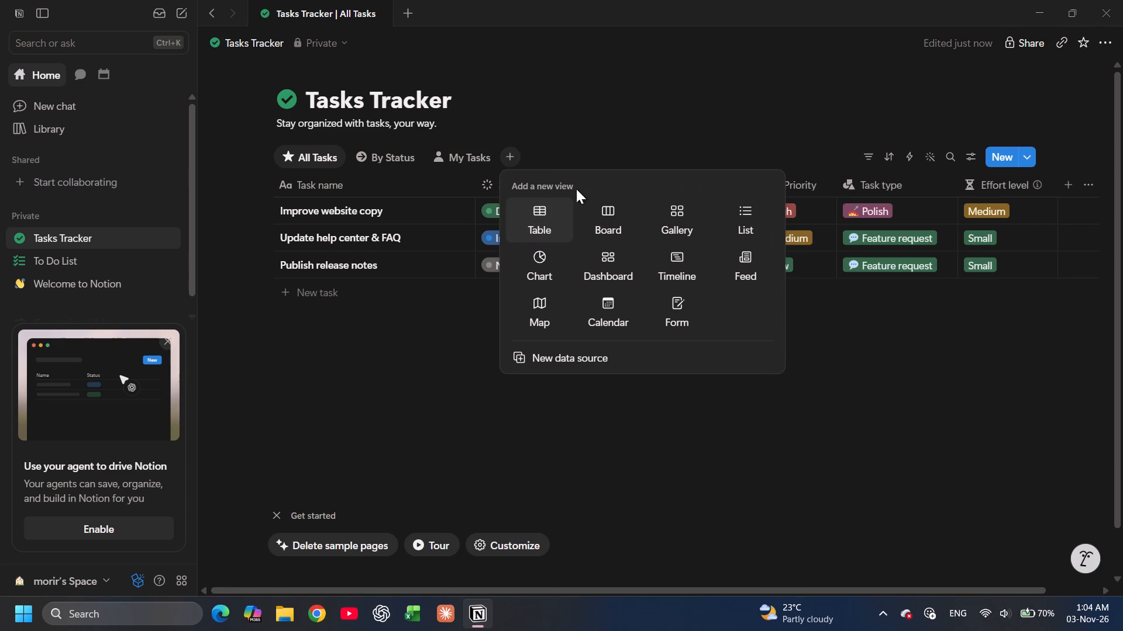
{"action": "left_click", "coordinate": [526, 211]}
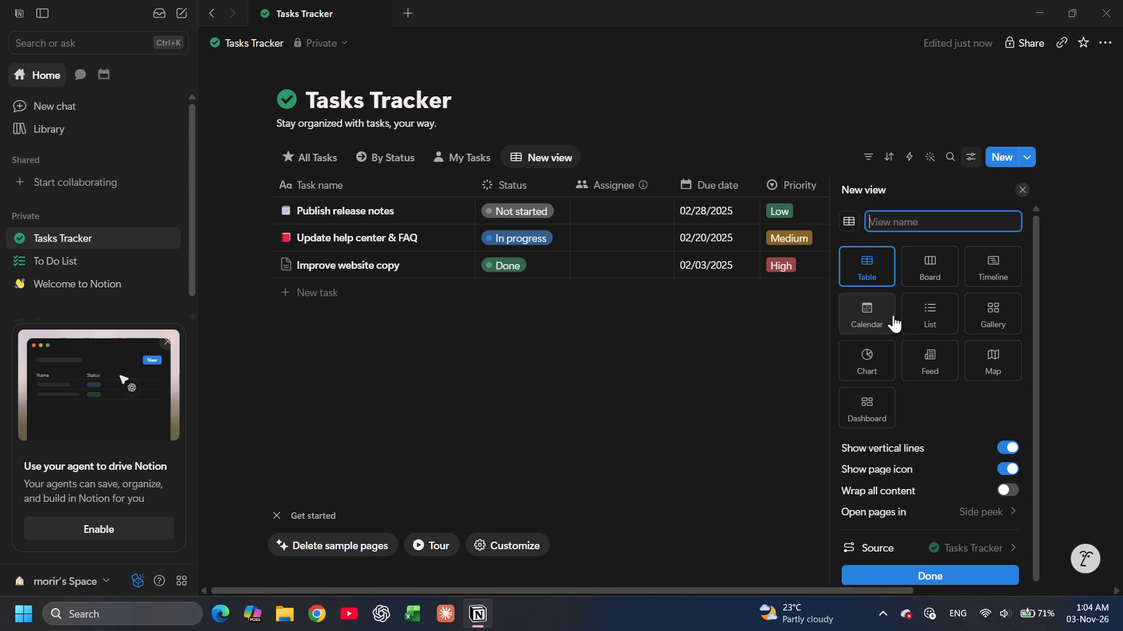
{"action": "left_click", "coordinate": [922, 568]}
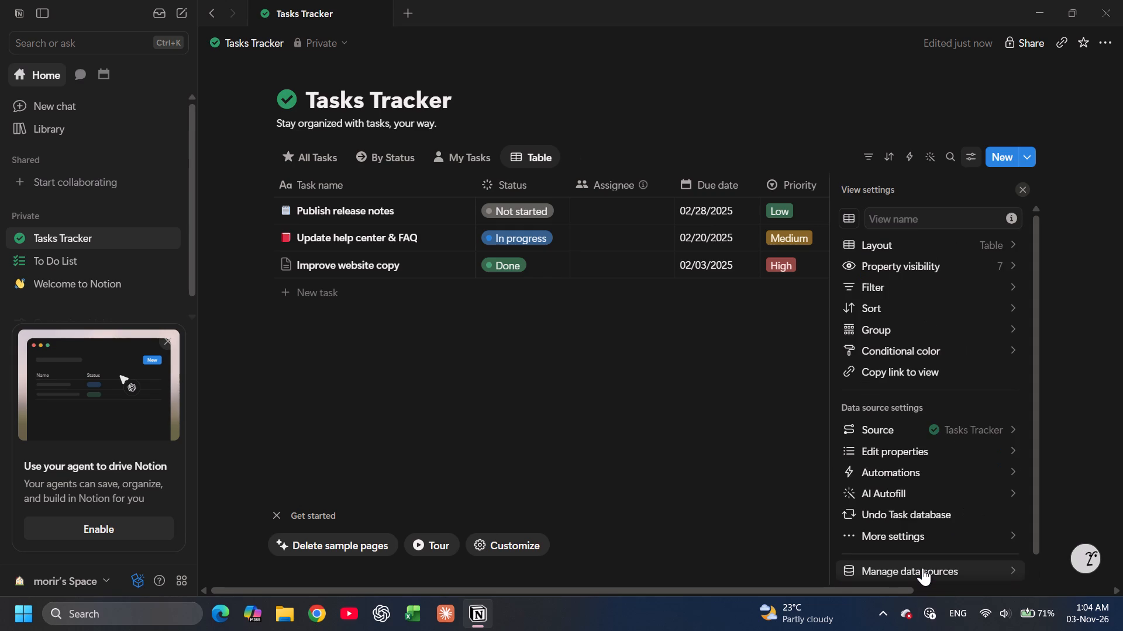
{"action": "left_click", "coordinate": [663, 506]}
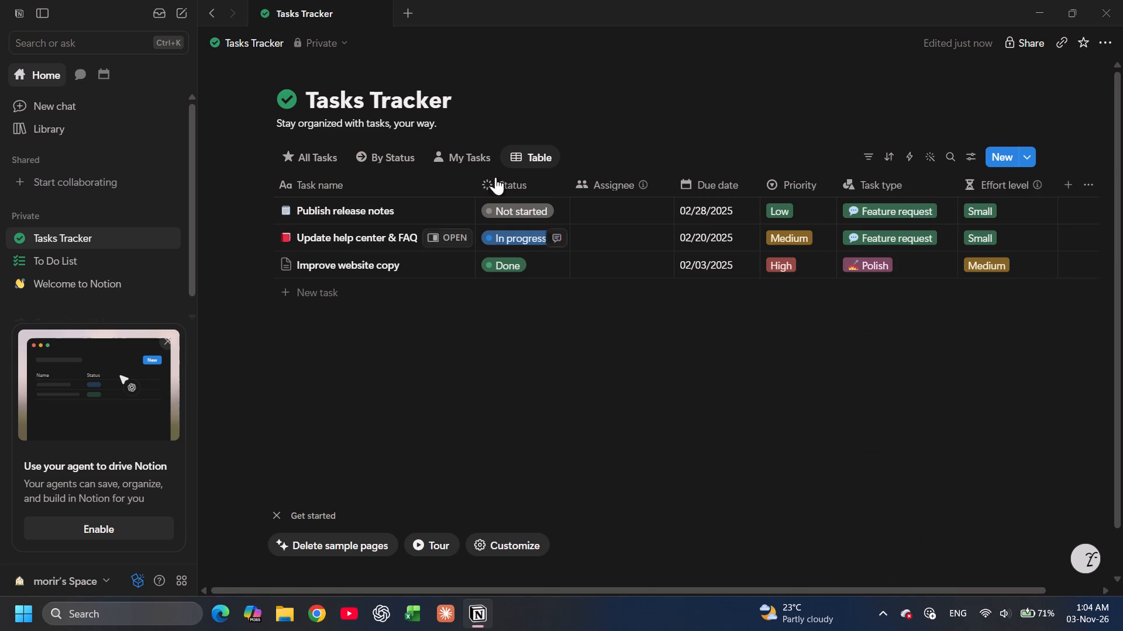
Check the options of the Table view and look at the All Tasks view for comparison.
{"action": "left_click", "coordinate": [525, 158]}
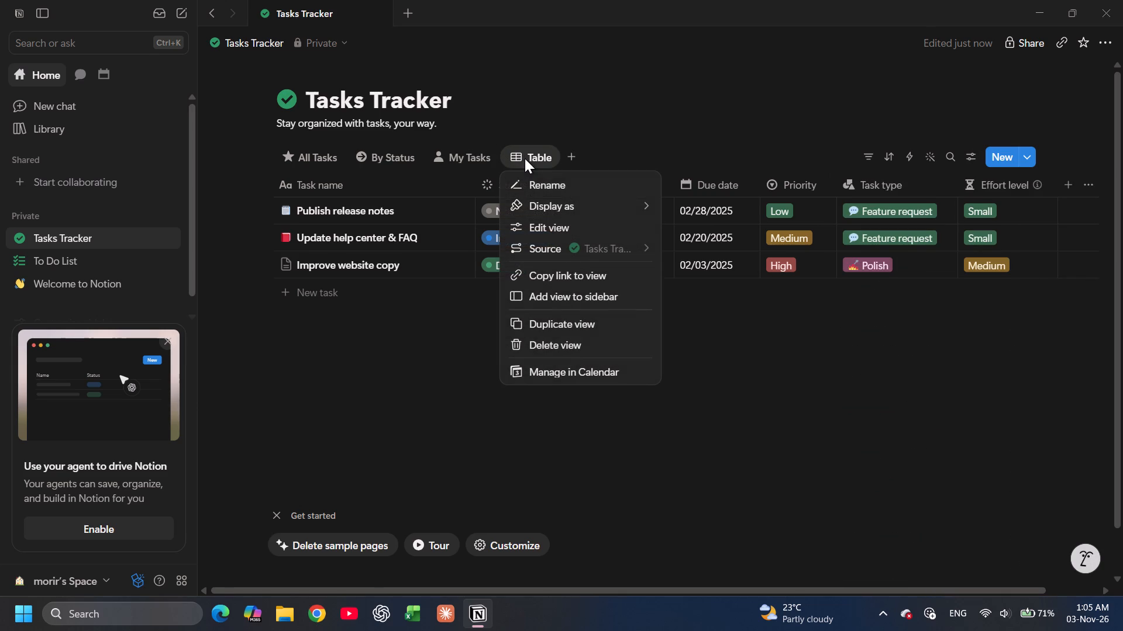
{"action": "left_click", "coordinate": [525, 158]}
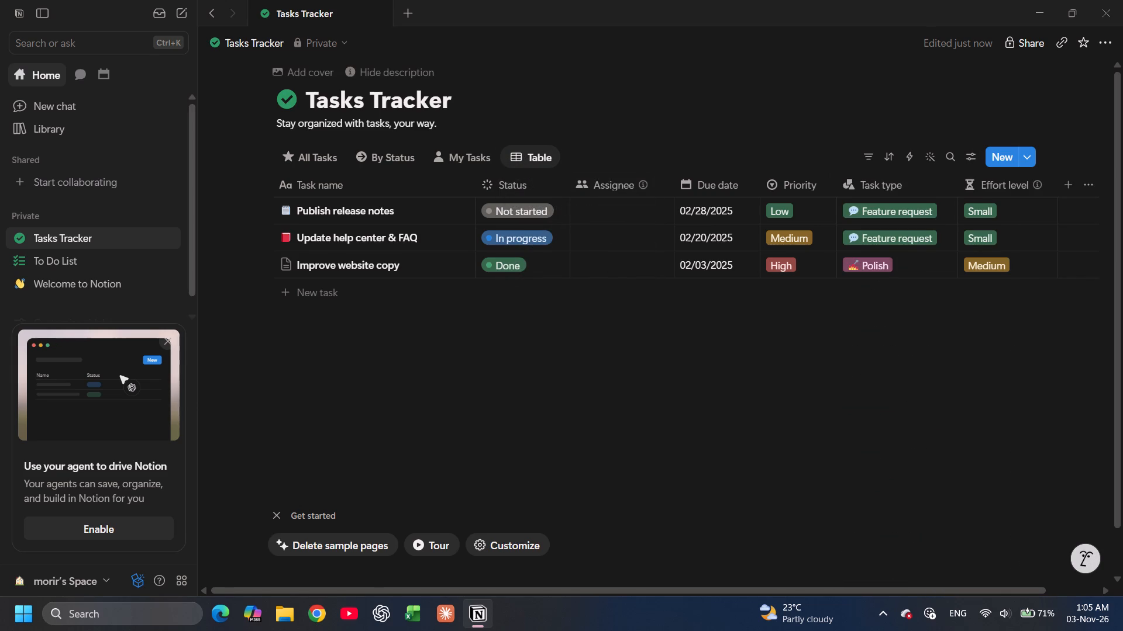
{"action": "left_click", "coordinate": [313, 152]}
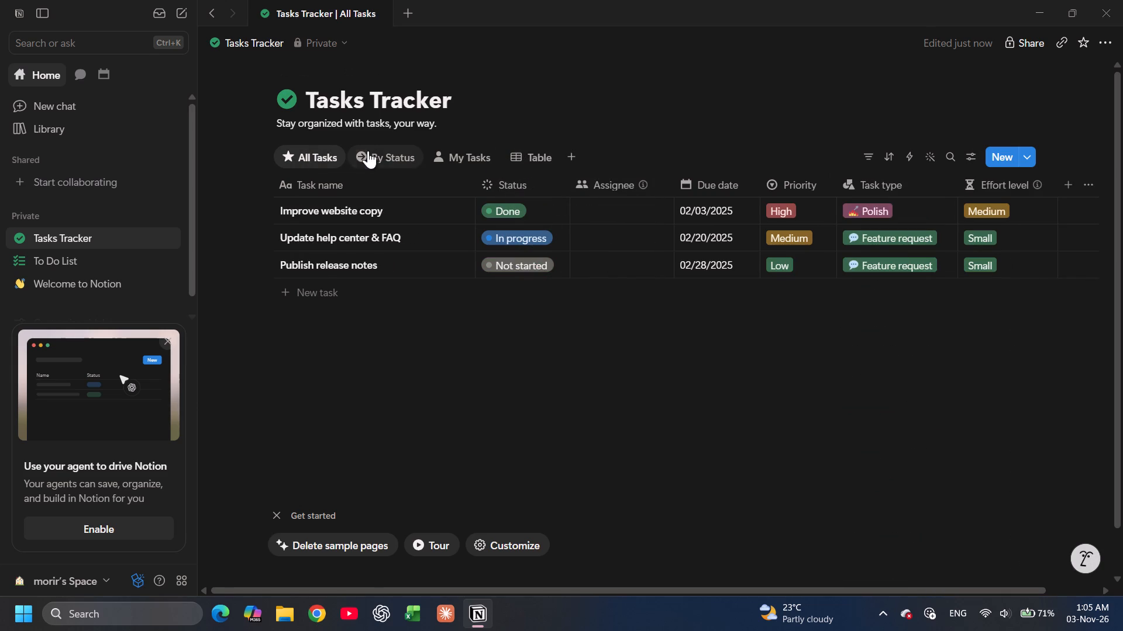
Return to the Table view of the Tasks Tracker and open its view options.
{"action": "left_click", "coordinate": [525, 152]}
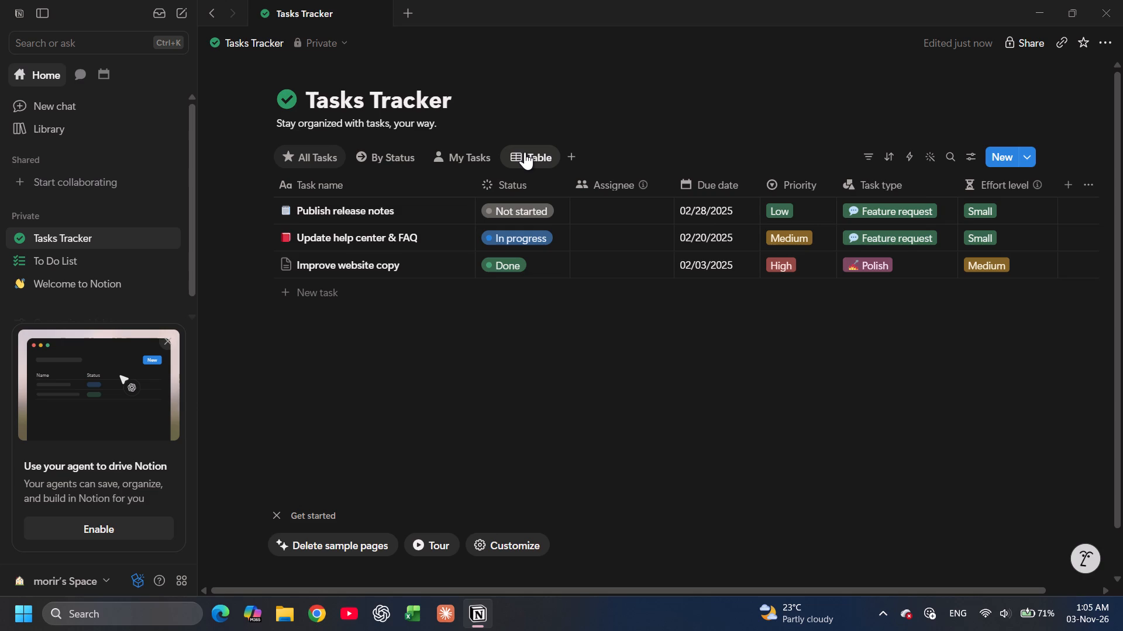
{"action": "right_click", "coordinate": [525, 152]}
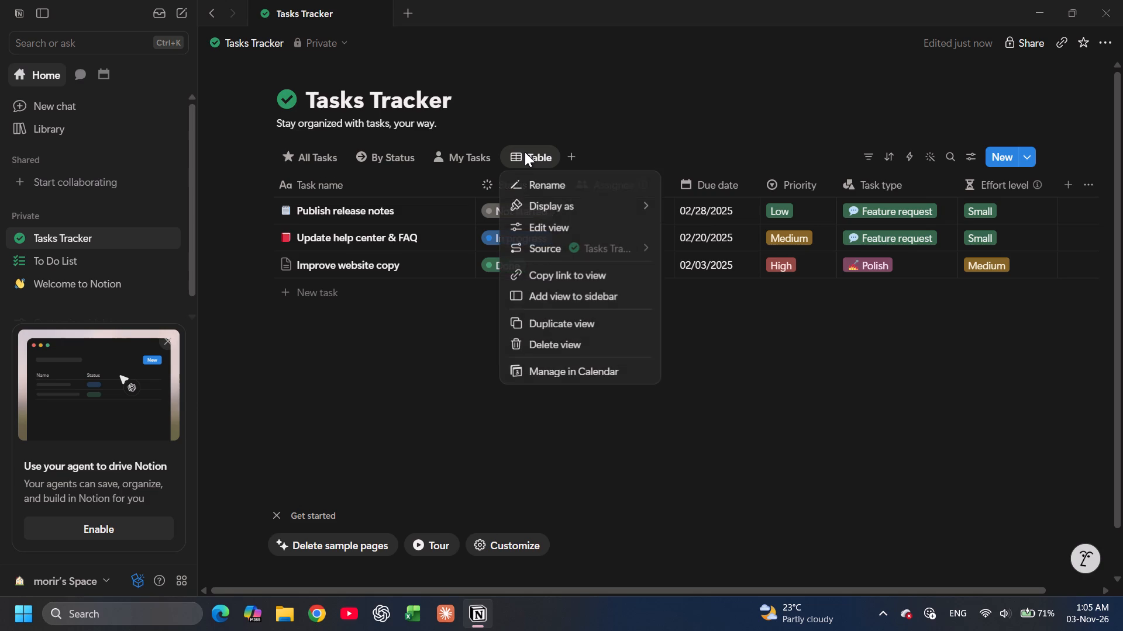
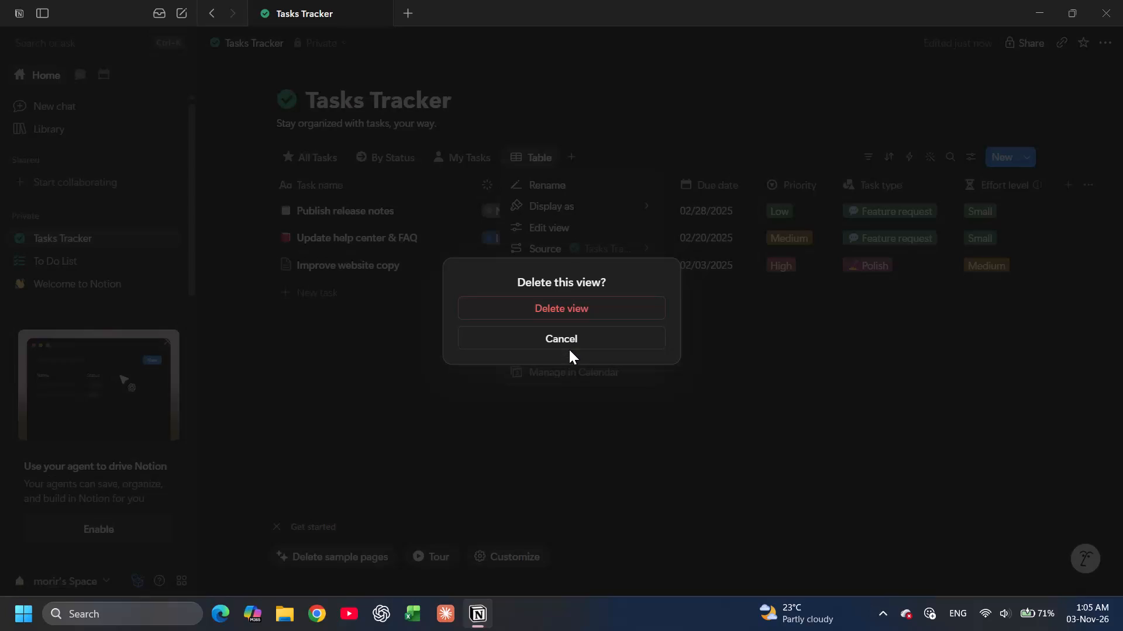
Confirm the deletion of the Table view from the Tasks Tracker.
{"action": "left_click", "coordinate": [569, 310]}
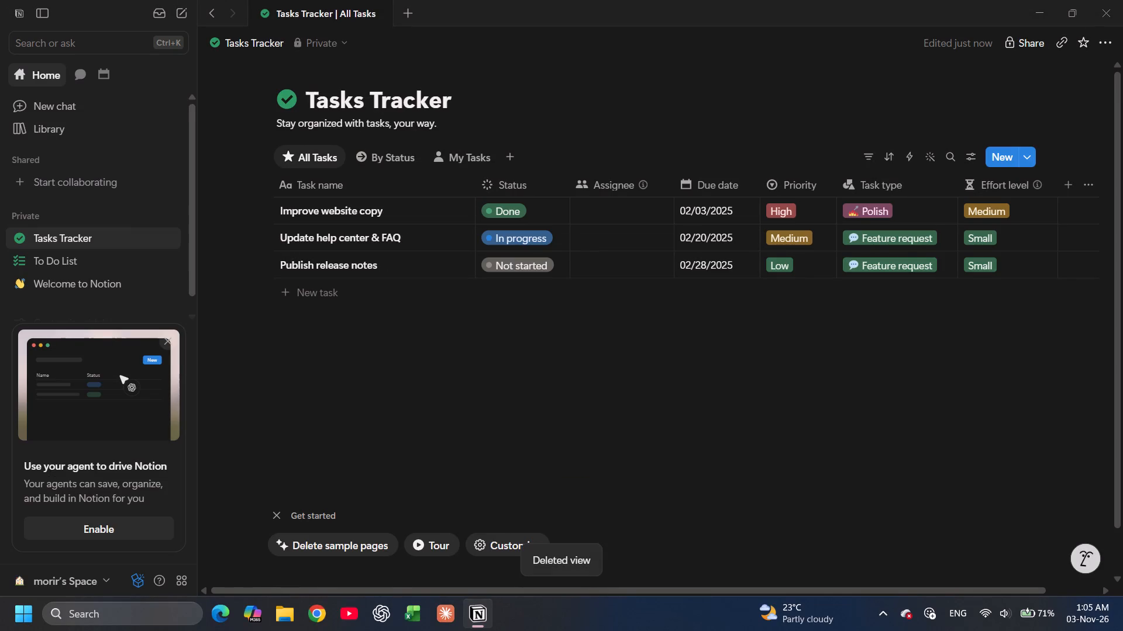
Rename the sample task "Improve website copy" as "Organic Chemistry" in the All Tasks view.
{"action": "left_click", "coordinate": [401, 206]}
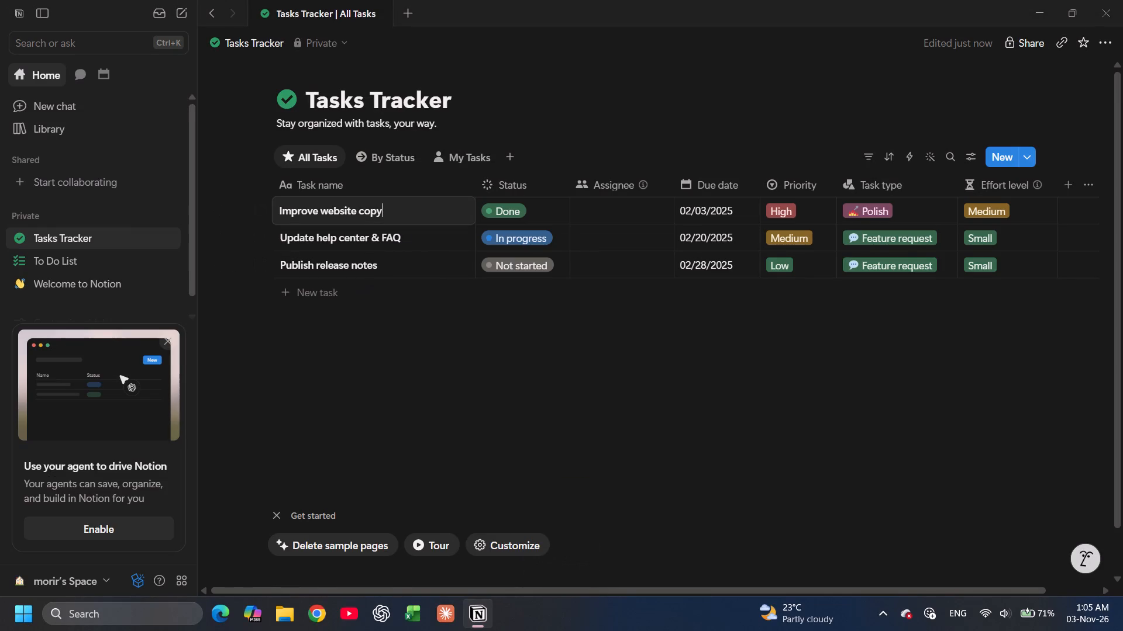
{"action": "key", "text": "BackSpace"}
{"action": "key", "text": "BackSpace"}
{"action": "key", "text": "BackSpace"}
{"action": "key", "text": "BackSpace"}
{"action": "key", "text": "BackSpace"}
{"action": "key", "text": "BackSpace"}
{"action": "key", "text": "BackSpace"}
{"action": "key", "text": "BackSpace"}
{"action": "key", "text": "BackSpace"}
{"action": "key", "text": "BackSpace"}
{"action": "key", "text": "BackSpace"}
{"action": "key", "text": "BackSpace"}
{"action": "key", "text": "BackSpace"}
{"action": "key", "text": "BackSpace"}
{"action": "key", "text": "BackSpace"}
{"action": "key", "text": "BackSpace"}
{"action": "key", "text": "BackSpace"}
{"action": "key", "text": "BackSpace"}
{"action": "key", "text": "BackSpace"}
{"action": "key", "text": "BackSpace"}
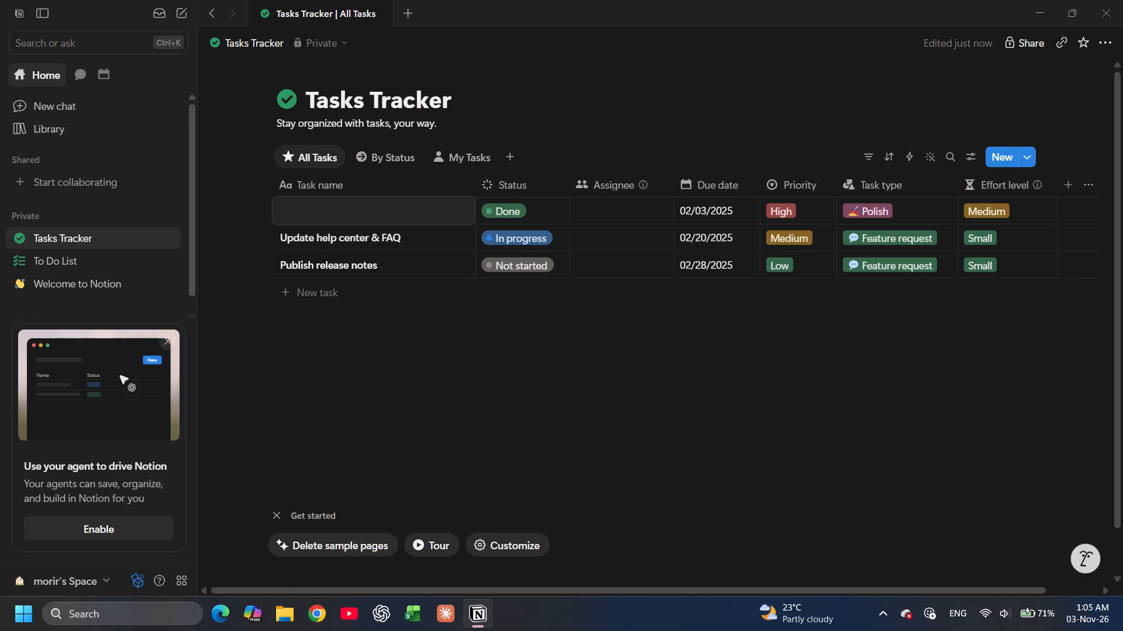
{"action": "type", "text": "Or"}
{"action": "type", "text": "ganic"}
{"action": "key", "text": "space"}
{"action": "type", "text": "Chemistry"}
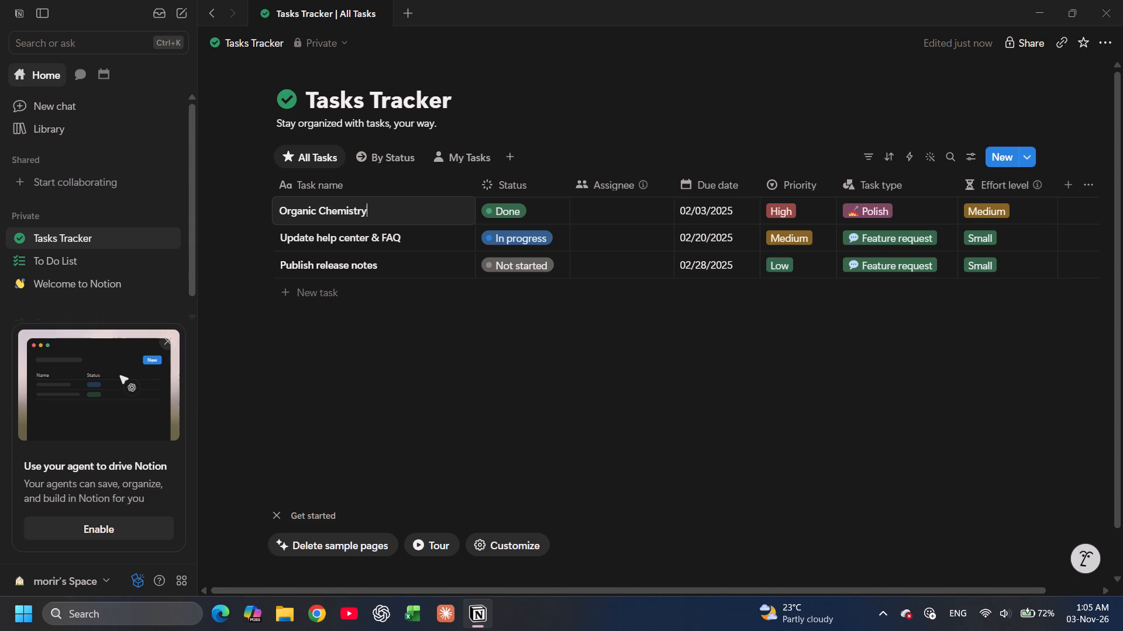
{"action": "left_click", "coordinate": [414, 238]}
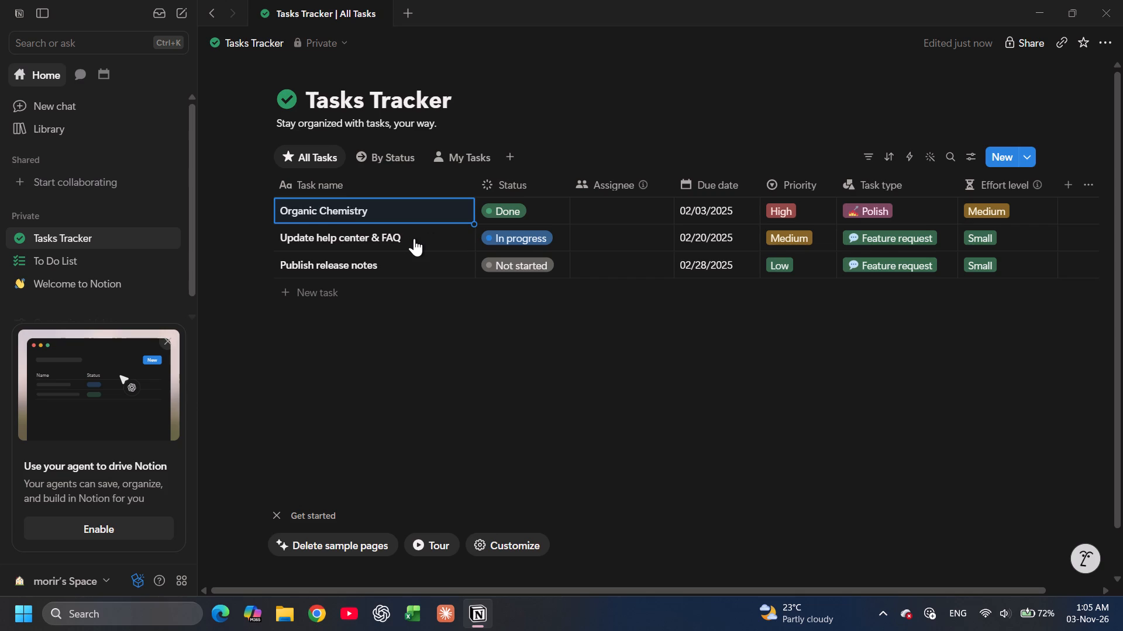
Rename the sample task "Update help center & FAQ" as "Co-ordinate Geometry".
{"action": "left_click", "coordinate": [414, 238]}
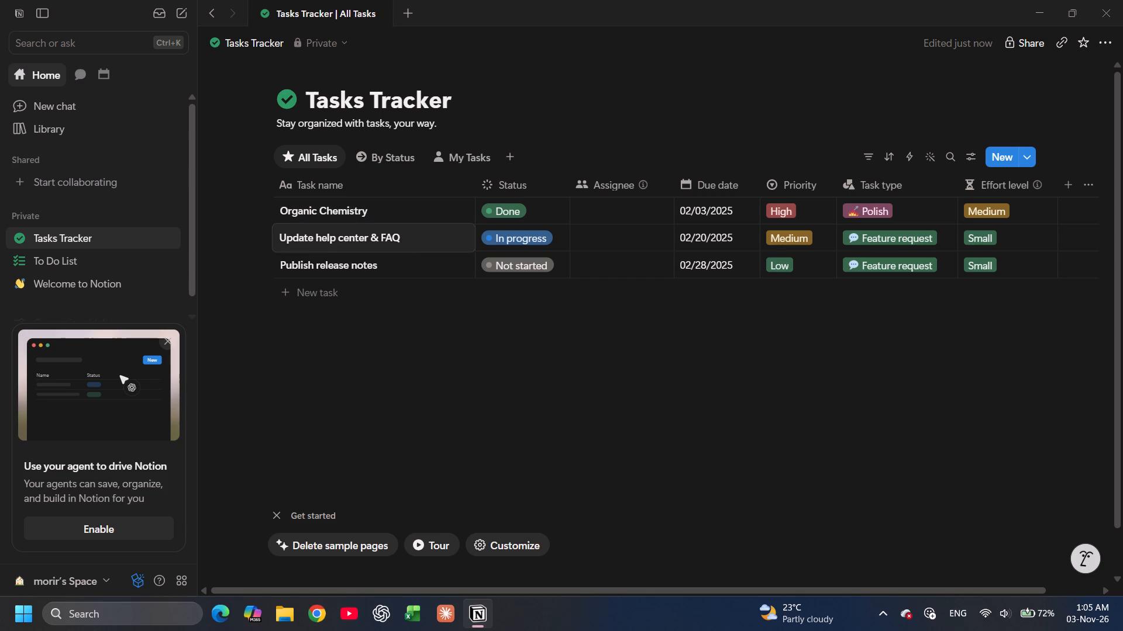
{"action": "key", "text": "BackSpace"}
{"action": "key", "text": "BackSpace"}
{"action": "key", "text": "BackSpace"}
{"action": "key", "text": "BackSpace"}
{"action": "key", "text": "BackSpace"}
{"action": "key", "text": "BackSpace"}
{"action": "key", "text": "BackSpace"}
{"action": "key", "text": "BackSpace"}
{"action": "key", "text": "BackSpace"}
{"action": "key", "text": "BackSpace"}
{"action": "key", "text": "BackSpace"}
{"action": "key", "text": "BackSpace"}
{"action": "key", "text": "BackSpace"}
{"action": "key", "text": "BackSpace"}
{"action": "key", "text": "BackSpace"}
{"action": "key", "text": "BackSpace"}
{"action": "key", "text": "BackSpace"}
{"action": "key", "text": "BackSpace"}
{"action": "key", "text": "BackSpace"}
{"action": "key", "text": "BackSpace"}
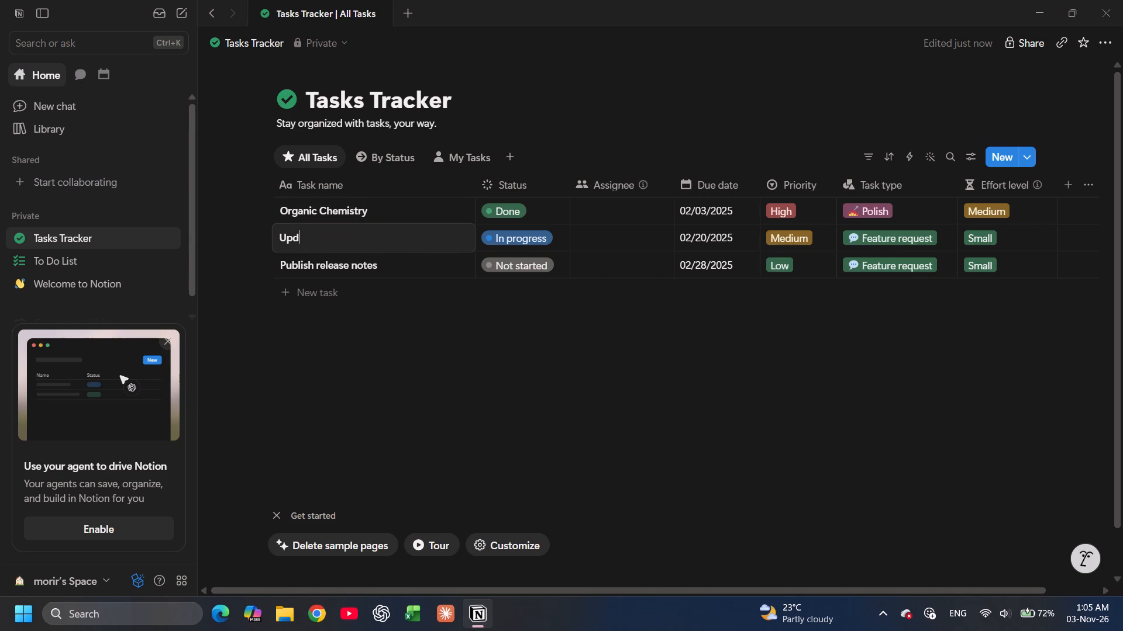
{"action": "key", "text": "BackSpace"}
{"action": "key", "text": "BackSpace"}
{"action": "key", "text": "BackSpace"}
{"action": "key", "text": "c"}
{"action": "key", "text": "BackSpace"}
{"action": "type", "text": "Co-"}
{"action": "type", "text": "ordinate Geometry"}
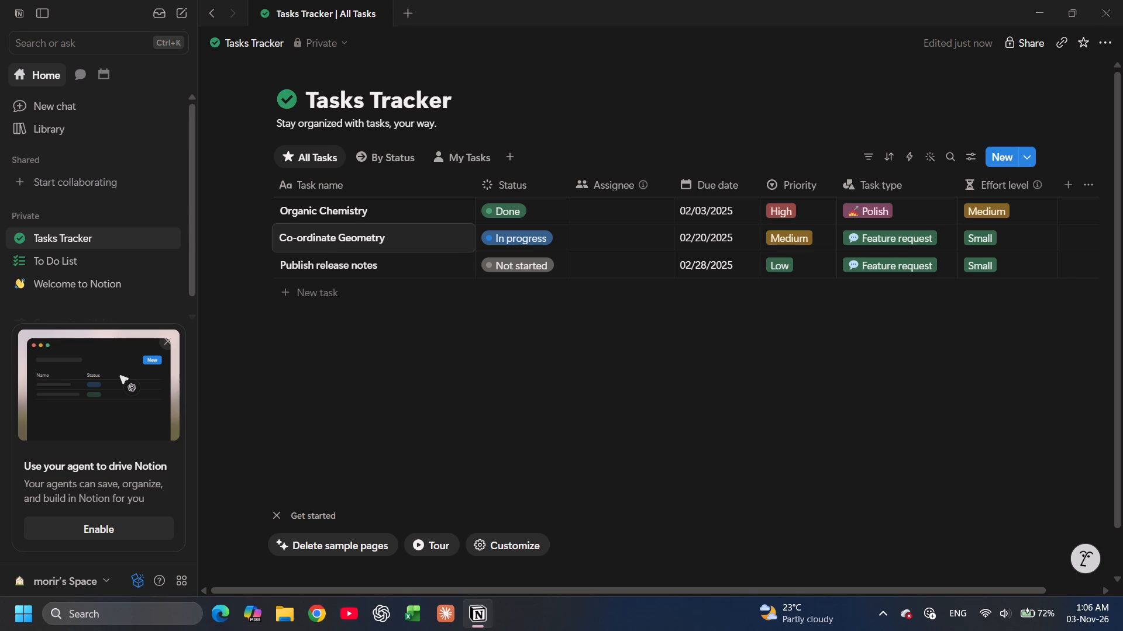
{"action": "left_click", "coordinate": [423, 256]}
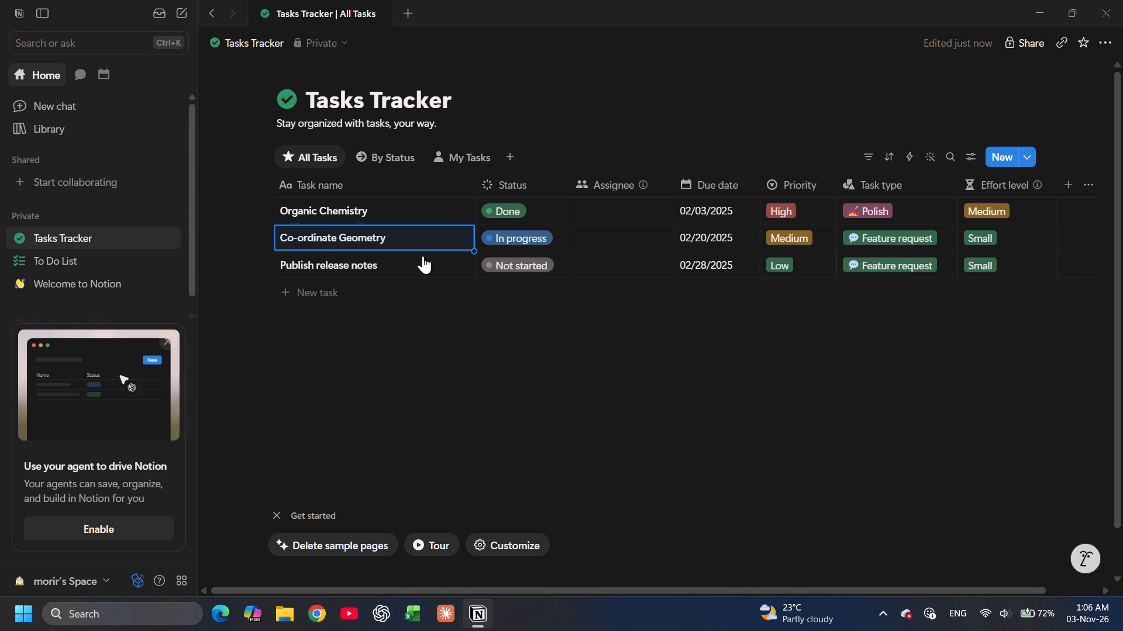
Rename the sample task "Publish release notes" as "Python".
{"action": "key", "text": "Down"}
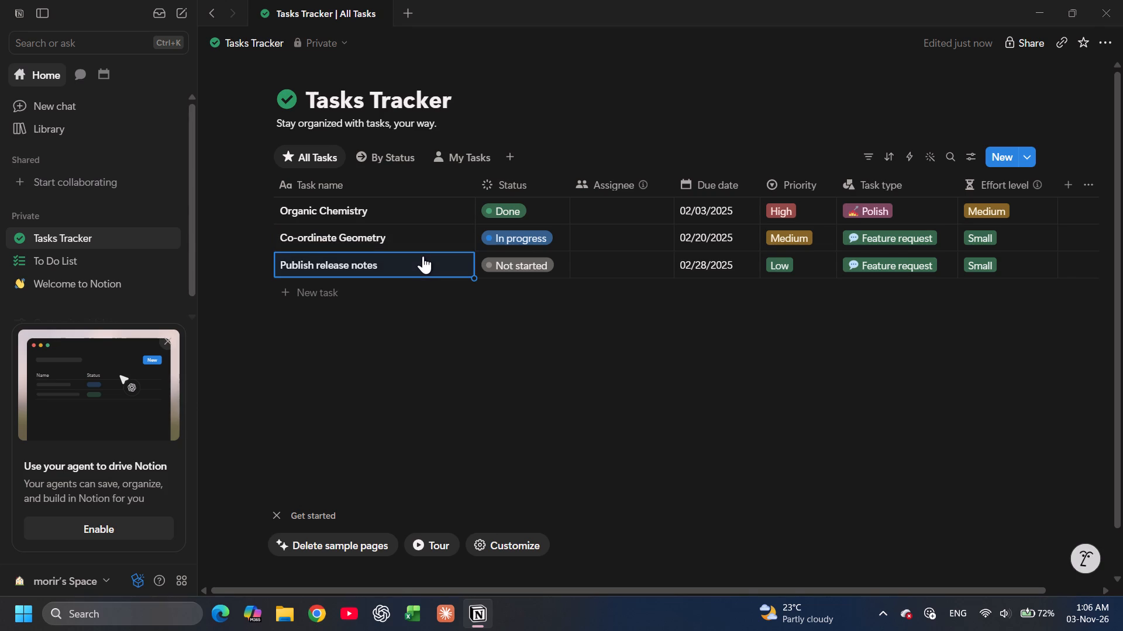
{"action": "key", "text": "BackSpace"}
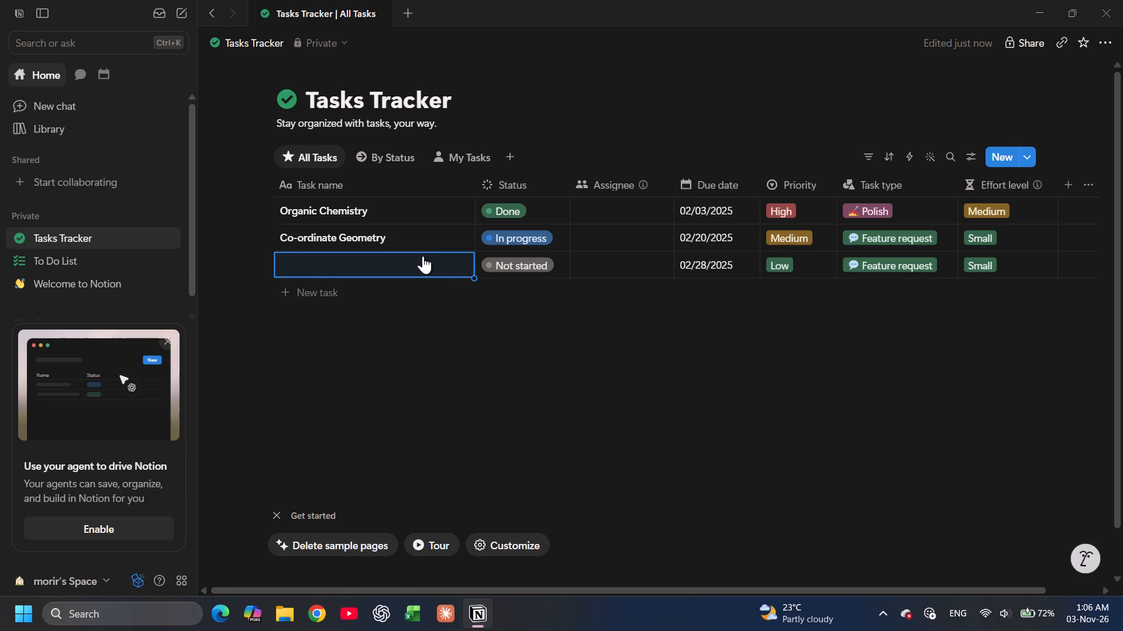
{"action": "key", "text": "shift+p"}
{"action": "type", "text": "ytho"}
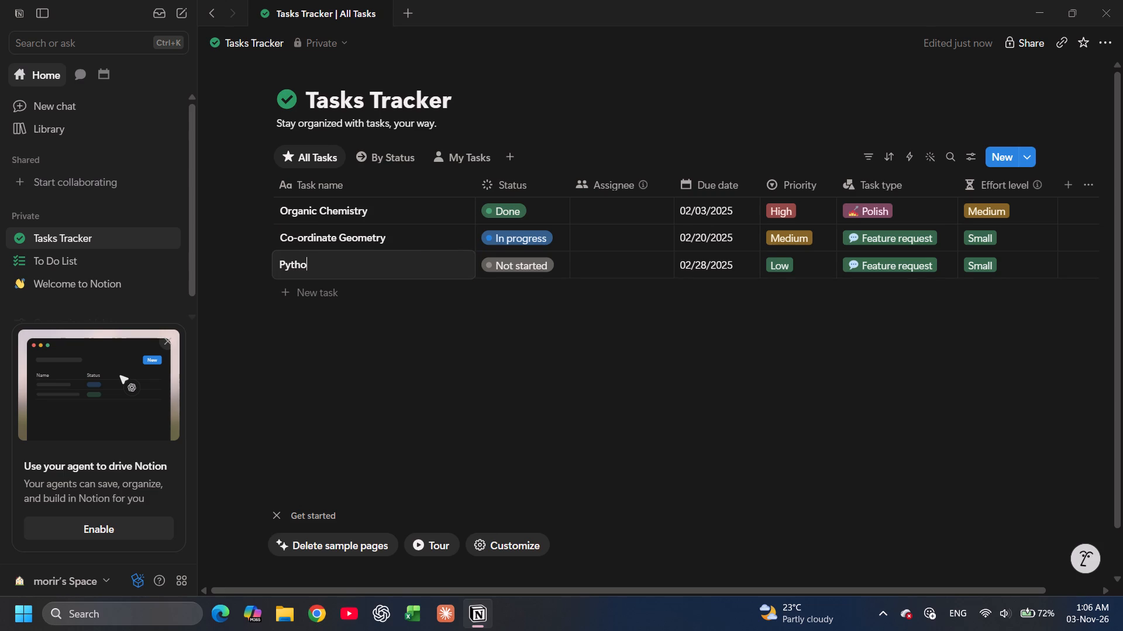
{"action": "key", "text": "n"}
{"action": "left_click", "coordinate": [511, 214]}
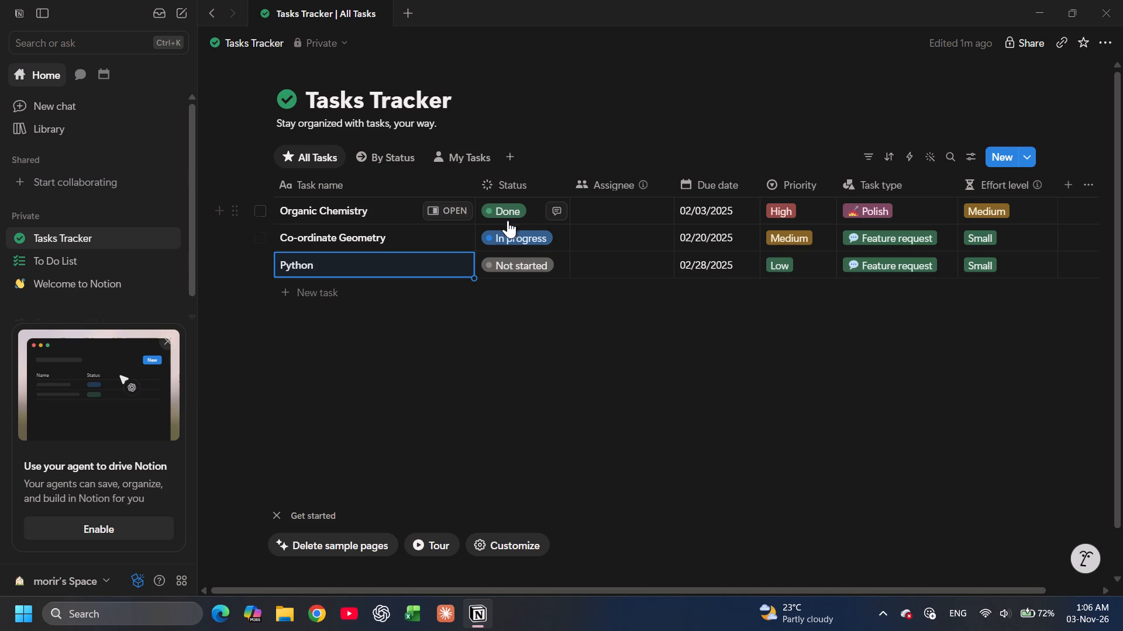
Set the status of the Organic Chemistry and Co-ordinate Geometry tasks to Not started.
{"action": "left_click", "coordinate": [504, 216]}
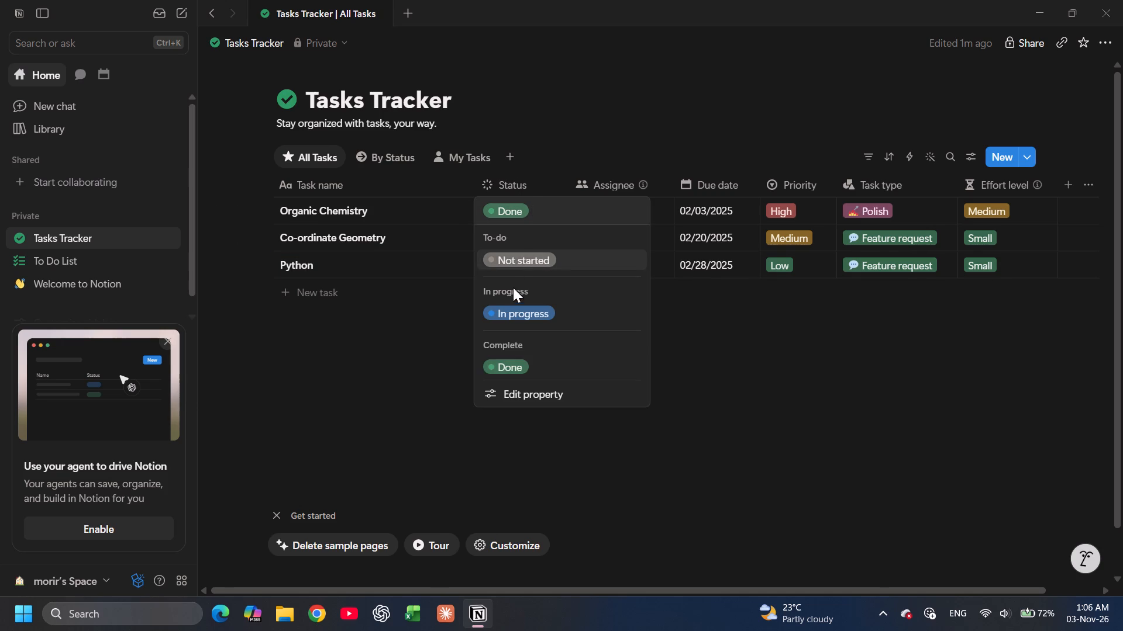
{"action": "left_click", "coordinate": [514, 240]}
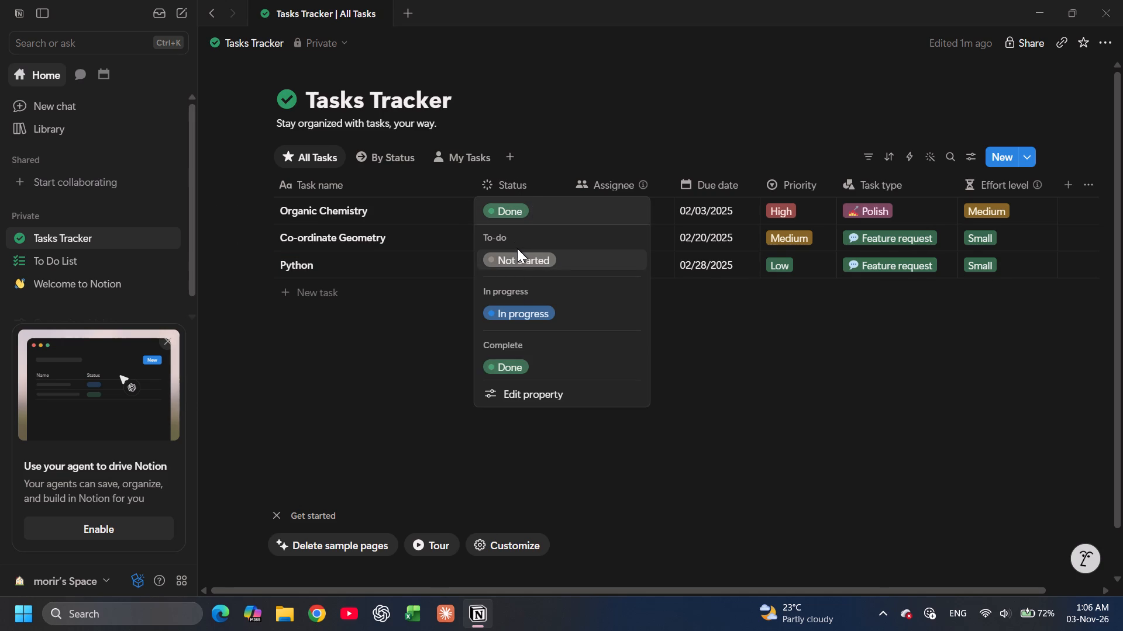
{"action": "left_click", "coordinate": [517, 248]}
{"action": "left_click", "coordinate": [521, 255]}
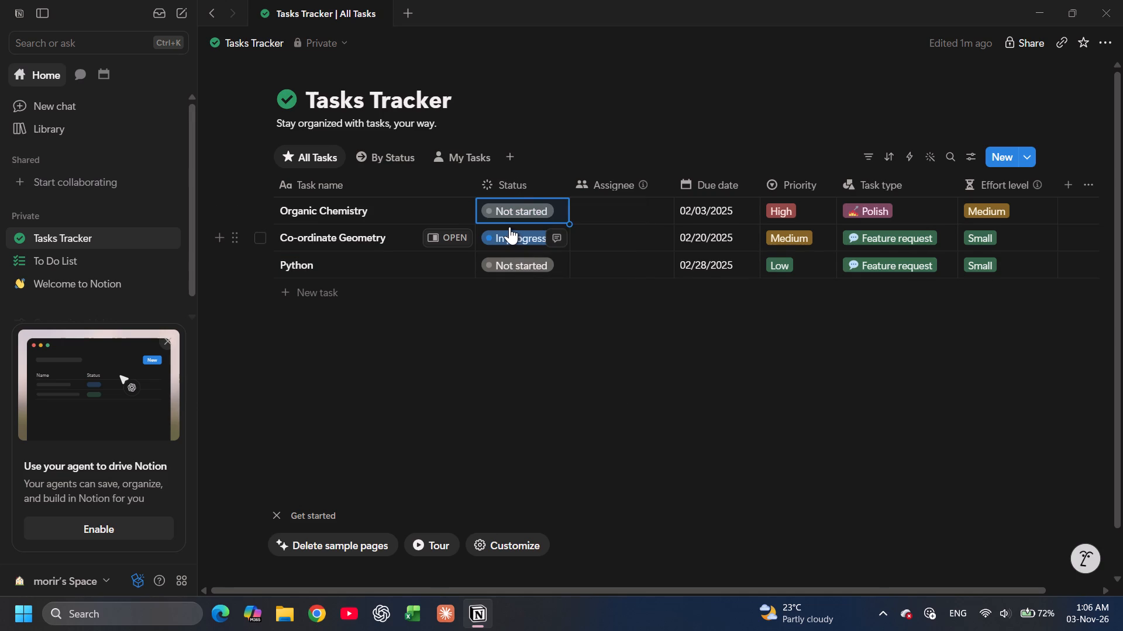
{"action": "left_click", "coordinate": [509, 227]}
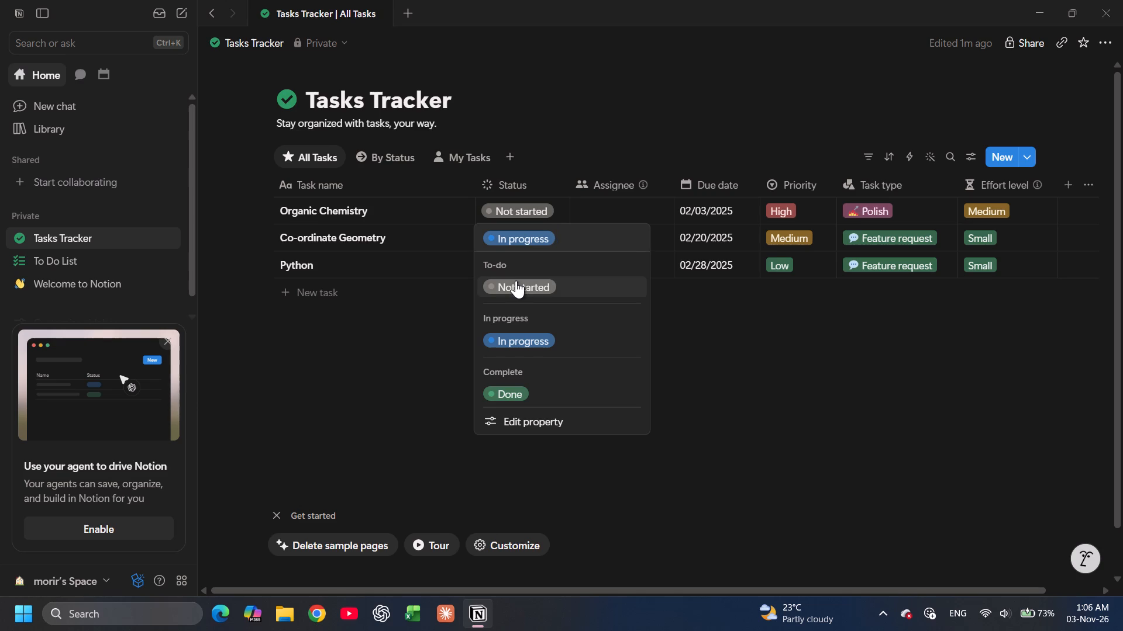
{"action": "left_click", "coordinate": [517, 283]}
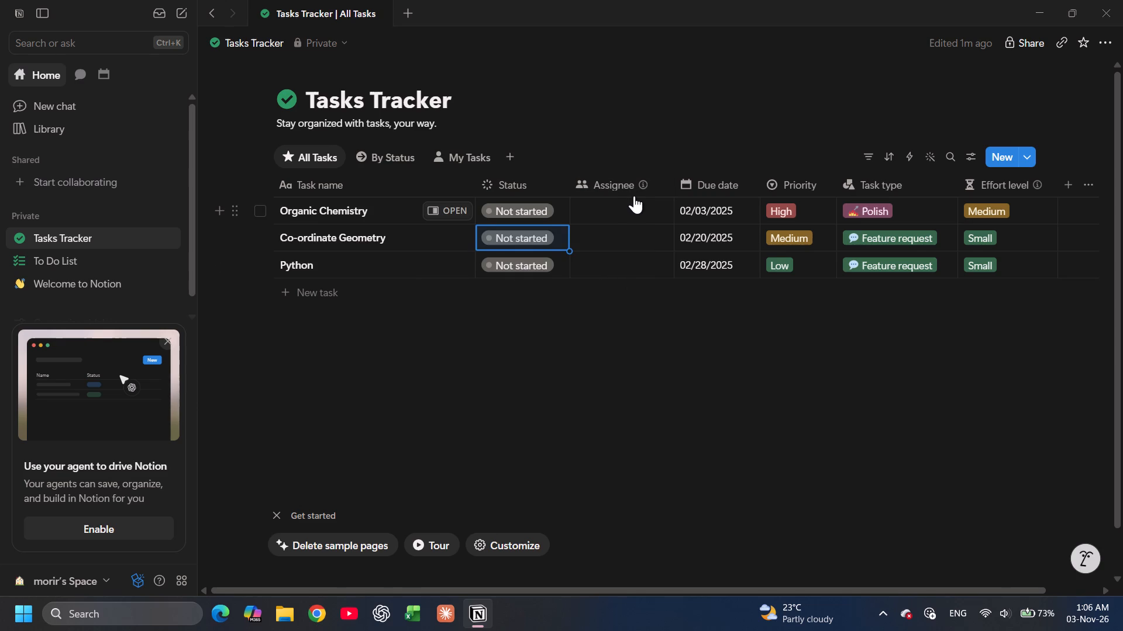
Hide the Assignee property in the All Tasks view.
{"action": "left_click", "coordinate": [663, 184]}
{"action": "left_click", "coordinate": [663, 184]}
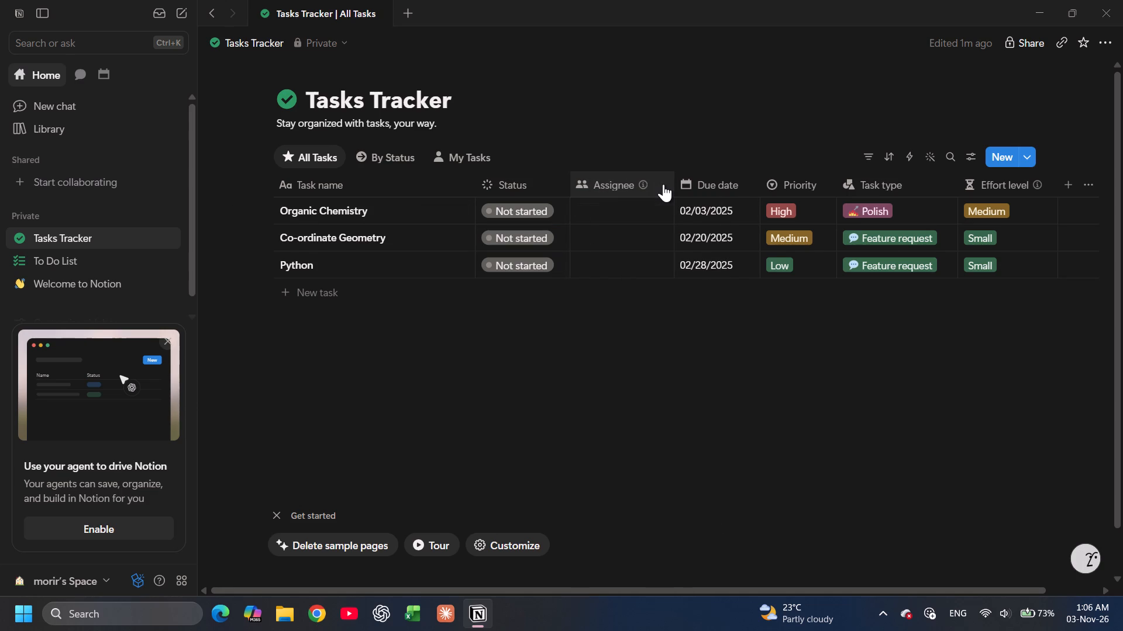
{"action": "left_click", "coordinate": [663, 184]}
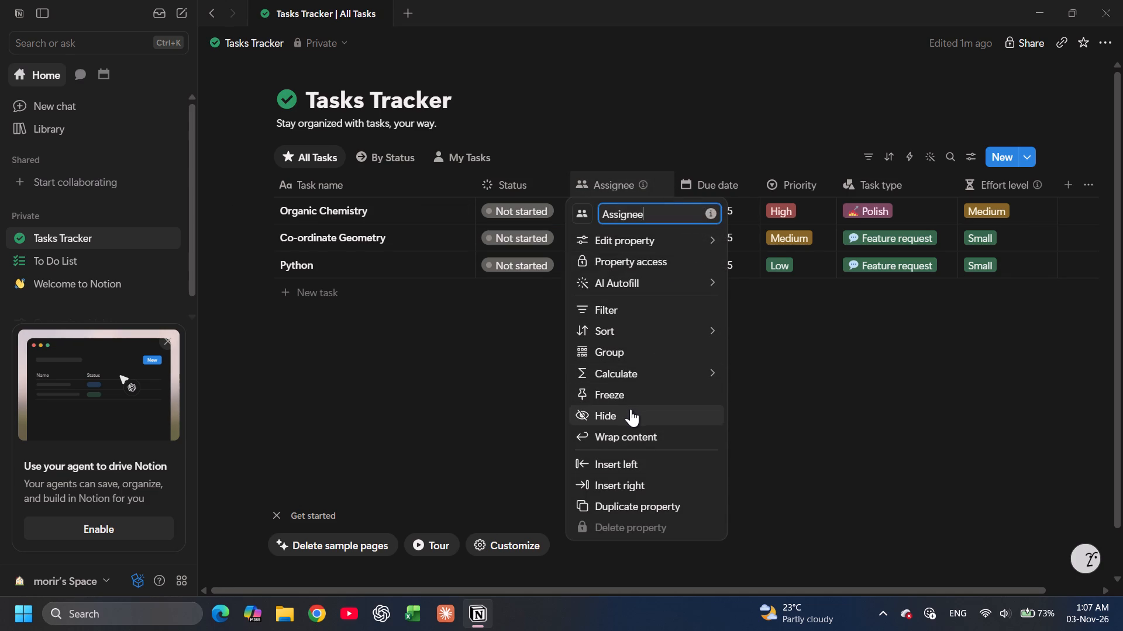
{"action": "left_click", "coordinate": [631, 409]}
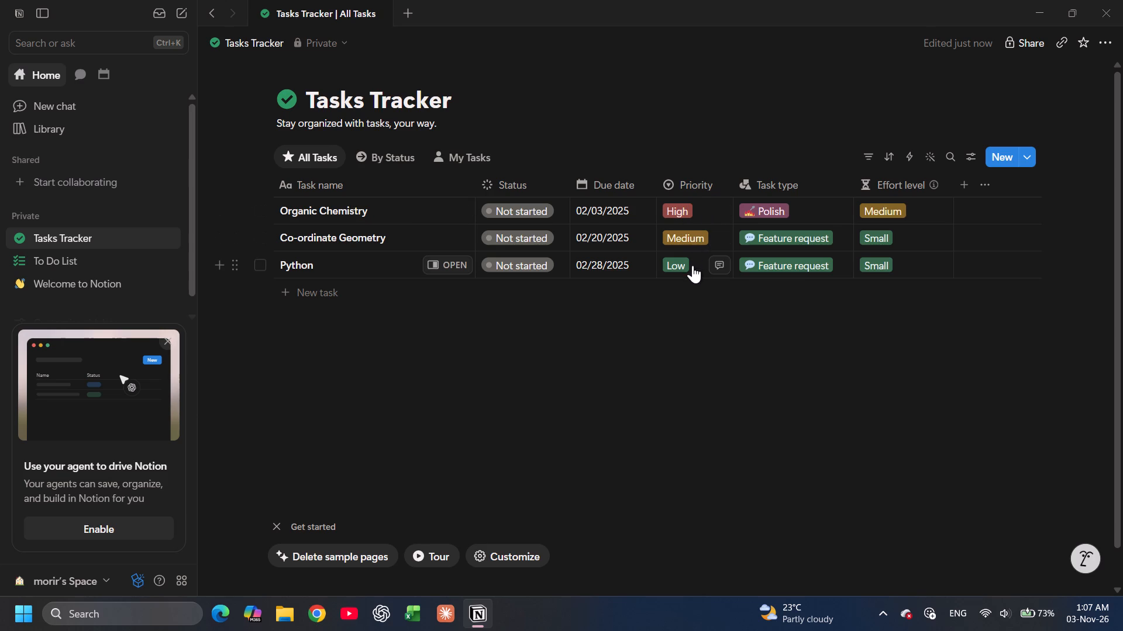
Replace the Polish task type of the Organic Chemistry task with a newly created option named "Lecture".
{"action": "left_click", "coordinate": [759, 212]}
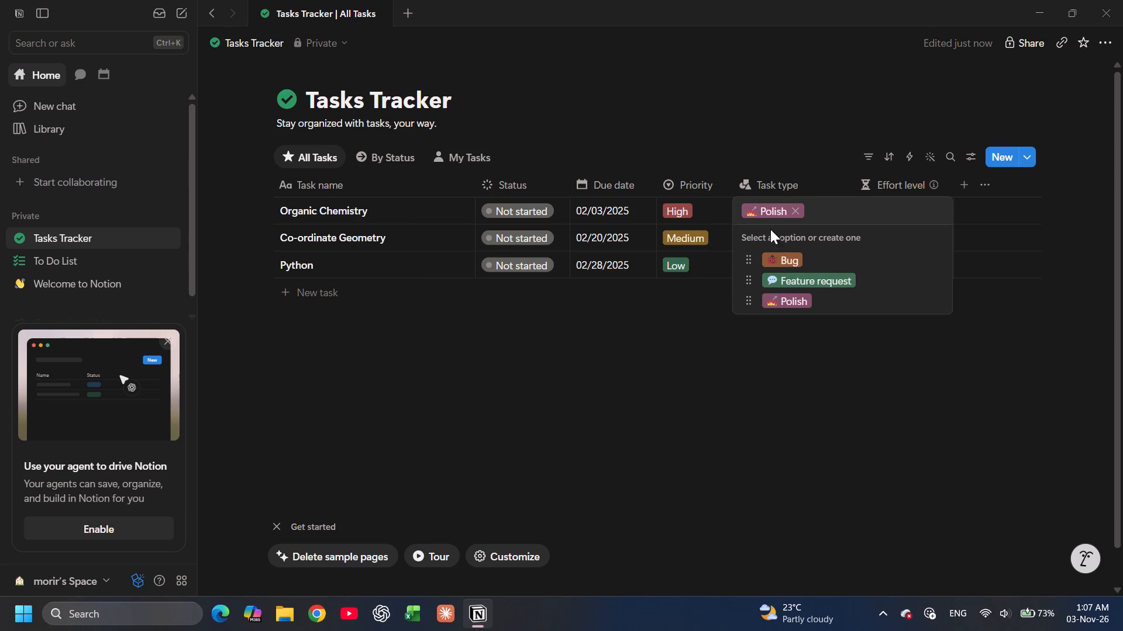
{"action": "left_click", "coordinate": [797, 207]}
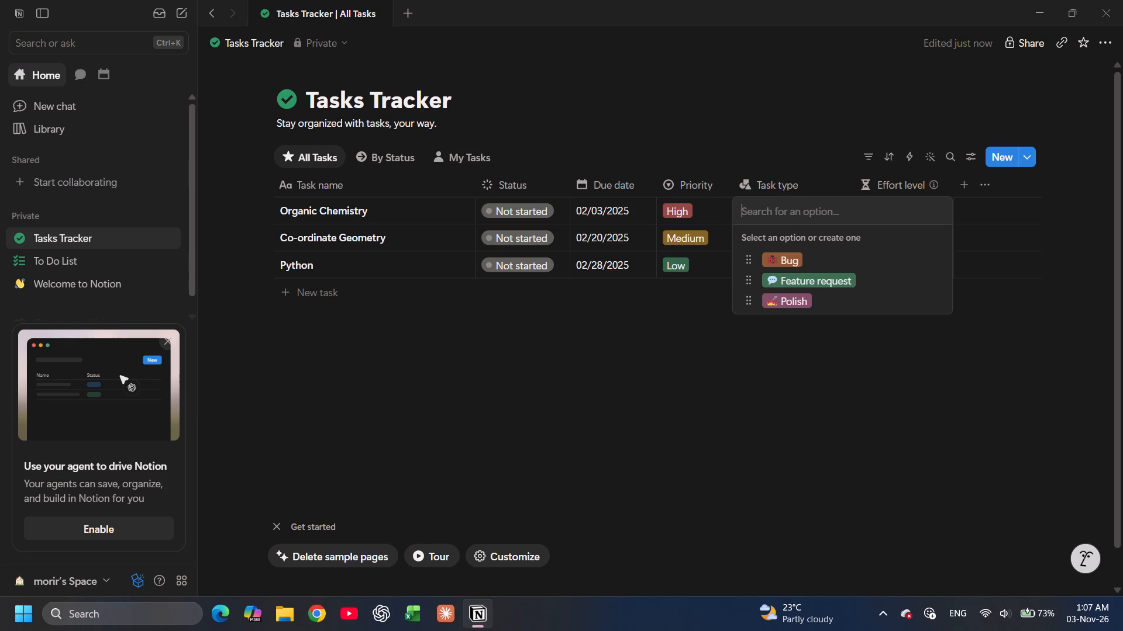
{"action": "type", "text": "Lecture"}
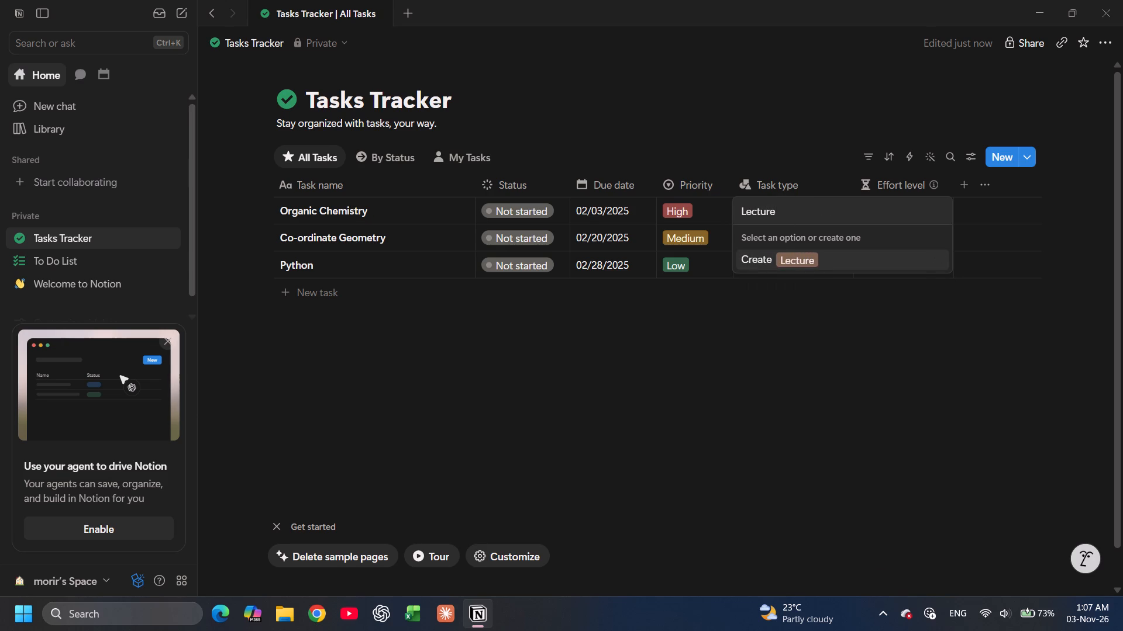
{"action": "key", "text": "Return"}
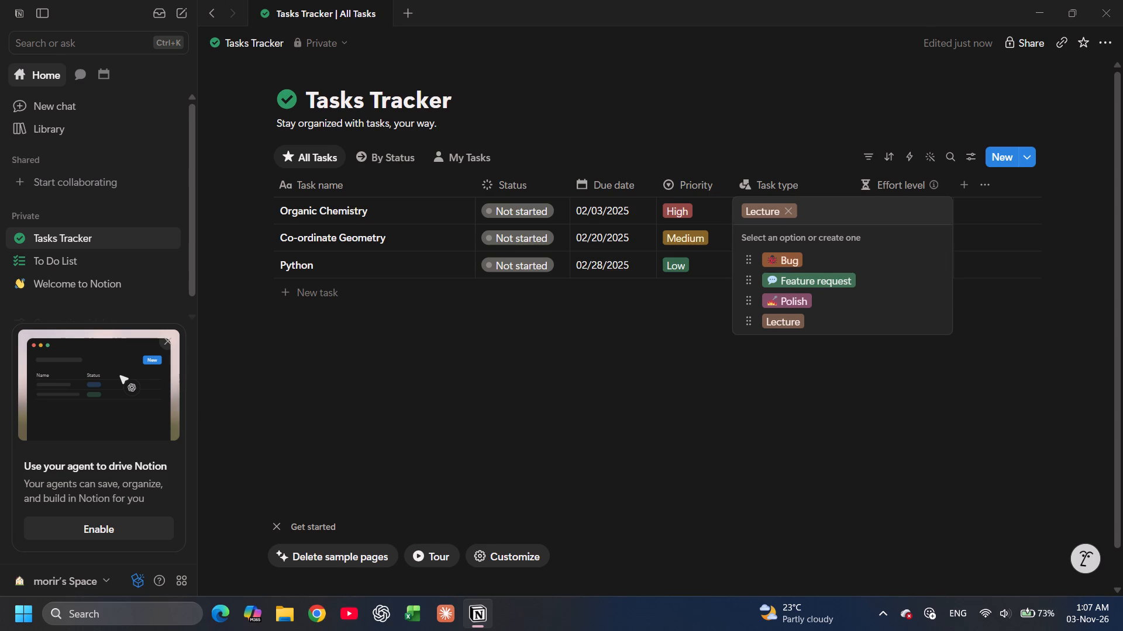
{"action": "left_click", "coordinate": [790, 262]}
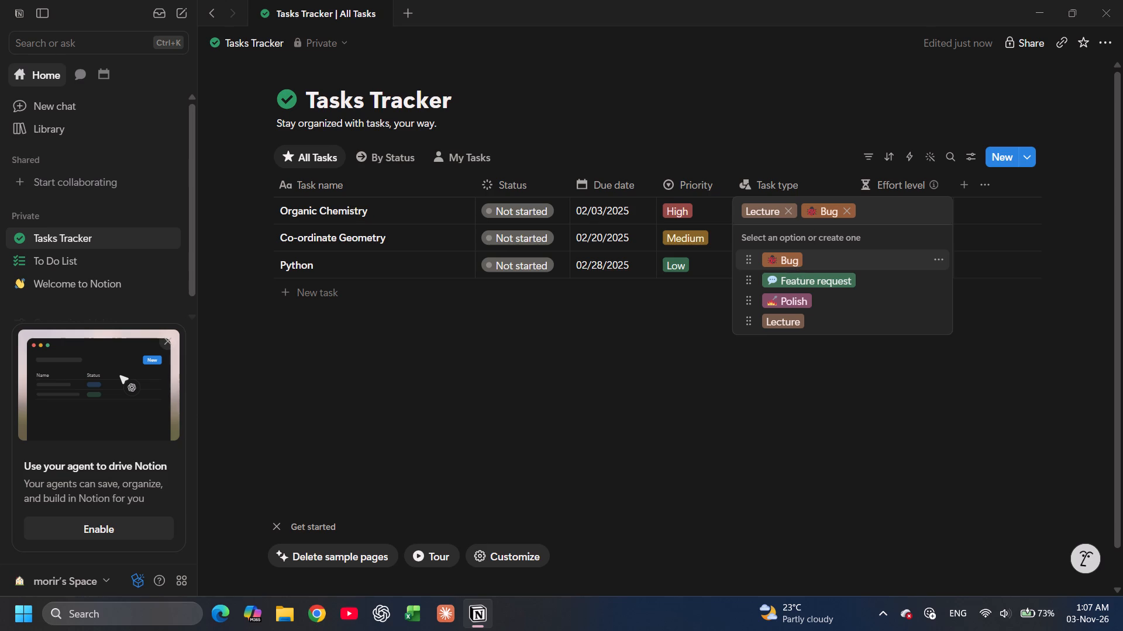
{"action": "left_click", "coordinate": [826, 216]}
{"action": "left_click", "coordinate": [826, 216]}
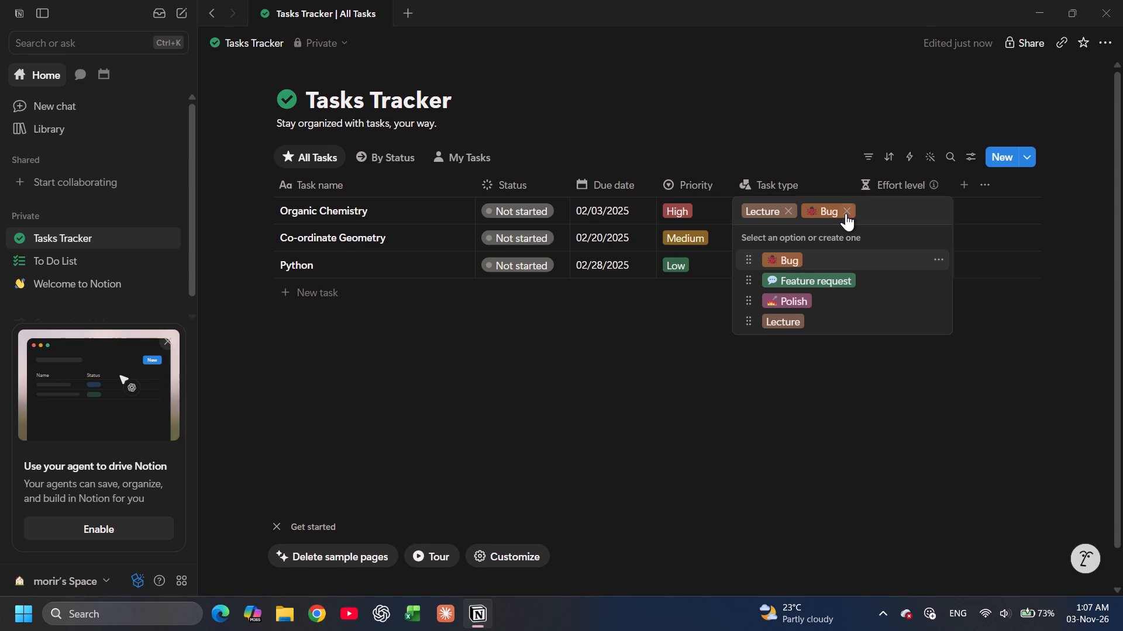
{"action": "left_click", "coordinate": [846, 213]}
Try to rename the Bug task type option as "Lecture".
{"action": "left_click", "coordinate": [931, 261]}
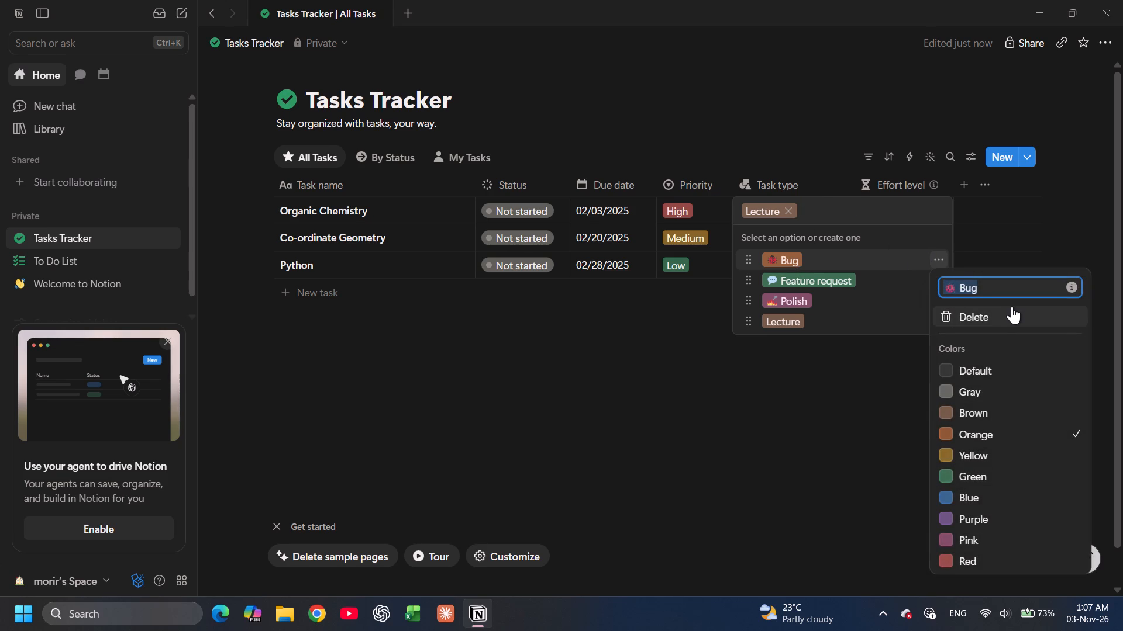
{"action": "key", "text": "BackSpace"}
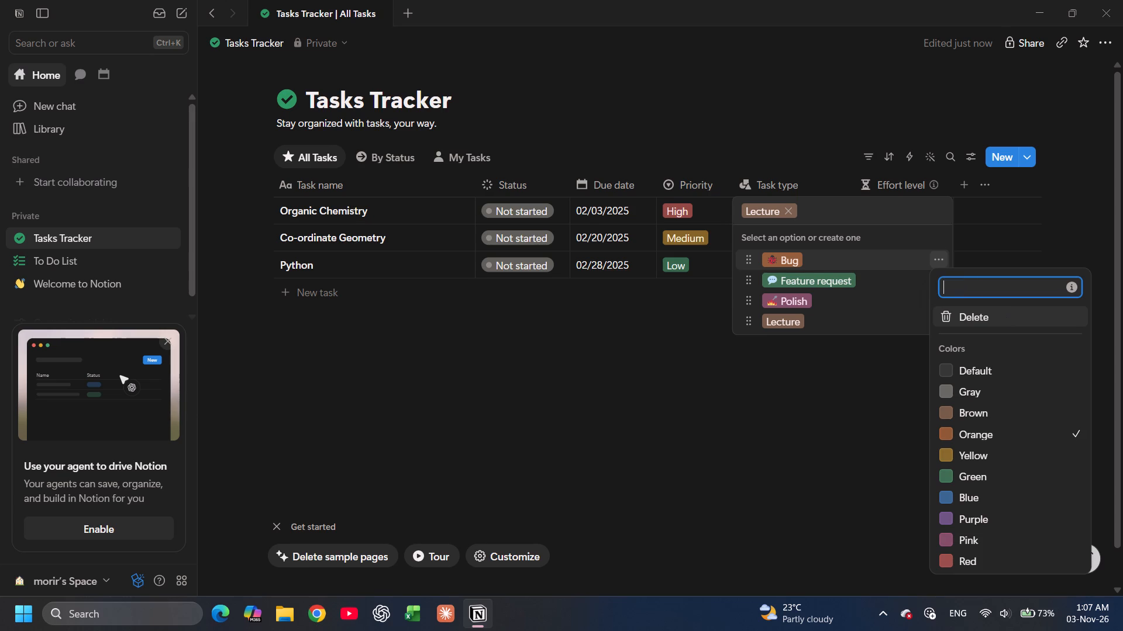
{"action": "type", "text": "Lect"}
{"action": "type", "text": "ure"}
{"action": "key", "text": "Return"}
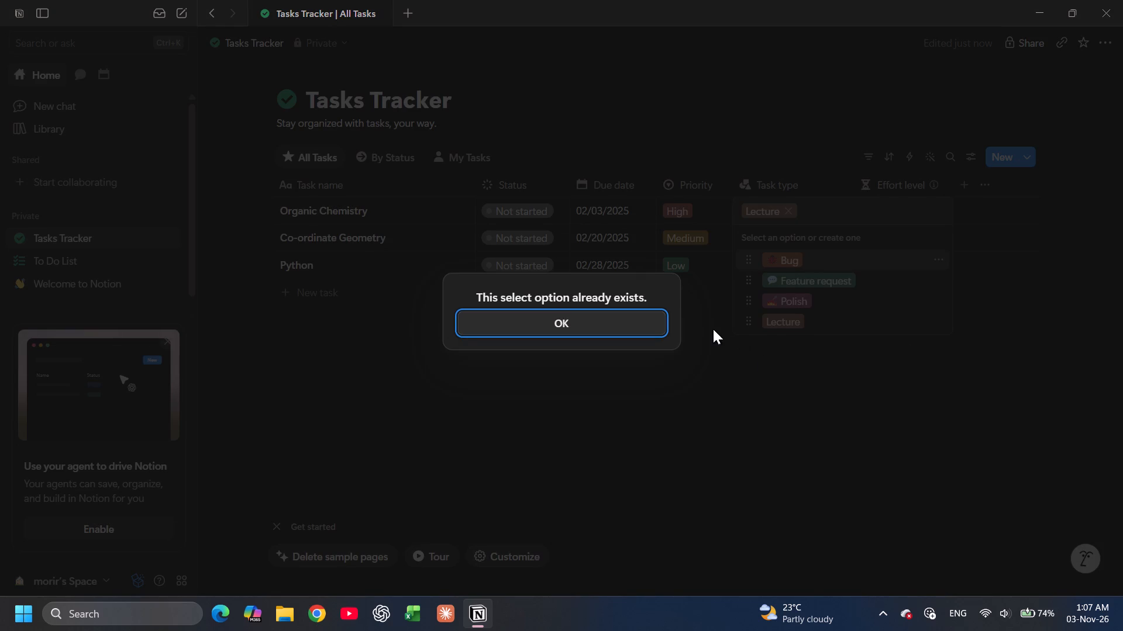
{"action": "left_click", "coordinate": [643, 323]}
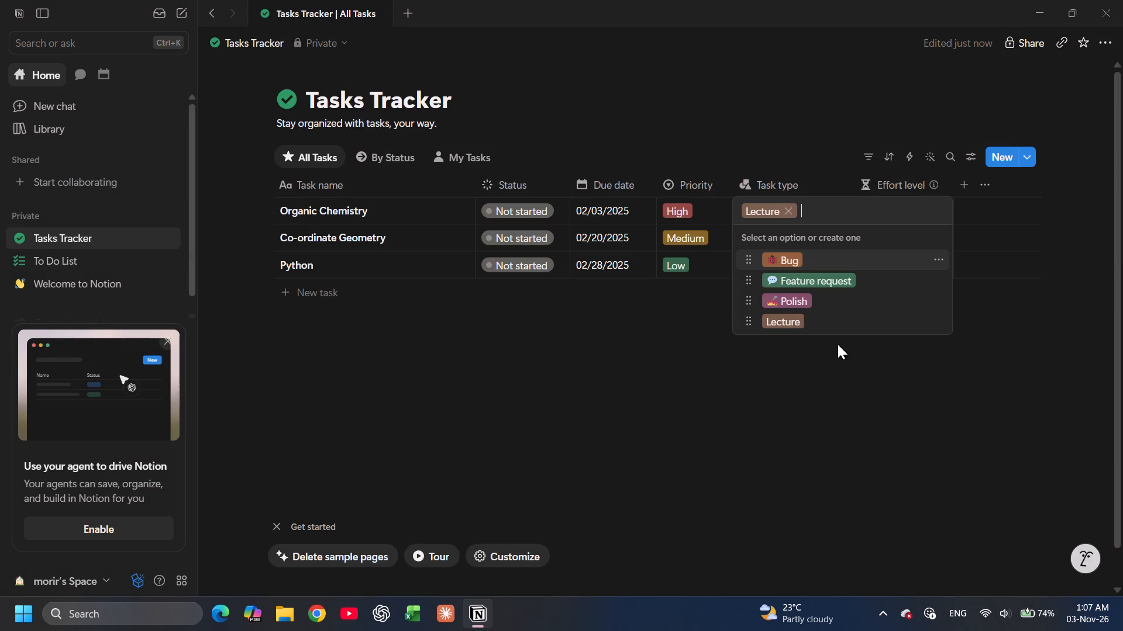
Rename the Bug task type option as "Learning".
{"action": "left_click", "coordinate": [944, 259]}
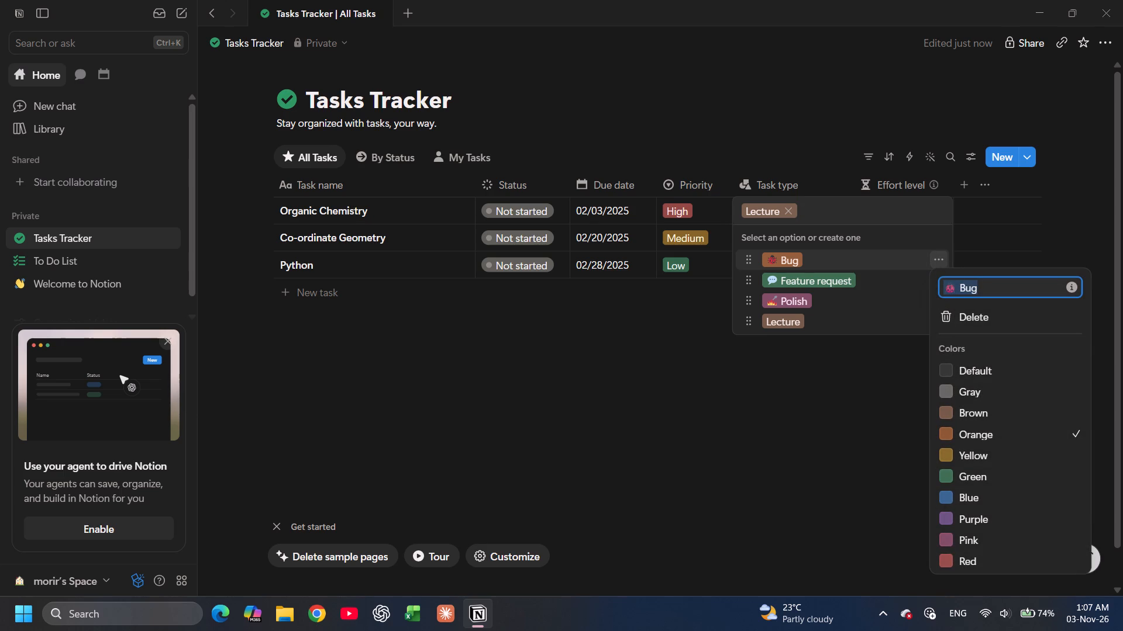
{"action": "key", "text": "backslash"}
{"action": "key", "text": "BackSpace"}
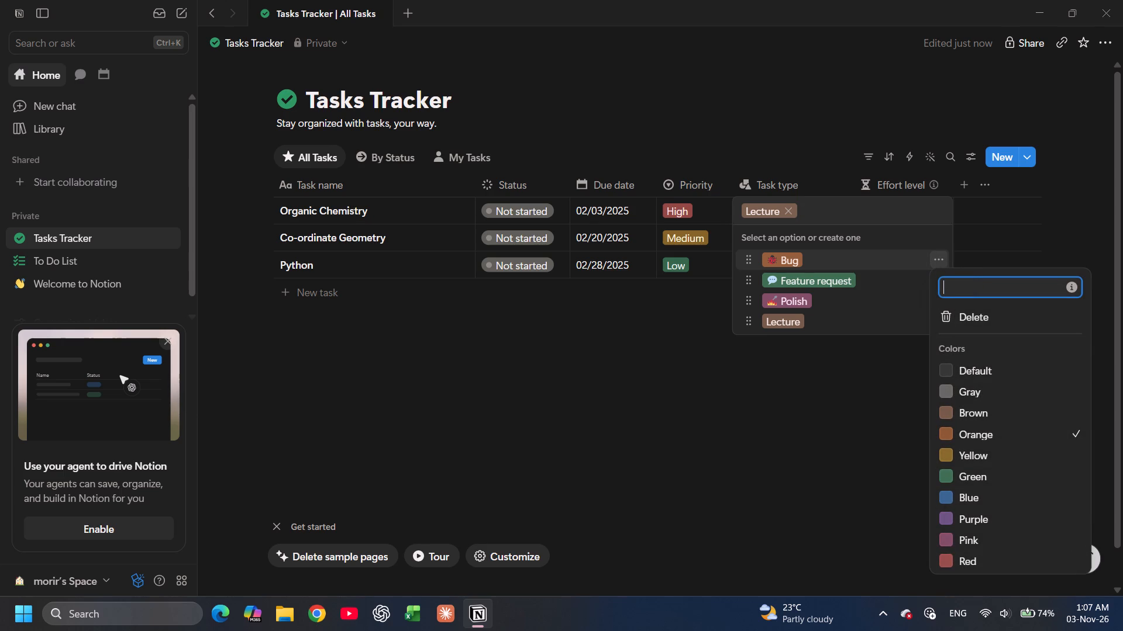
{"action": "type", "text": "Learning"}
{"action": "key", "text": "Return"}
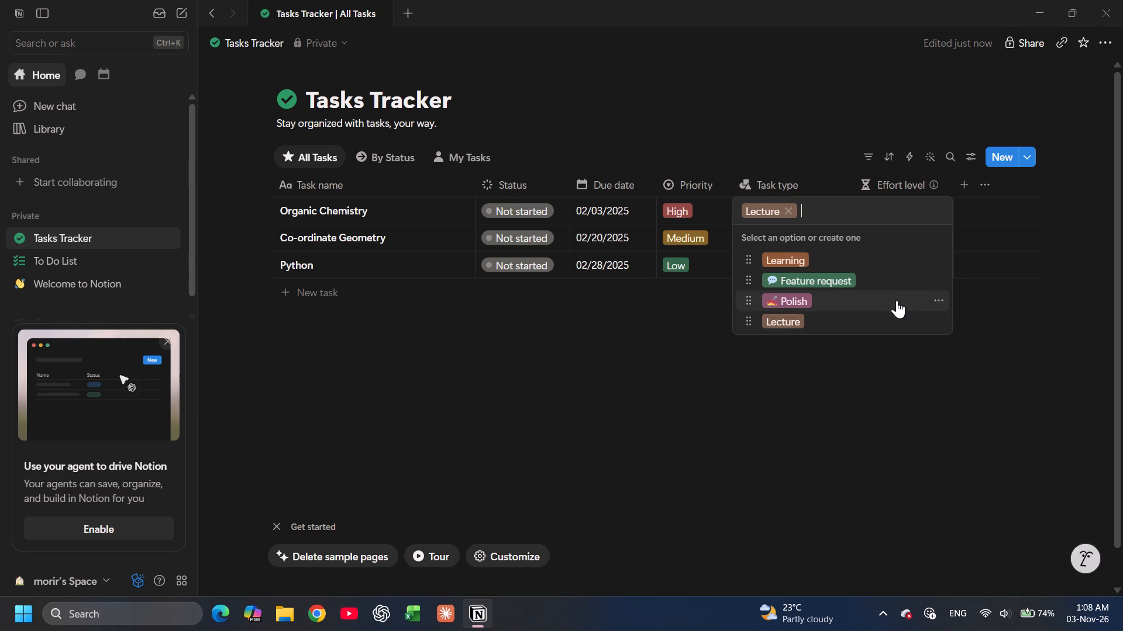
Rename the Feature request task type option as "Notes".
{"action": "left_click", "coordinate": [880, 285]}
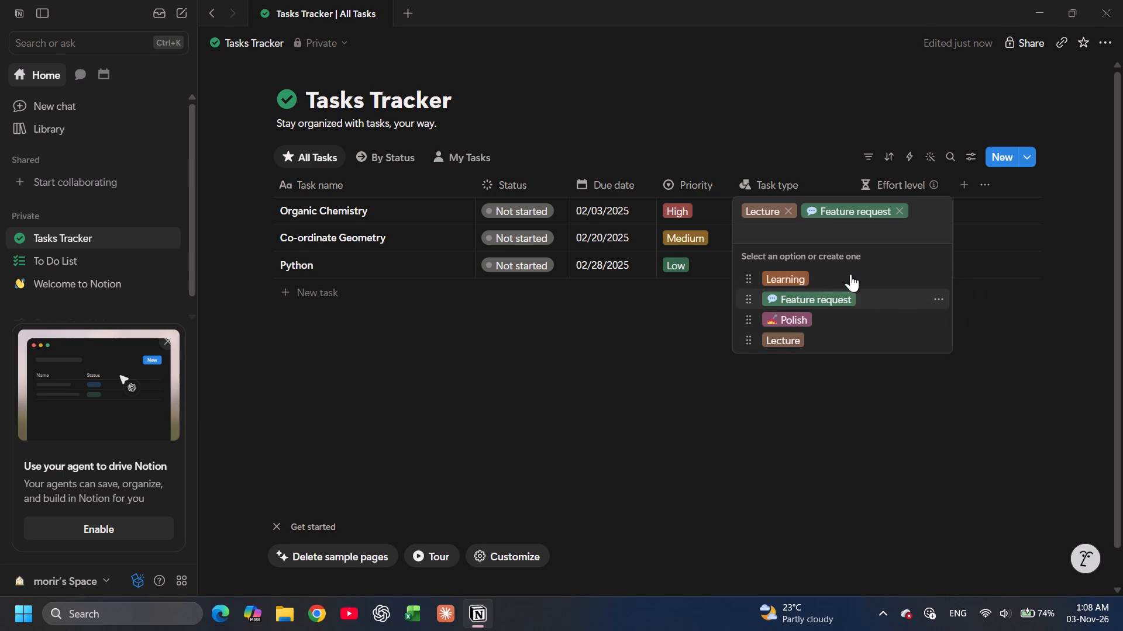
{"action": "left_click", "coordinate": [942, 299]}
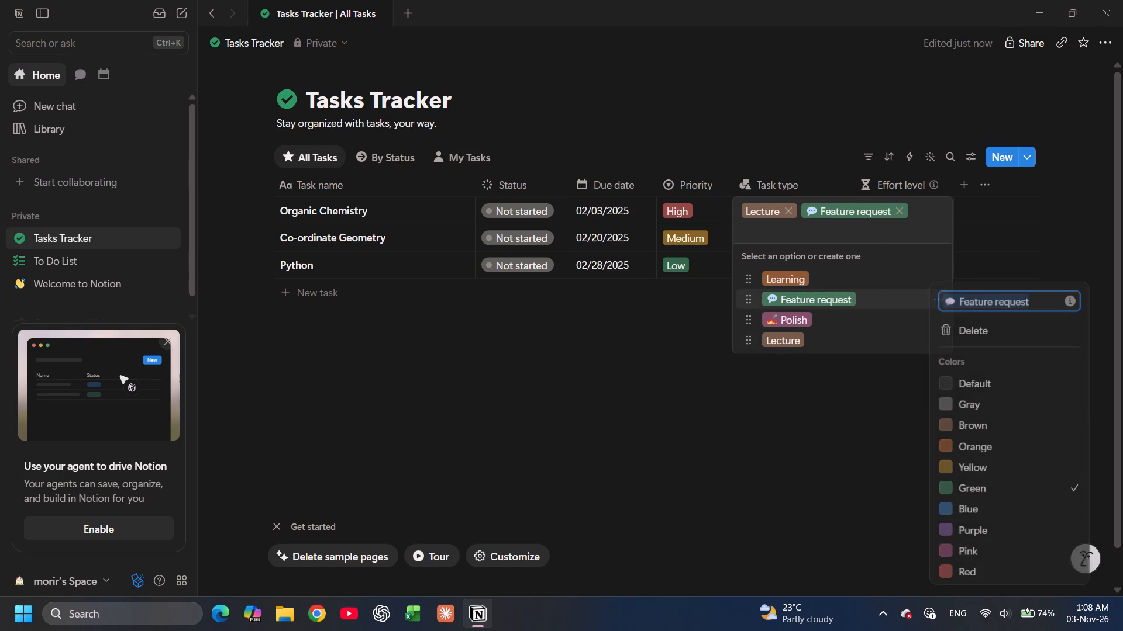
{"action": "key", "text": "BackSpace"}
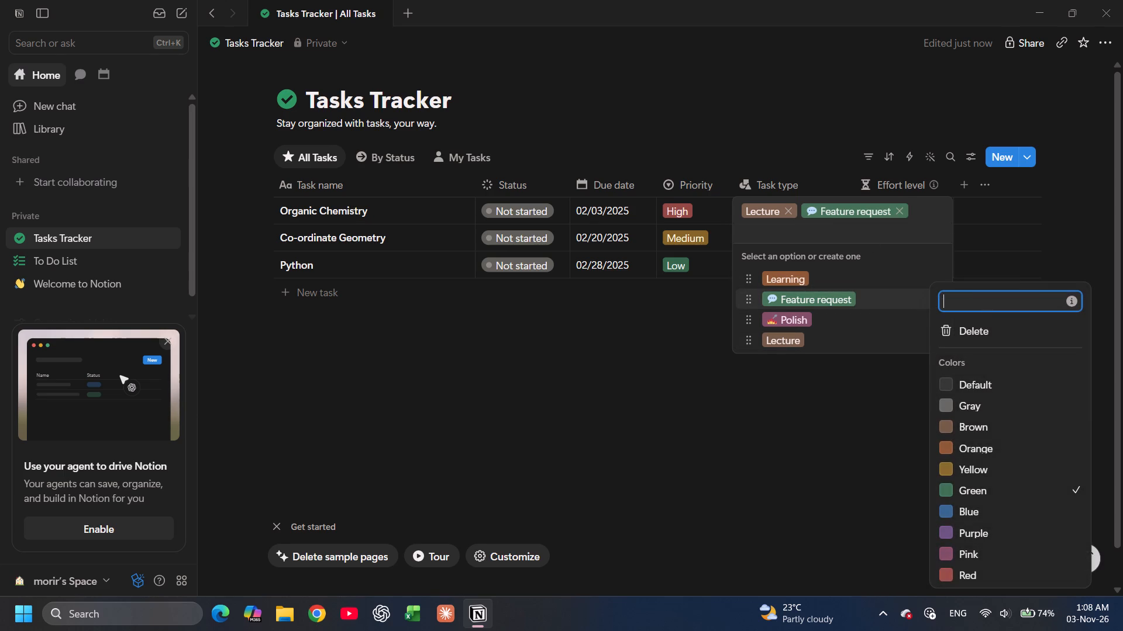
{"action": "key", "text": "n"}
{"action": "key", "text": "BackSpace"}
{"action": "type", "text": "Notes"}
{"action": "key", "text": "Return"}
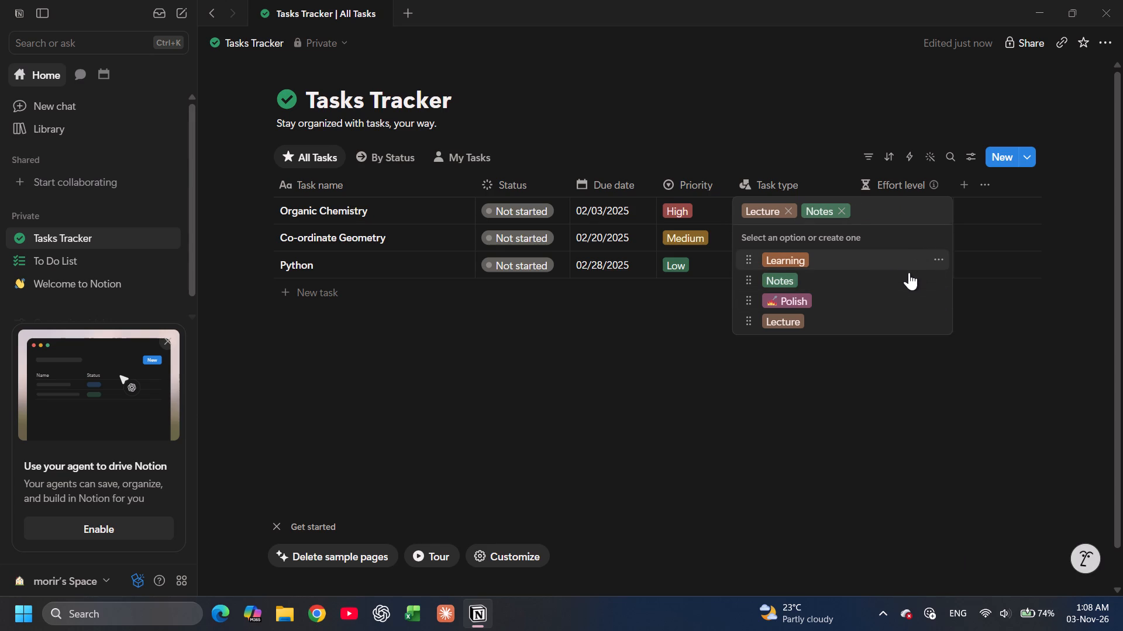
Rename the Polish task type option as "Skill".
{"action": "left_click_drag", "start_coordinate": [898, 296], "coordinate": [935, 300]}
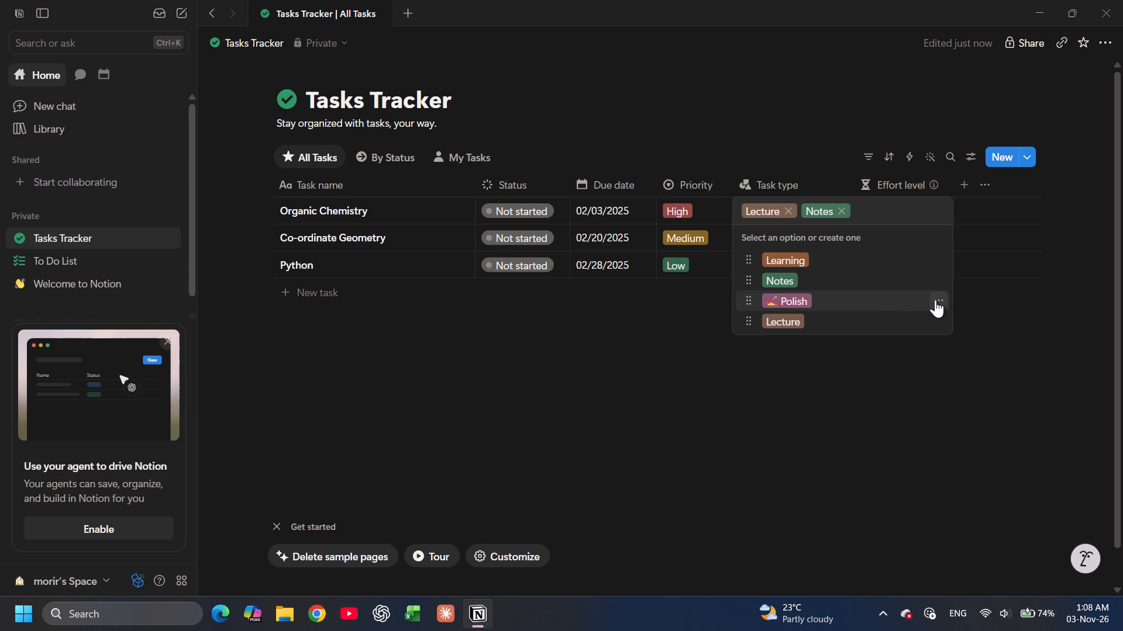
{"action": "left_click", "coordinate": [935, 300]}
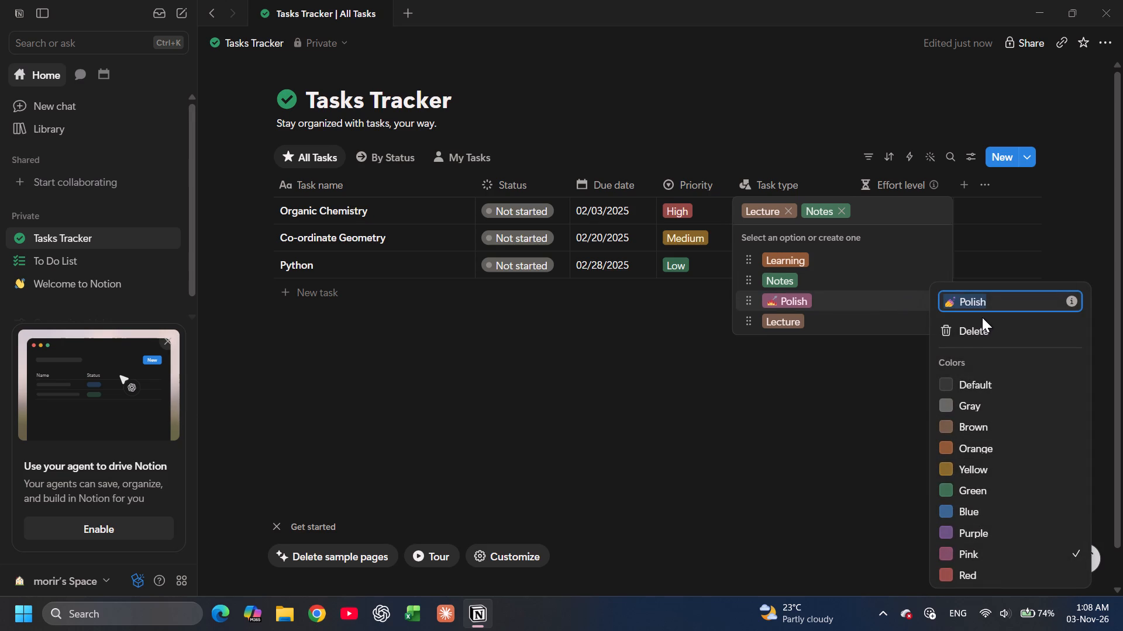
{"action": "key", "text": "BackSpace"}
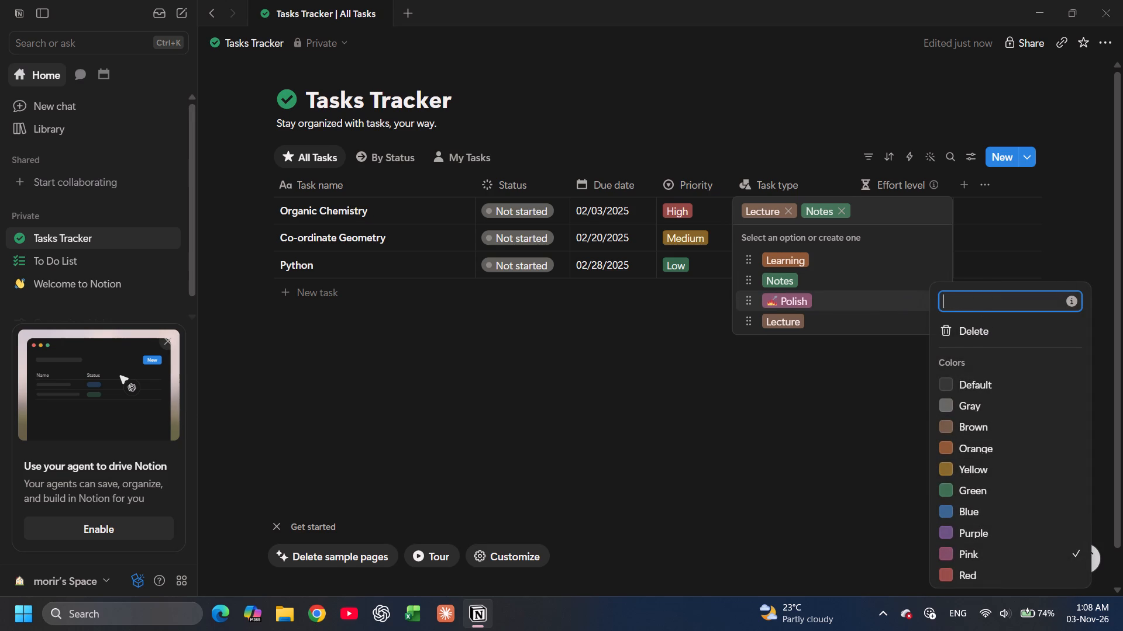
{"action": "type", "text": "Skill"}
{"action": "key", "text": "Return"}
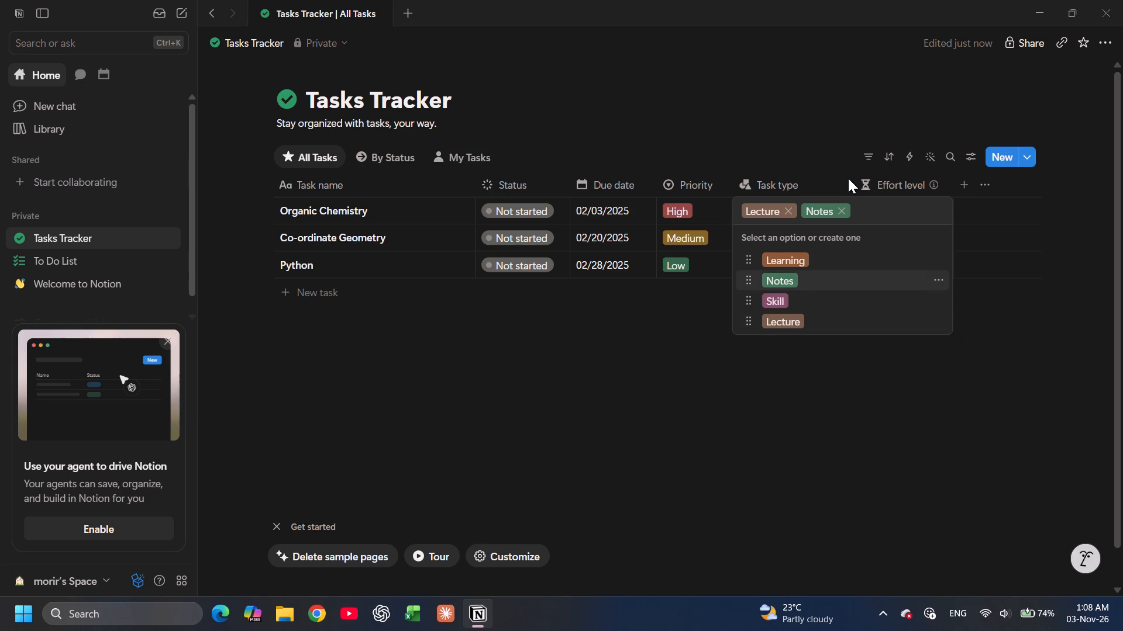
Remove the Notes task type from the Organic Chemistry task, keeping only Lecture.
{"action": "left_click", "coordinate": [847, 207]}
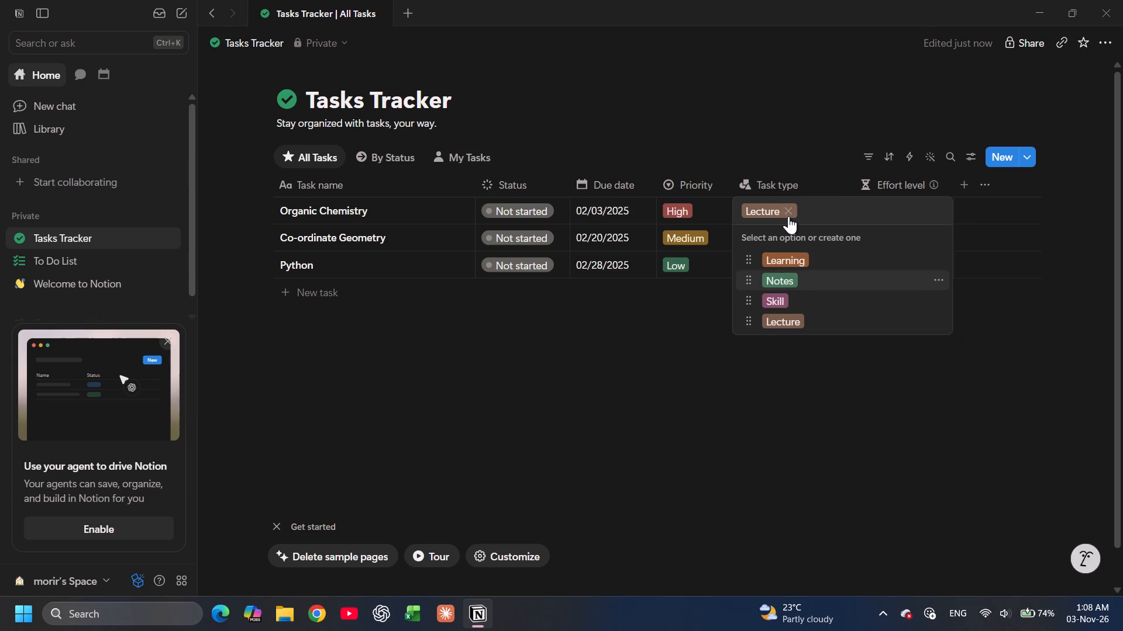
{"action": "left_click", "coordinate": [693, 325]}
Replace the Notes task type of the Co-ordinate Geometry task with Lecture.
{"action": "left_click", "coordinate": [758, 233]}
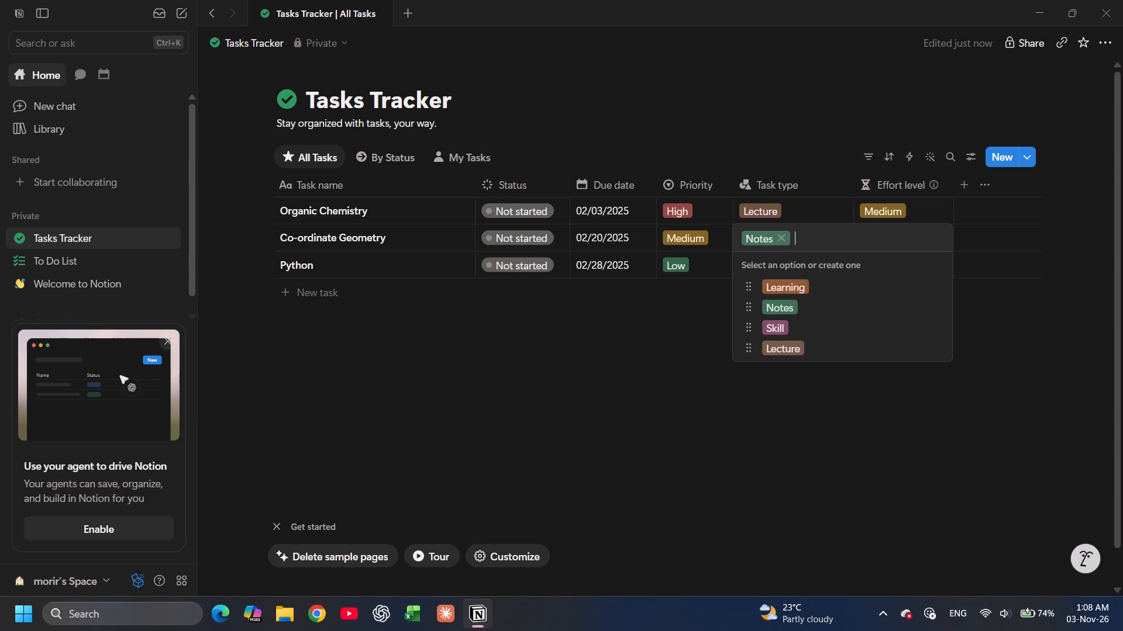
{"action": "left_click", "coordinate": [790, 344]}
{"action": "left_click", "coordinate": [781, 242]}
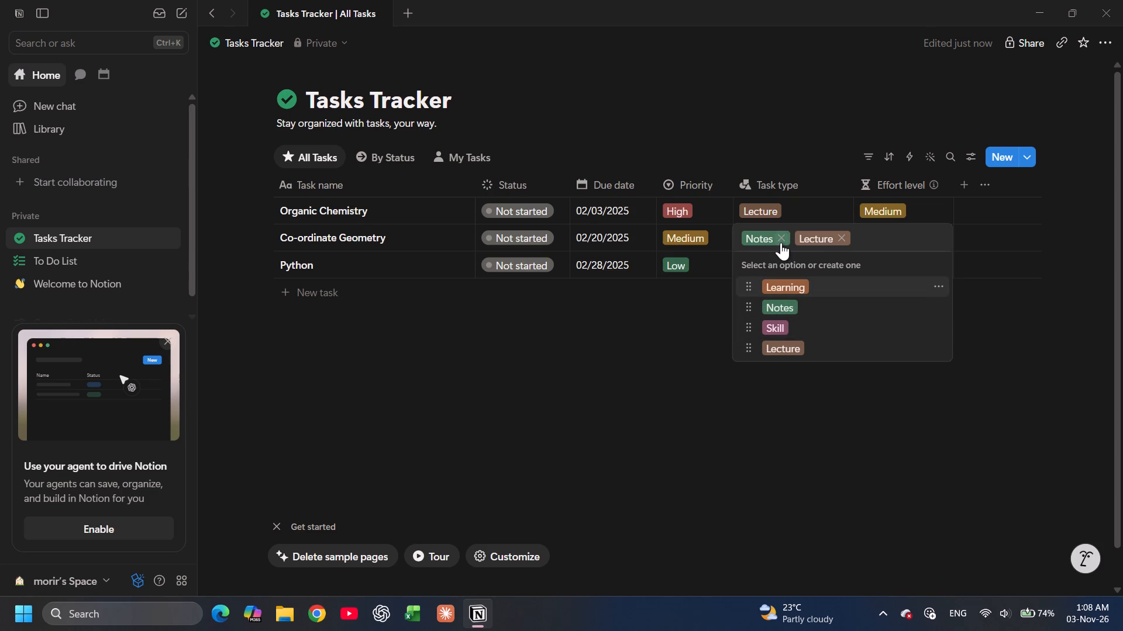
{"action": "left_click_drag", "start_coordinate": [702, 307], "coordinate": [678, 286]}
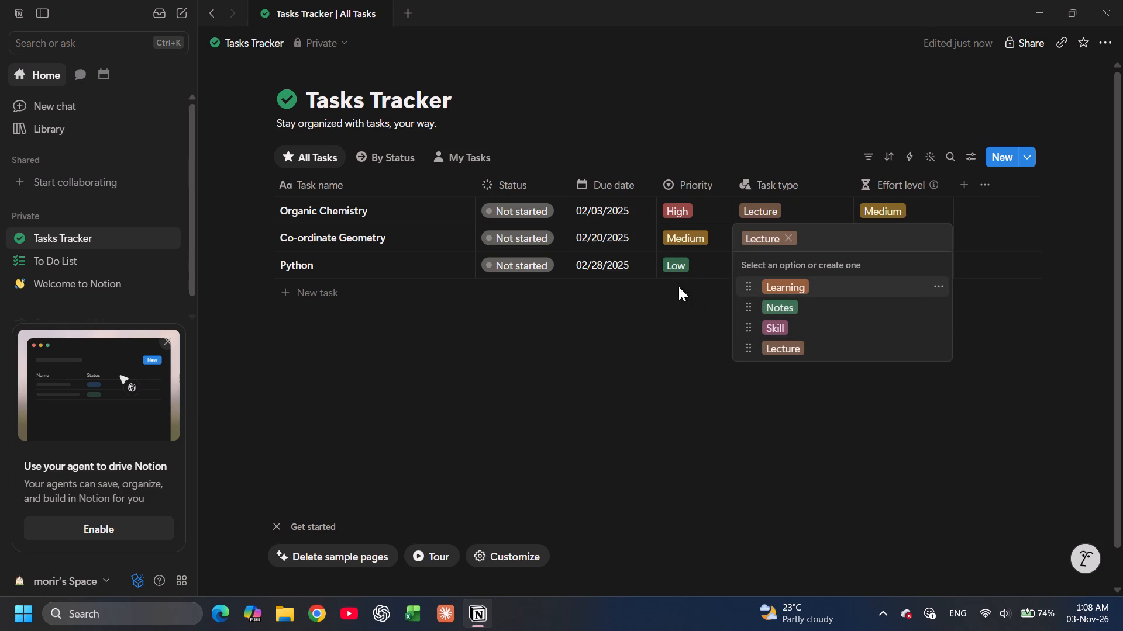
{"action": "left_click_drag", "start_coordinate": [678, 286], "coordinate": [660, 327]}
{"action": "left_click", "coordinate": [660, 327]}
Replace the Notes task type of the Python task with Skill.
{"action": "left_click", "coordinate": [761, 262]}
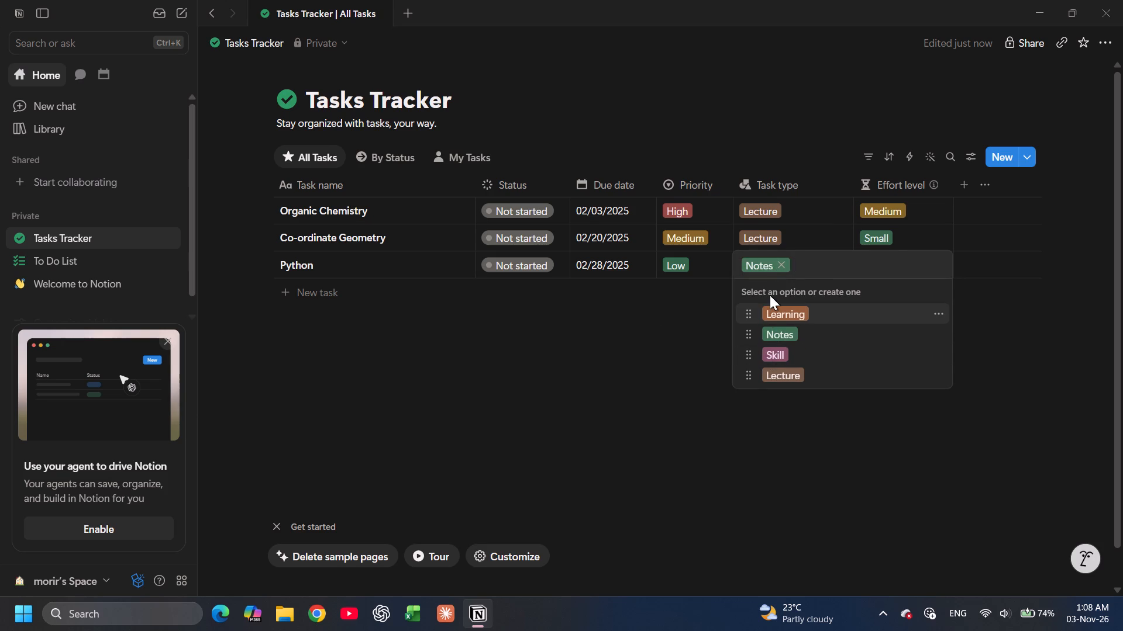
{"action": "left_click", "coordinate": [782, 271]}
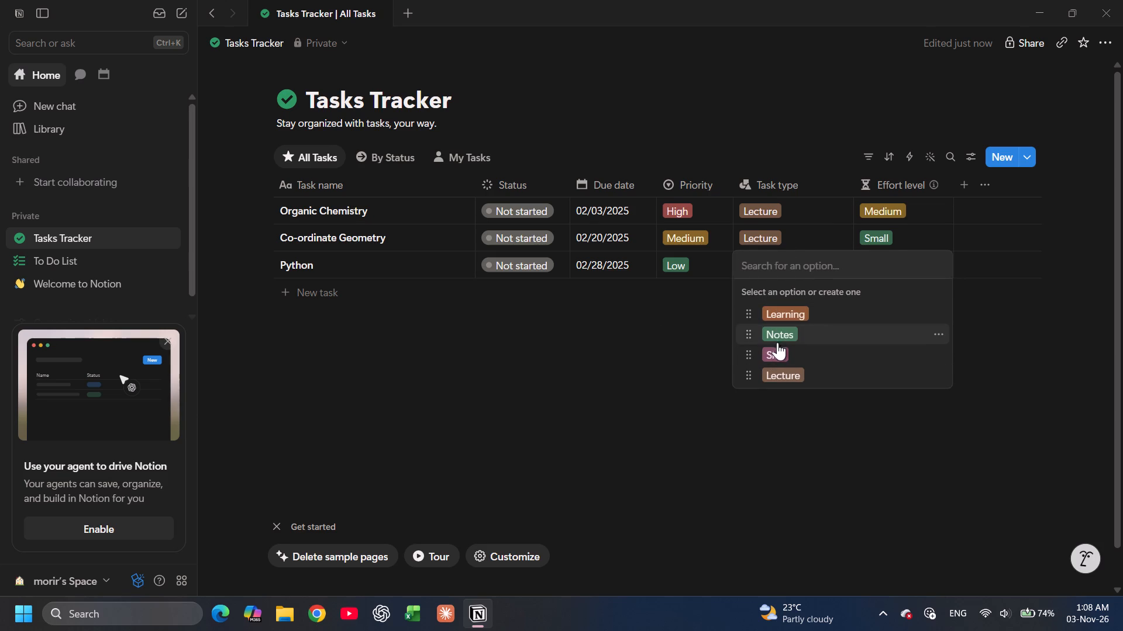
{"action": "left_click", "coordinate": [780, 356]}
{"action": "left_click", "coordinate": [654, 363]}
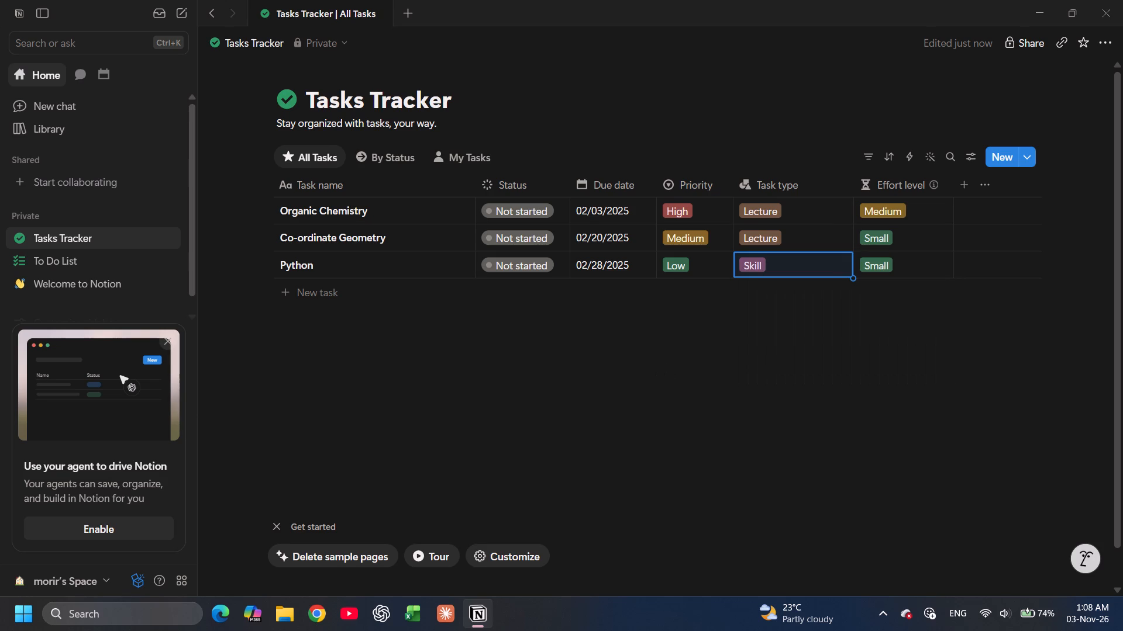
Set the effort level of the Organic Chemistry task to Large and of the Co-ordinate Geometry task to Medium.
{"action": "left_click", "coordinate": [903, 215]}
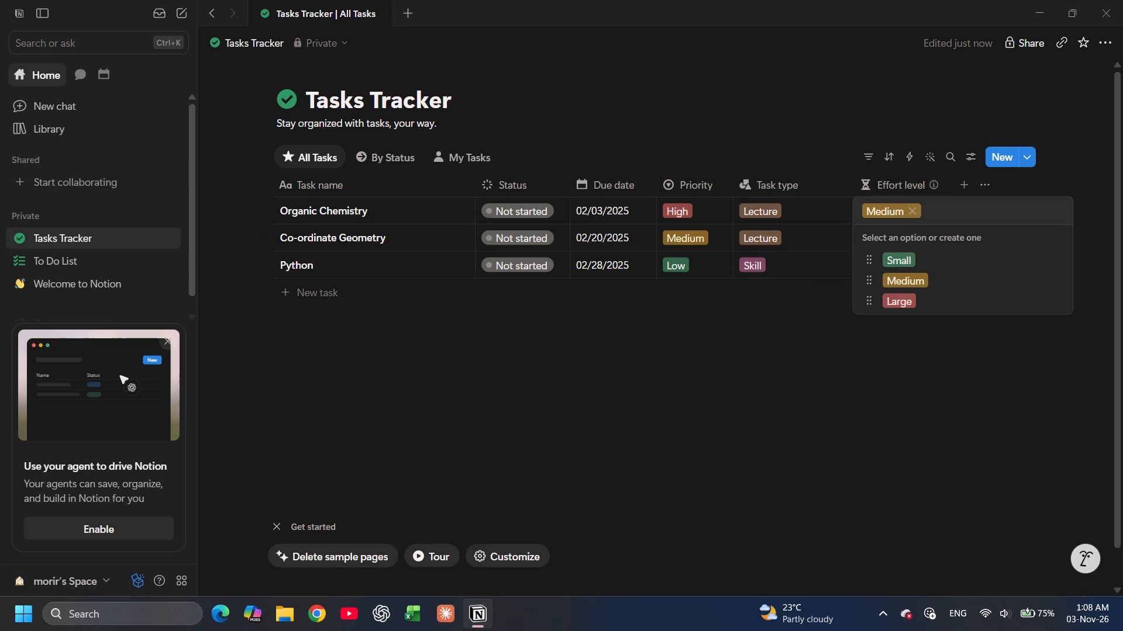
{"action": "left_click", "coordinate": [895, 304]}
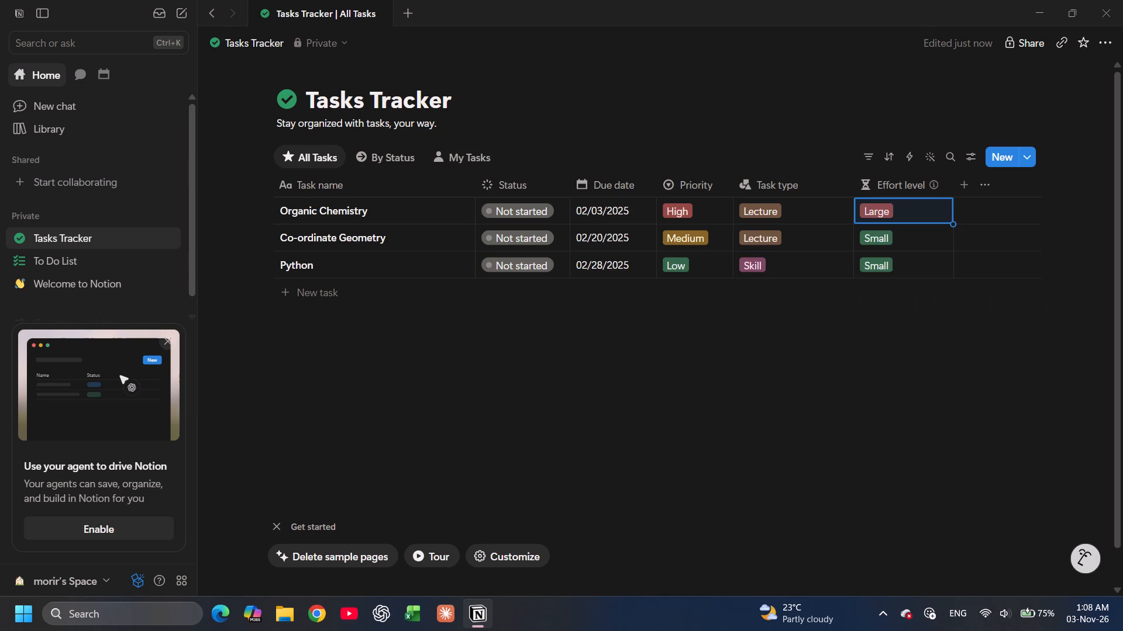
{"action": "left_click", "coordinate": [884, 243]}
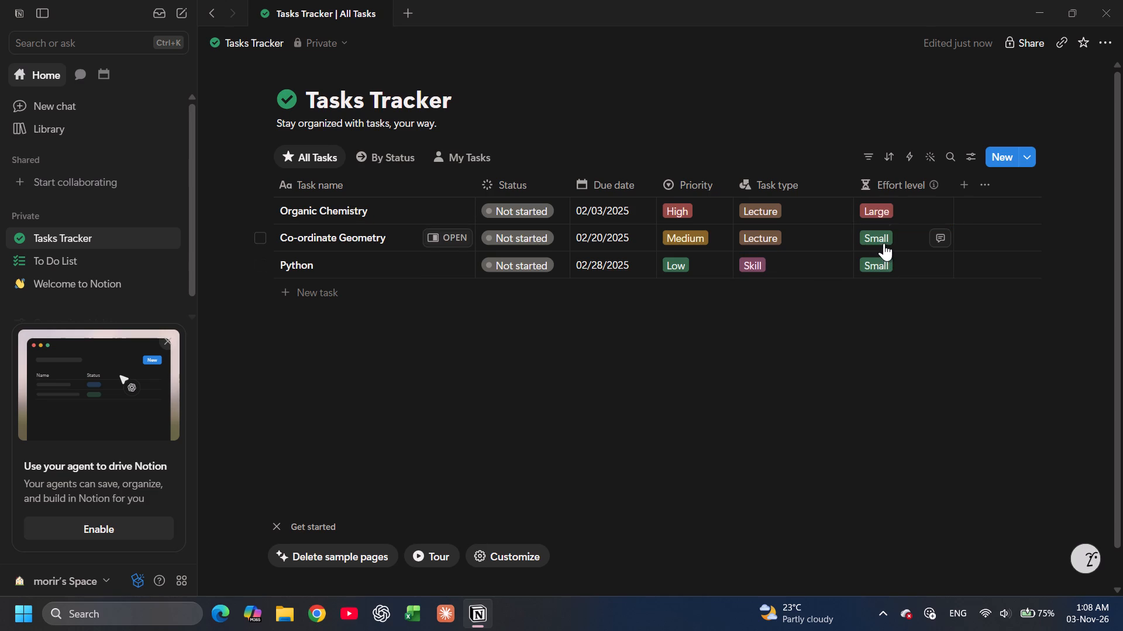
{"action": "left_click", "coordinate": [897, 303]}
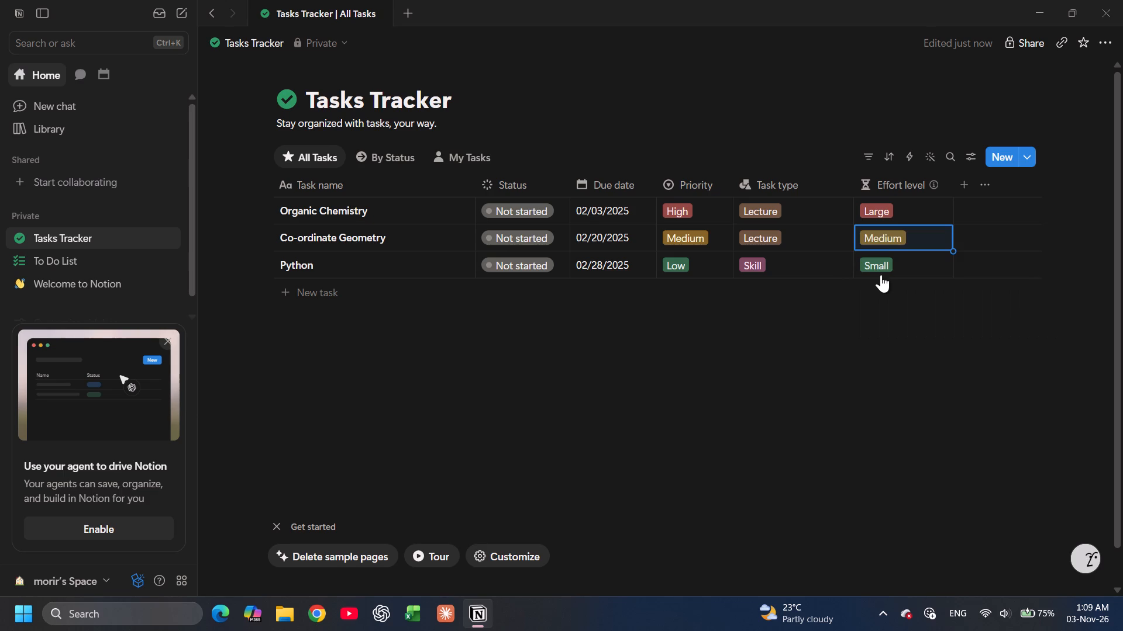
Set the effort level of the Python task to Medium.
{"action": "left_click", "coordinate": [877, 261]}
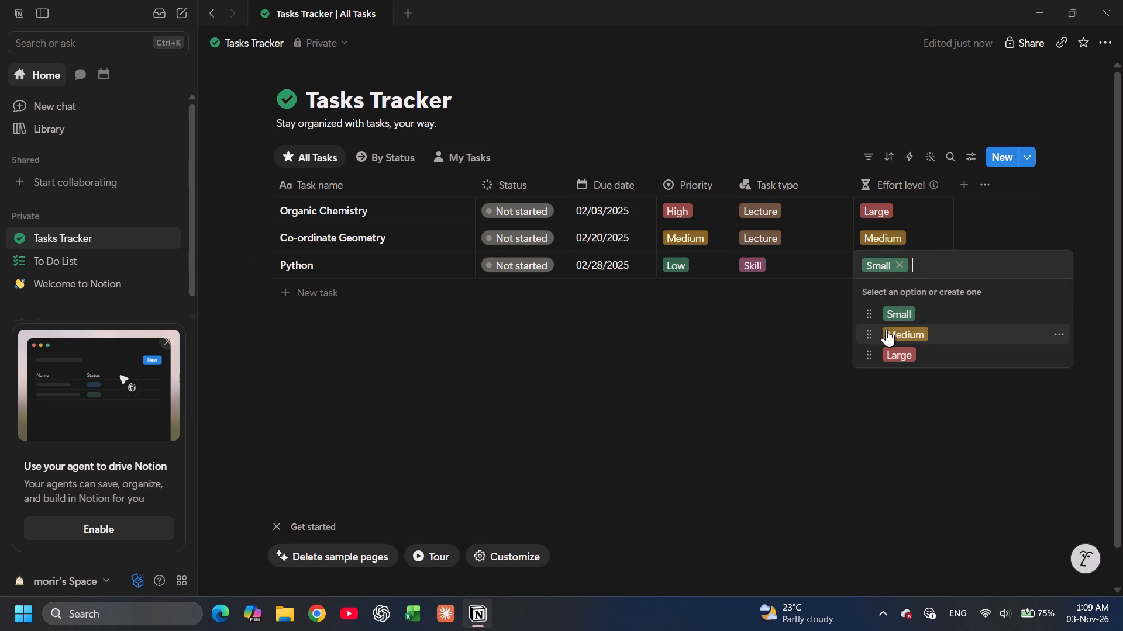
{"action": "left_click_drag", "start_coordinate": [886, 329], "coordinate": [907, 325]}
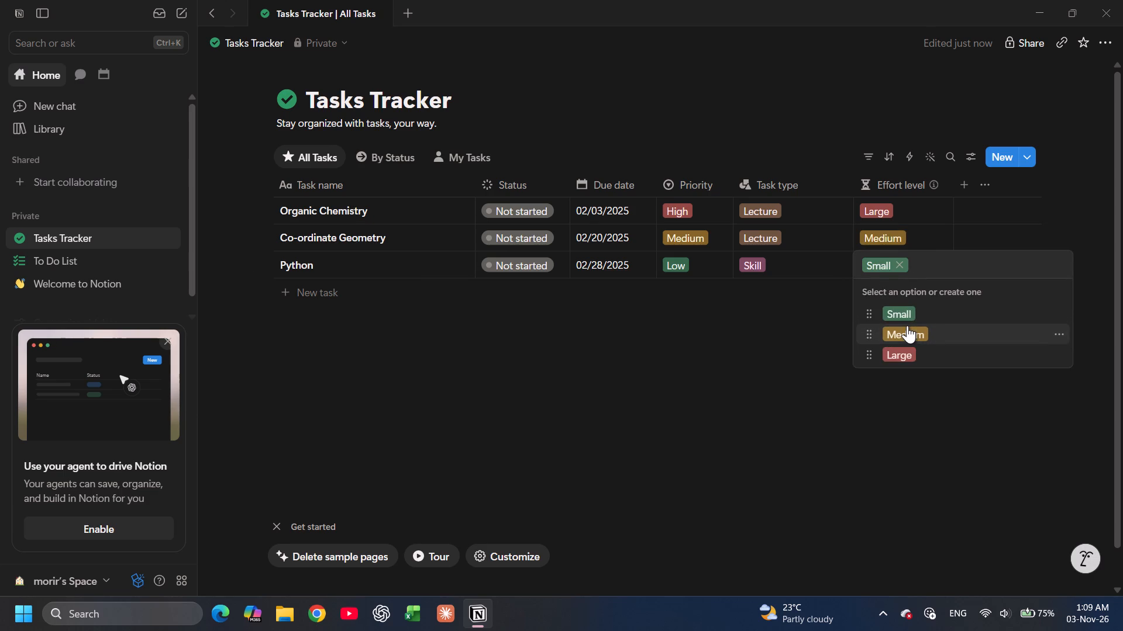
{"action": "left_click", "coordinate": [907, 325]}
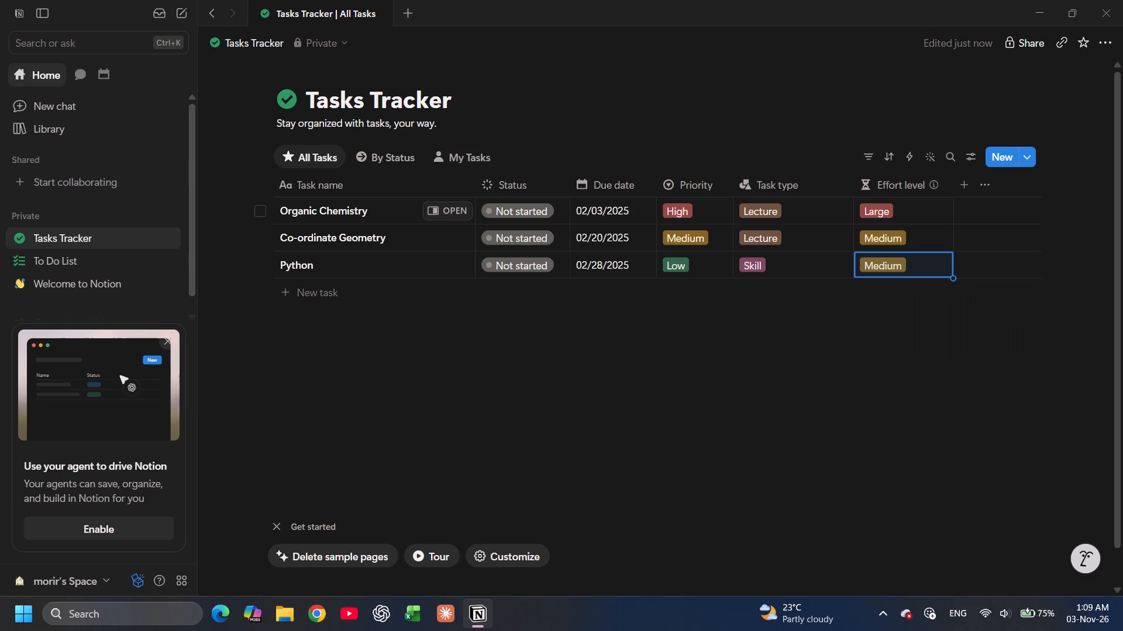
{"action": "left_click", "coordinate": [1001, 199]}
{"action": "scroll", "coordinate": [1001, 199], "scroll_direction": "left", "scroll_amount": 2}
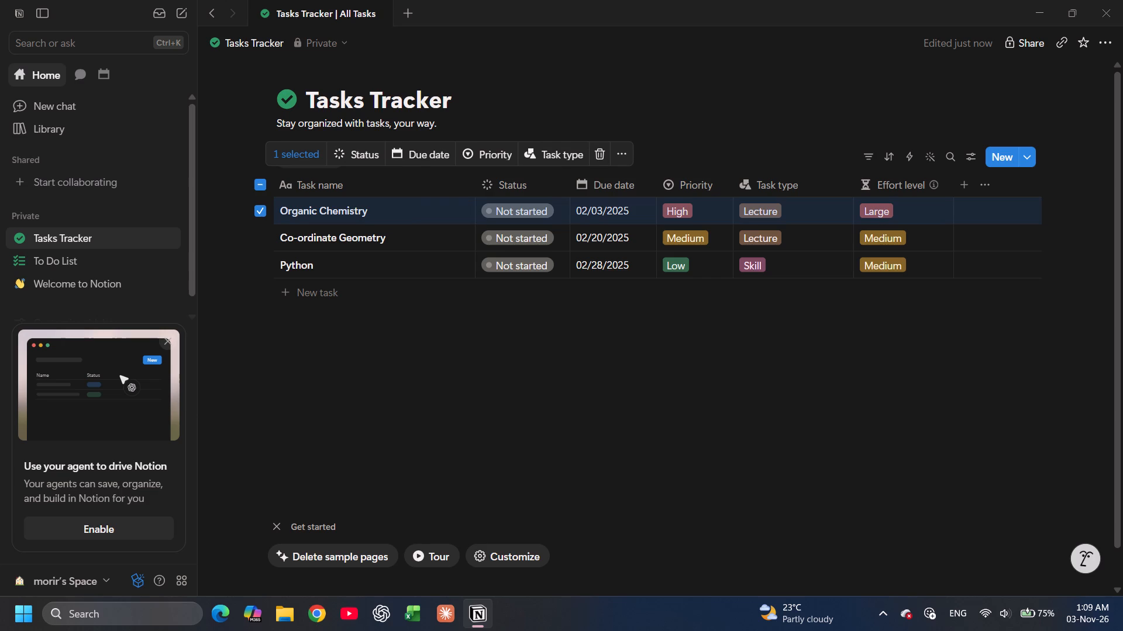
{"action": "left_click", "coordinate": [995, 320]}
{"action": "scroll", "coordinate": [997, 278], "scroll_direction": "left", "scroll_amount": 1}
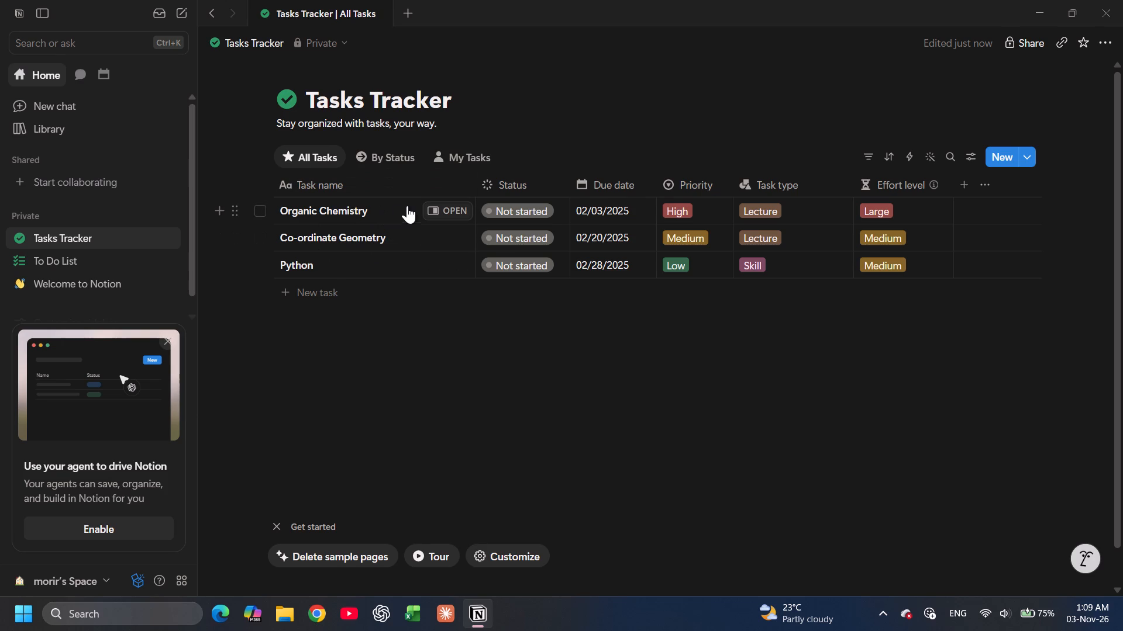
Add a text property named "hrs" after the Effort level column in the All Tasks view.
{"action": "left_click", "coordinate": [964, 189]}
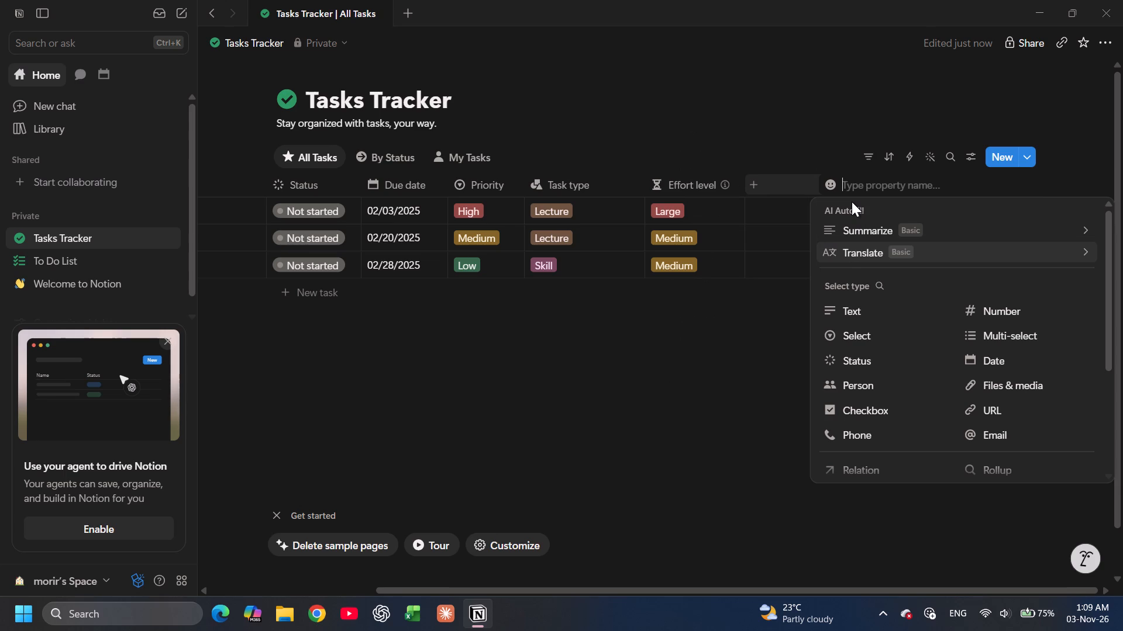
{"action": "type", "text": "hrs"}
{"action": "key", "text": "Return"}
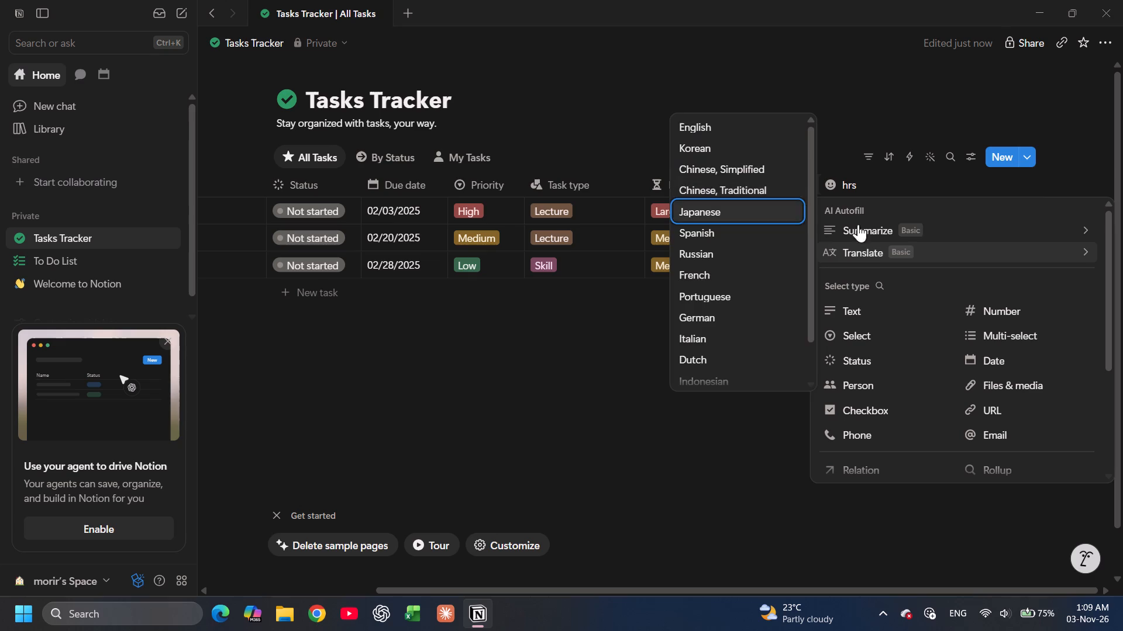
{"action": "left_click", "coordinate": [860, 312]}
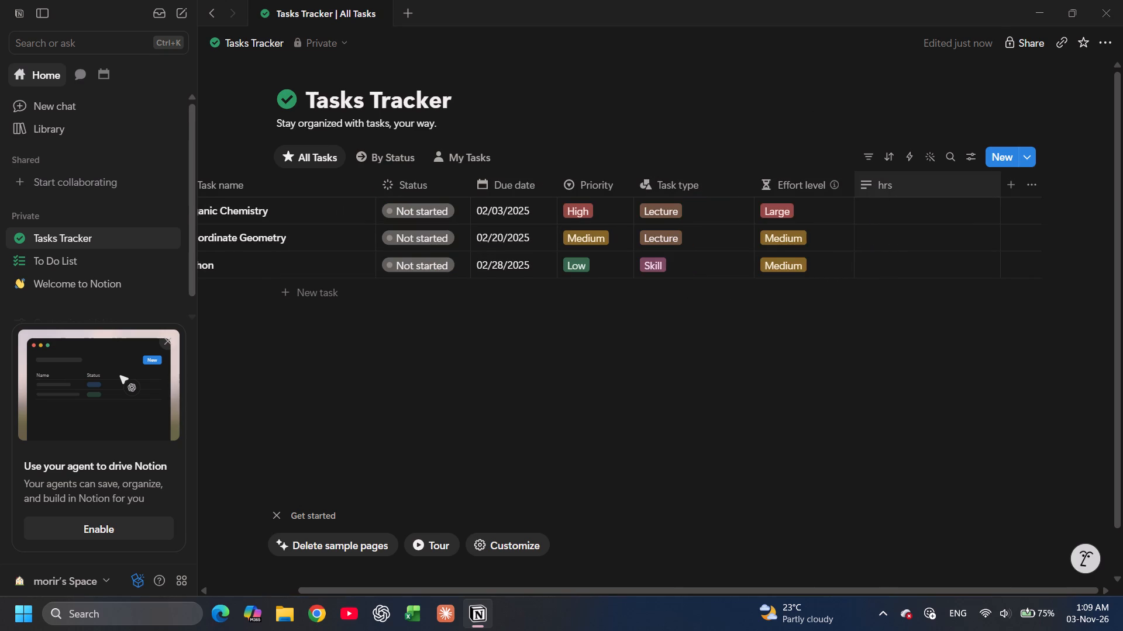
Change the icon of the hrs property to the recently used stopwatch icon.
{"action": "left_click", "coordinate": [868, 184]}
{"action": "left_click", "coordinate": [867, 213]}
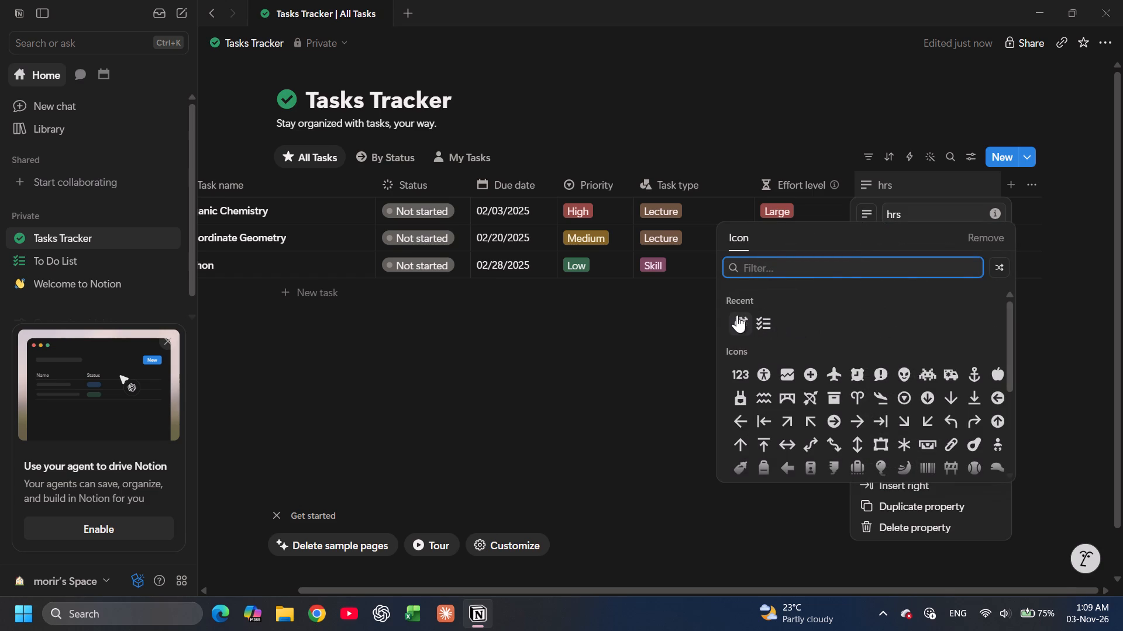
{"action": "left_click", "coordinate": [736, 315]}
{"action": "left_click", "coordinate": [818, 306]}
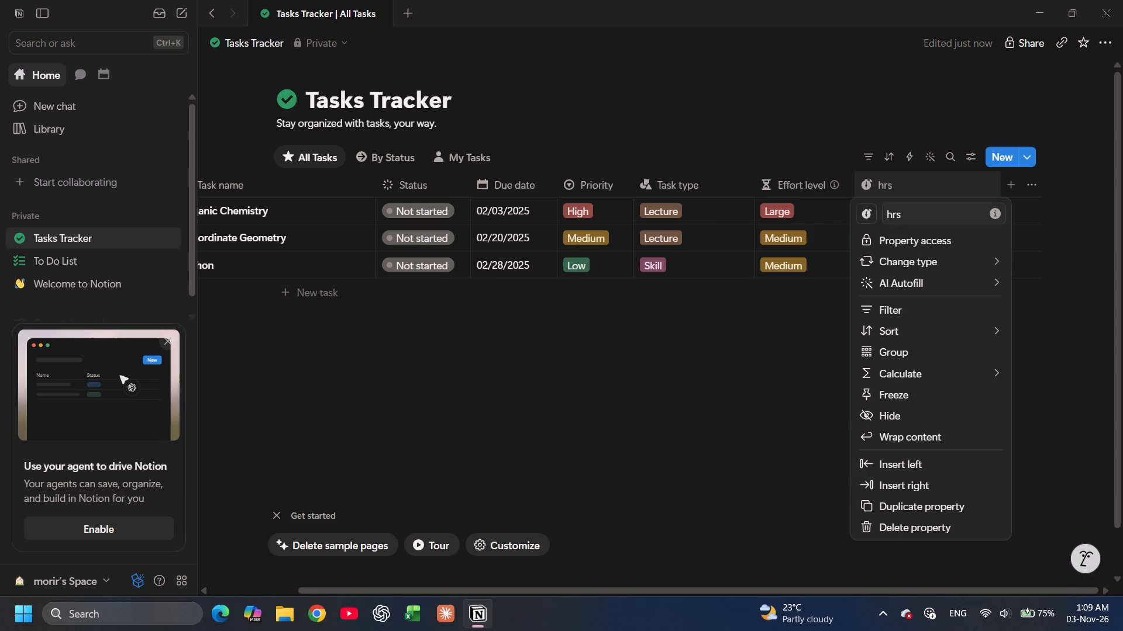
{"action": "scroll", "coordinate": [932, 231], "scroll_direction": "left", "scroll_amount": 1}
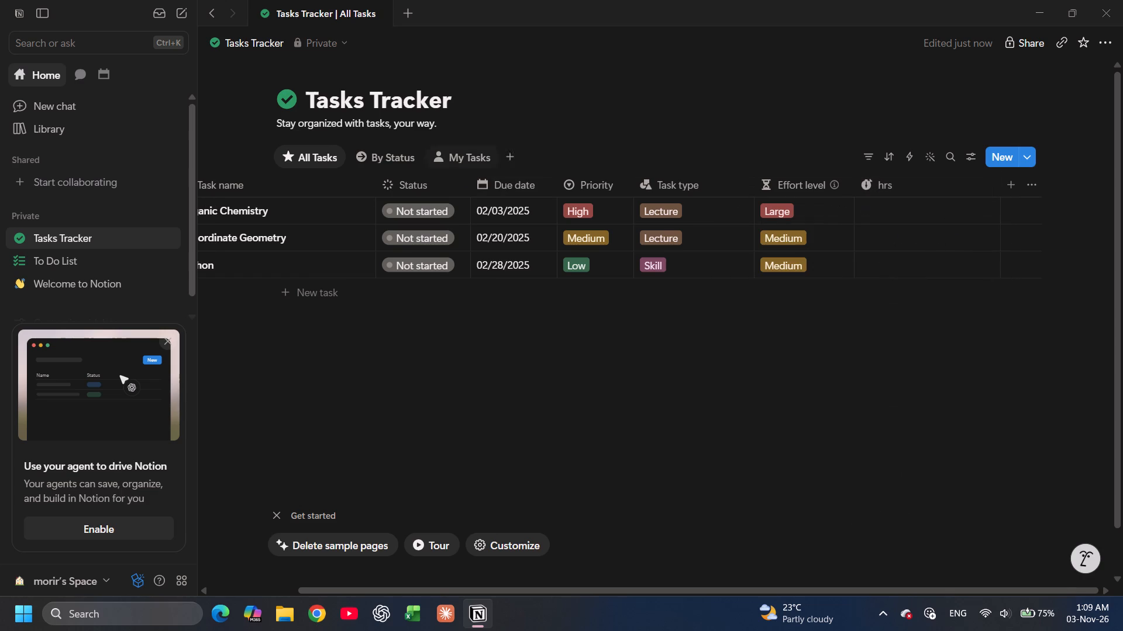
Create a task named "Study 7 hrs this week" in the My Tasks view.
{"action": "left_click", "coordinate": [398, 158]}
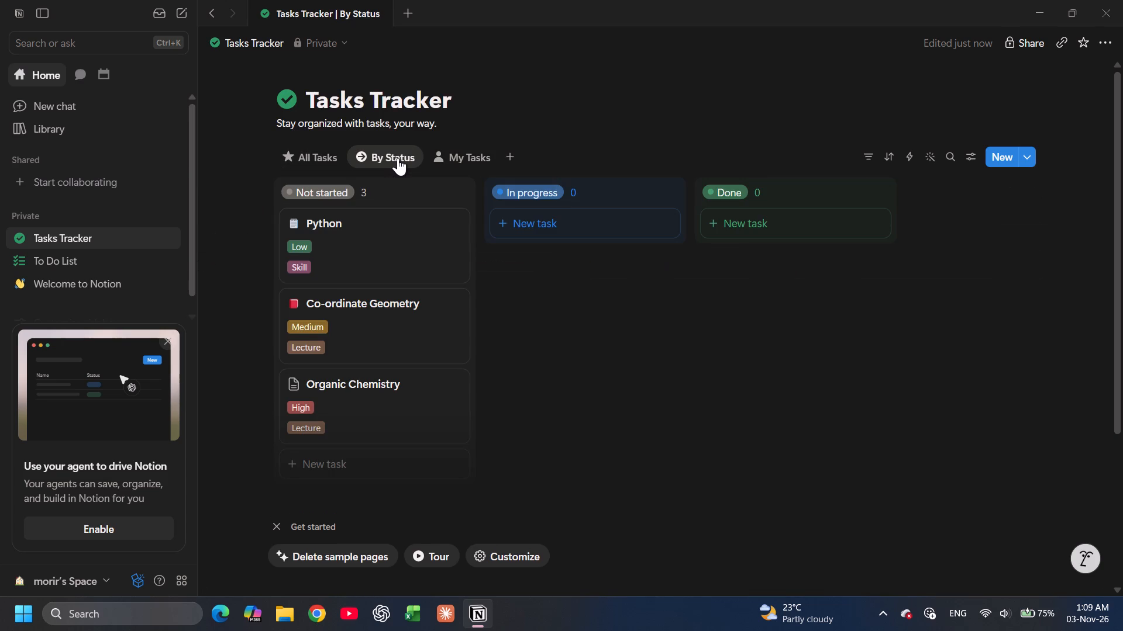
{"action": "left_click", "coordinate": [457, 162]}
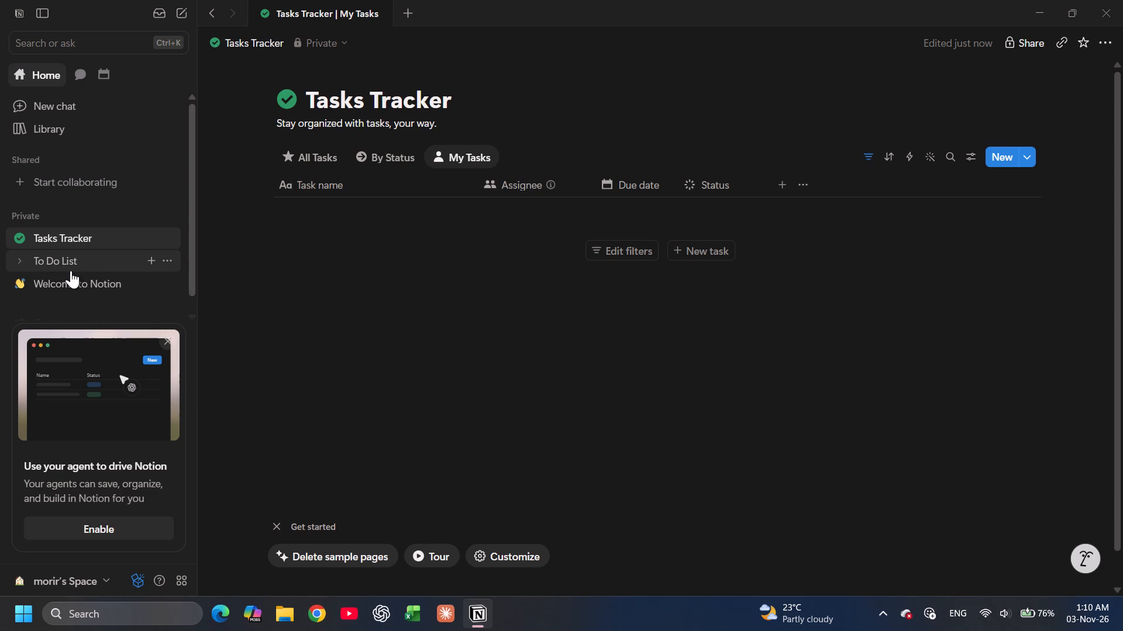
{"action": "left_click", "coordinate": [716, 252]}
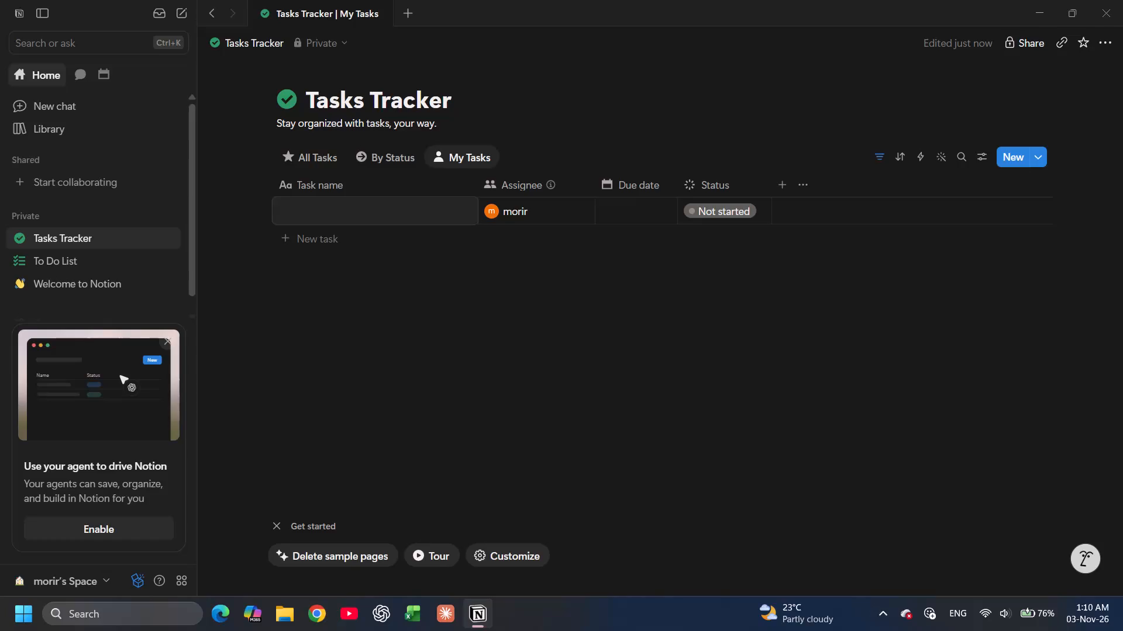
{"action": "type", "text": "Studr"}
{"action": "key", "text": "BackSpace"}
{"action": "type", "text": "y"}
{"action": "key", "text": "space"}
{"action": "key", "text": "7"}
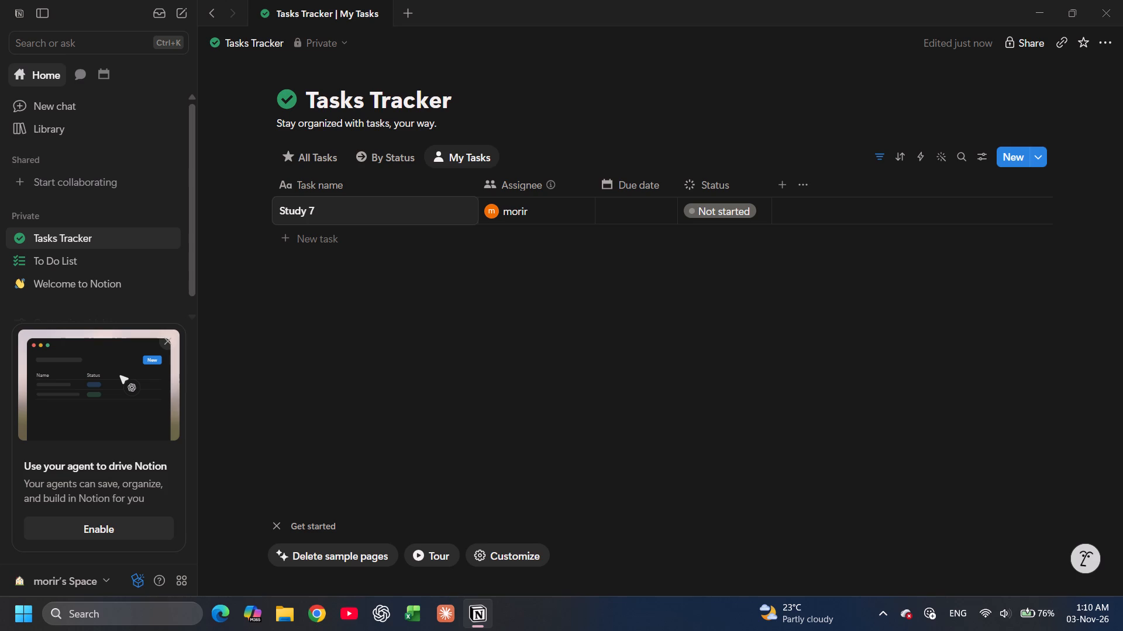
{"action": "key", "text": "space"}
{"action": "type", "text": "hrs this week"}
Set the due date of the "Study 7 hrs this week" task to 11/03/2026.
{"action": "left_click", "coordinate": [629, 213]}
{"action": "left_click", "coordinate": [629, 213]}
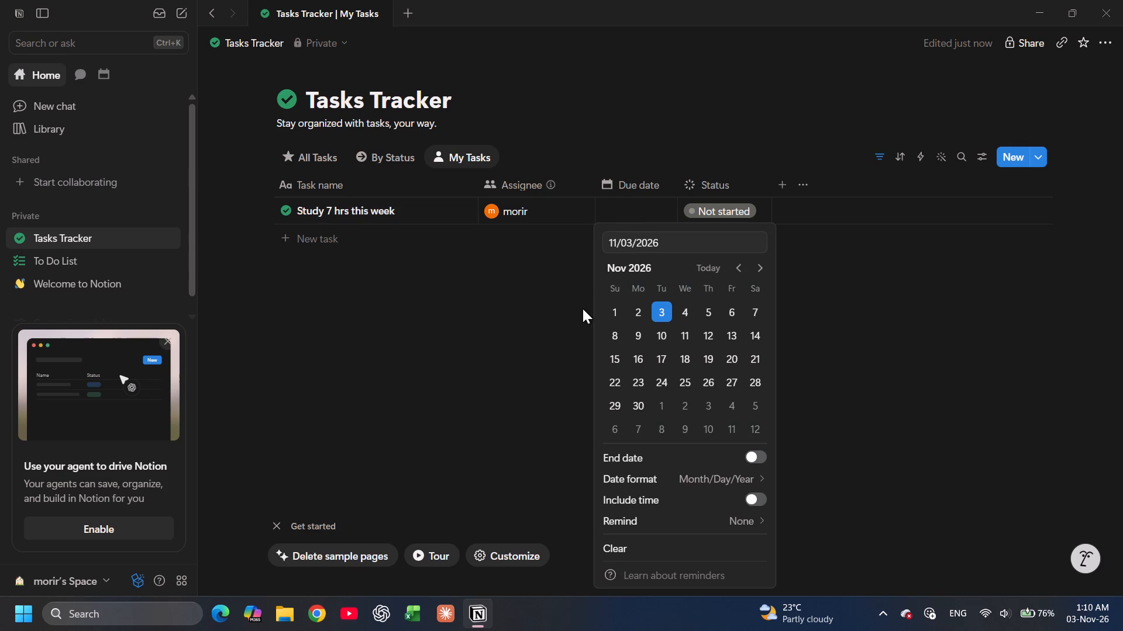
{"action": "key", "text": "Return"}
{"action": "left_click", "coordinate": [540, 360]}
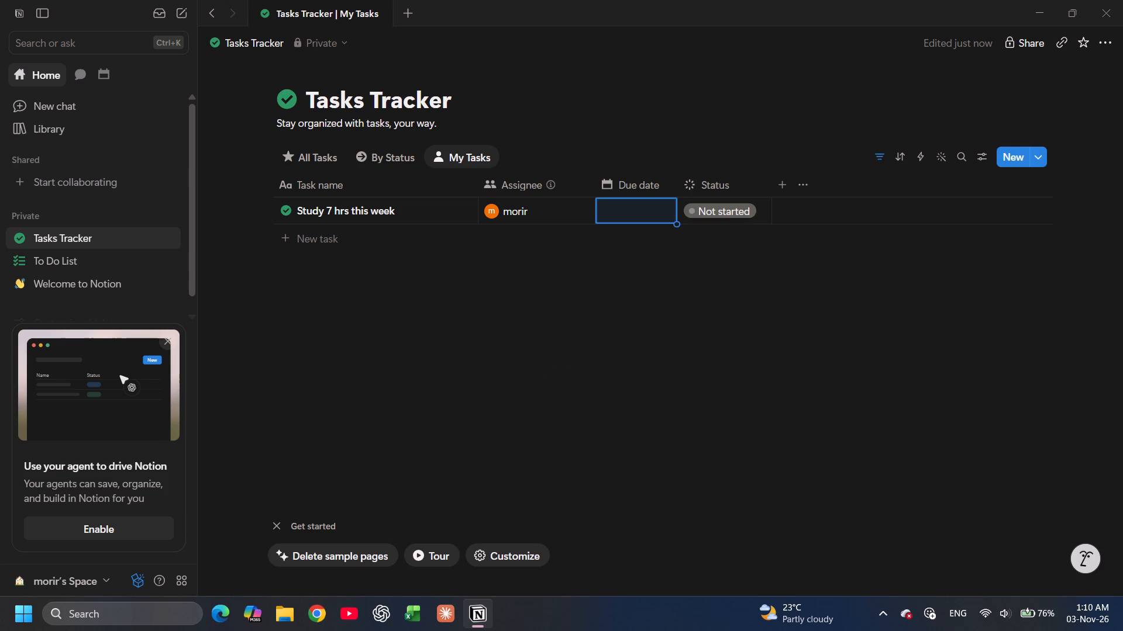
{"action": "left_click", "coordinate": [633, 226]}
{"action": "left_click", "coordinate": [632, 214]}
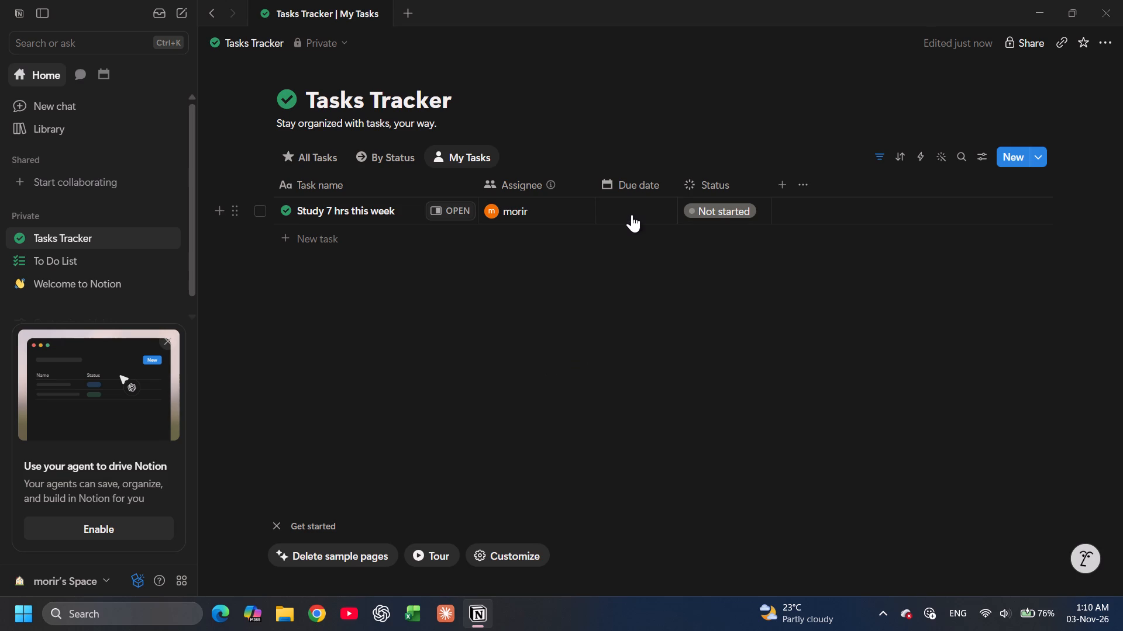
{"action": "left_click", "coordinate": [671, 244]}
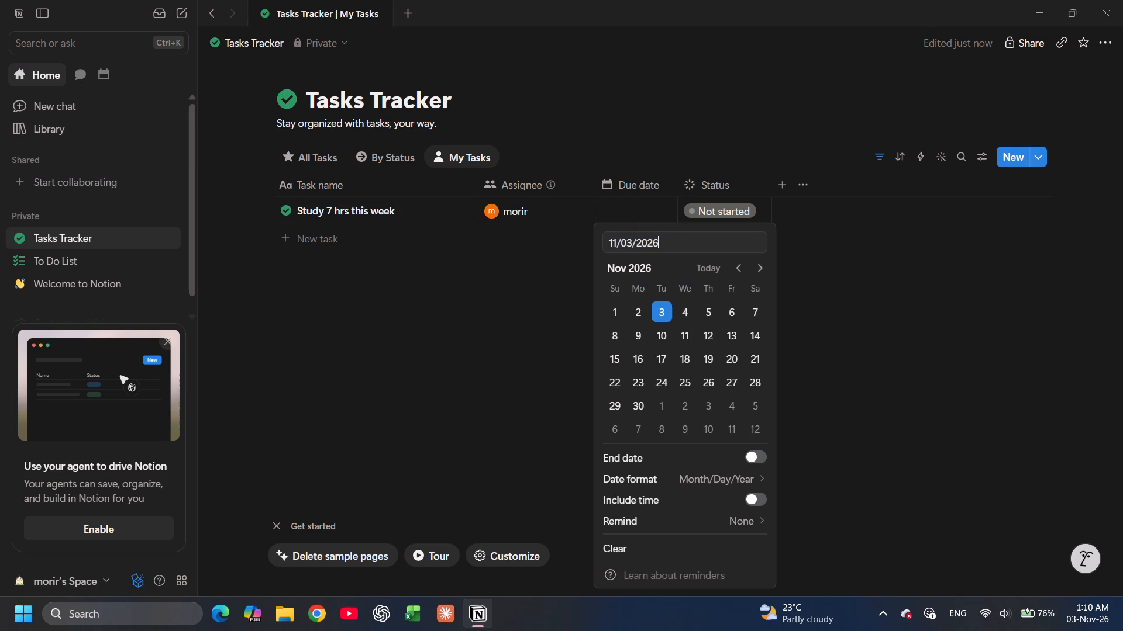
{"action": "key", "text": "Return"}
{"action": "left_click", "coordinate": [658, 311]}
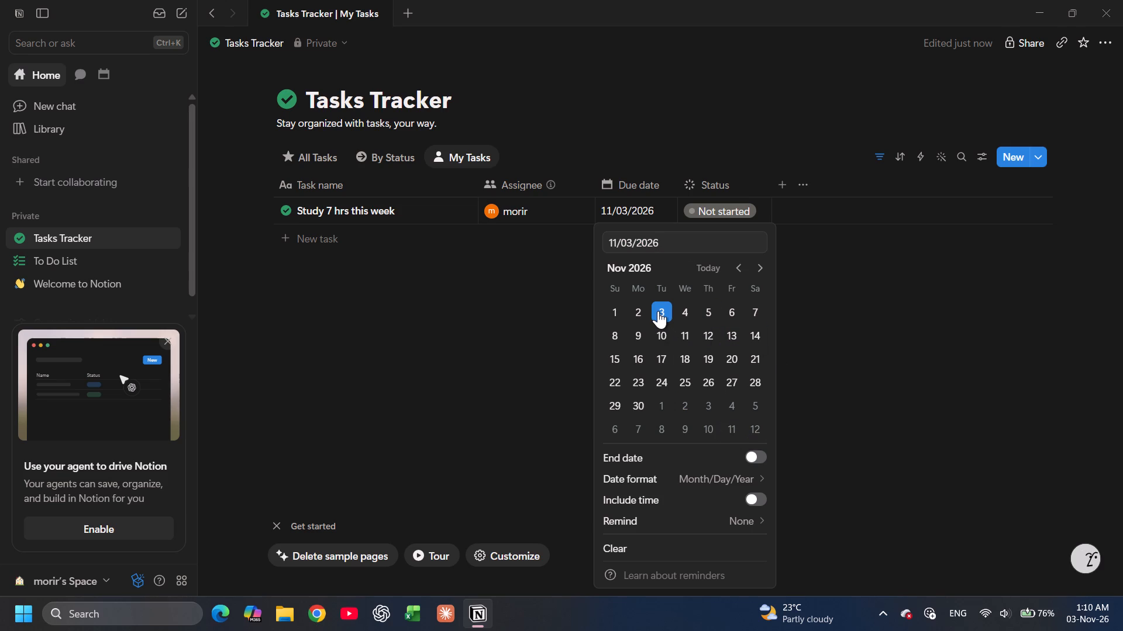
{"action": "left_click", "coordinate": [566, 306]}
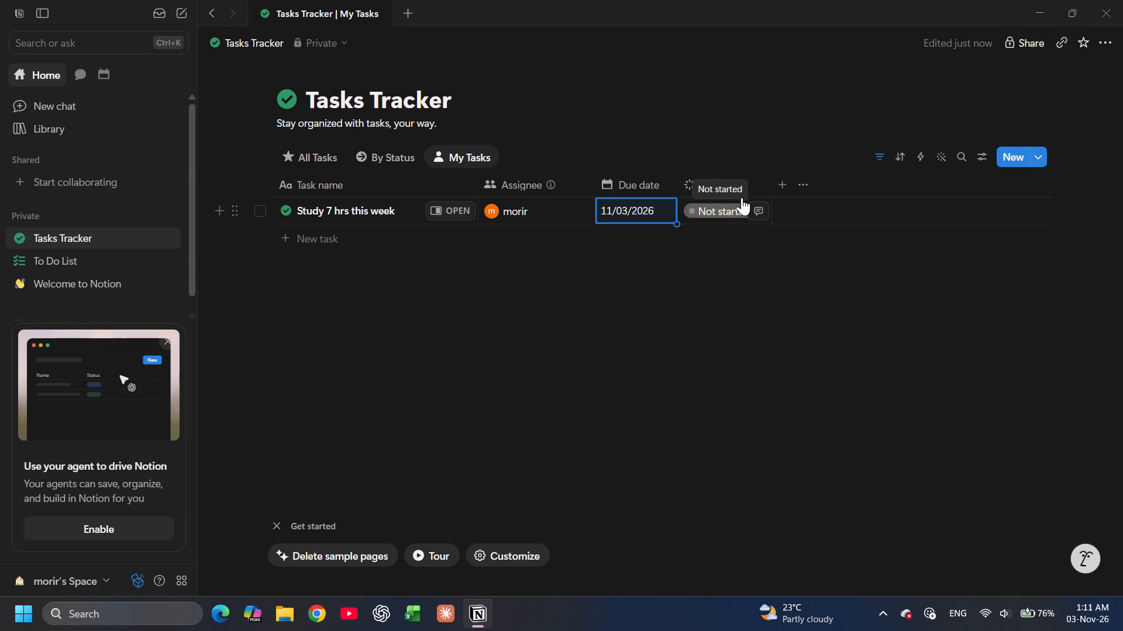
Set the status of the "Study 7 hrs this week" task to In progress.
{"action": "left_click", "coordinate": [722, 204]}
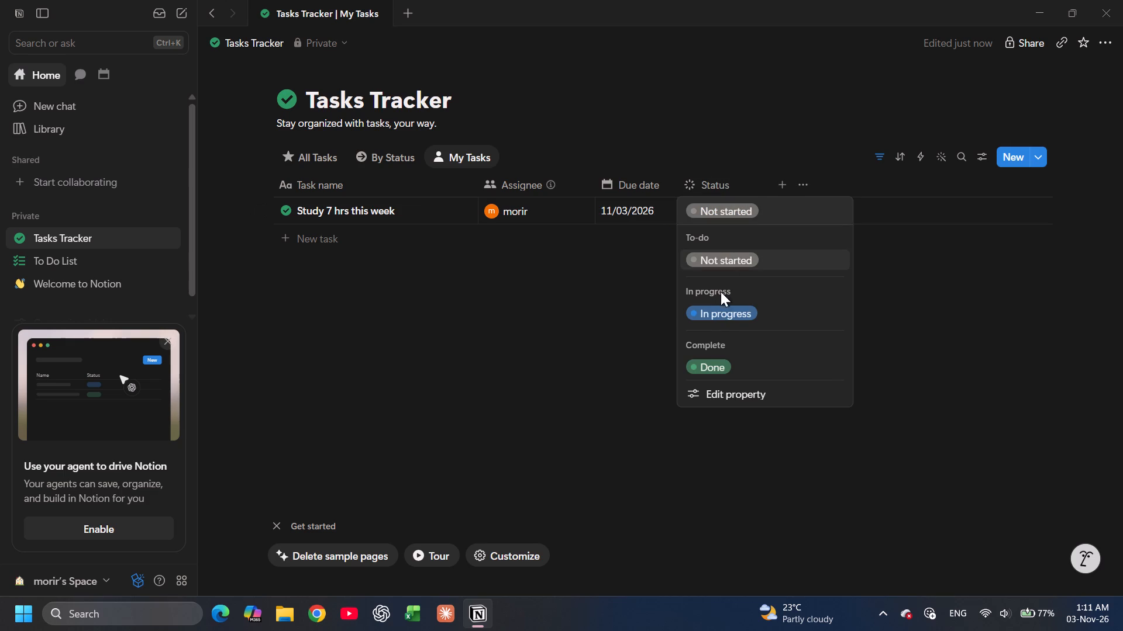
{"action": "left_click", "coordinate": [719, 321]}
Create a task named "5 pushups" in the My Tasks view.
{"action": "left_click", "coordinate": [297, 238]}
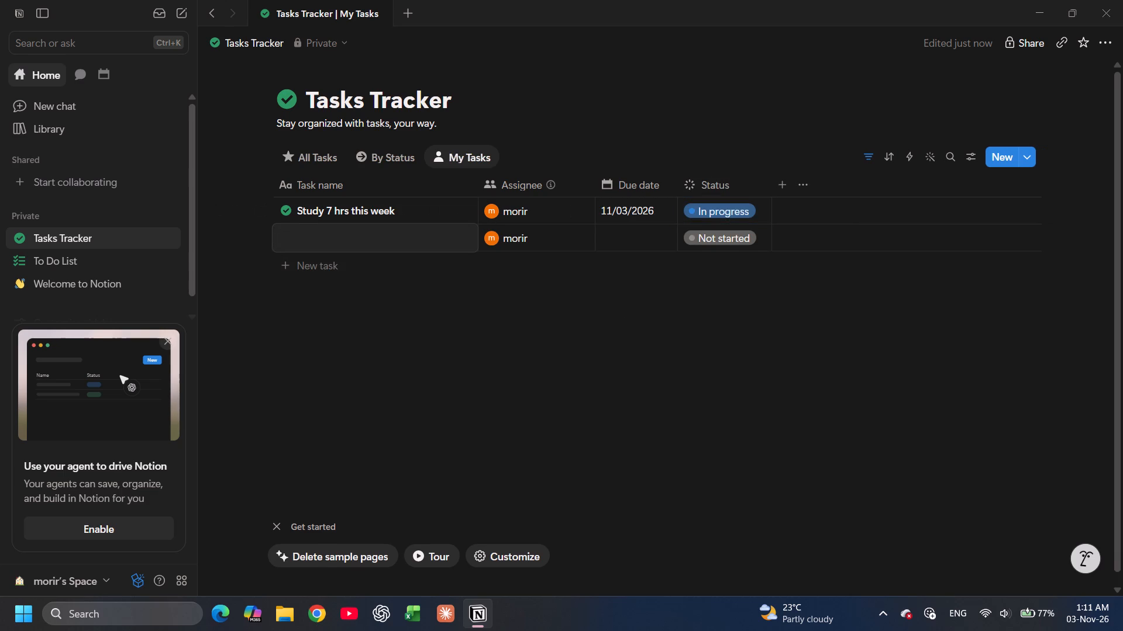
{"action": "type", "text": "do"}
{"action": "key", "text": "BackSpace"}
{"action": "key", "text": "BackSpace"}
{"action": "key", "text": "BackSpace"}
{"action": "type", "text": "5"}
{"action": "key", "text": "space"}
{"action": "type", "text": "pusu"}
{"action": "key", "text": "p"}
{"action": "key", "text": "Left"}
{"action": "key", "text": "Left"}
{"action": "key", "text": "Left"}
{"action": "key", "text": "Right"}
{"action": "key", "text": "h"}
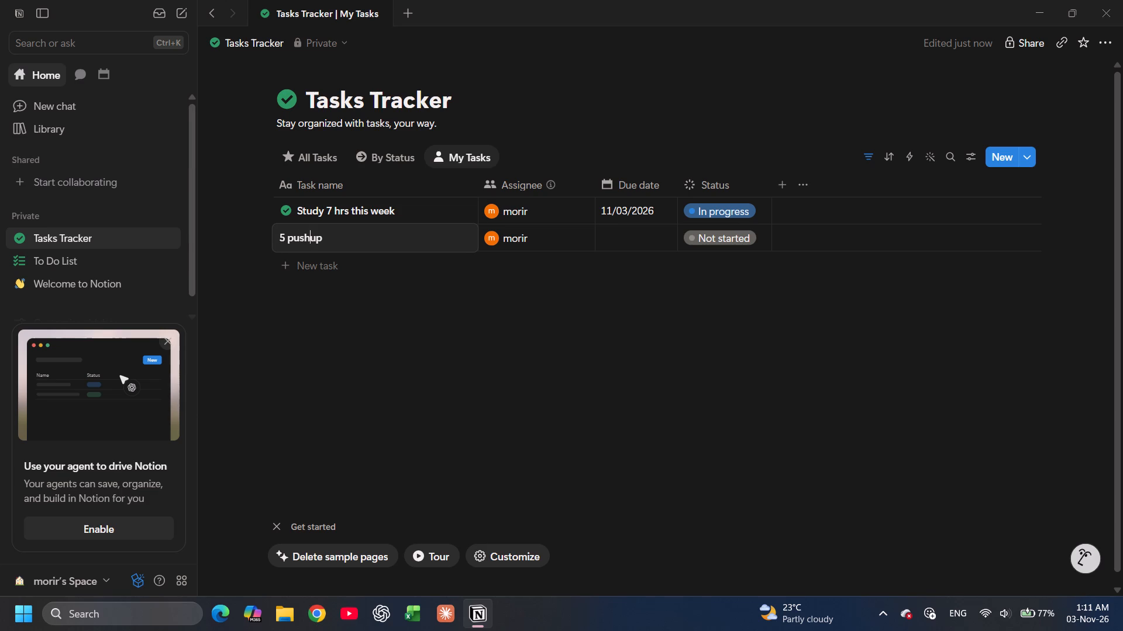
{"action": "key", "text": "Right"}
{"action": "key", "text": "Right"}
{"action": "key", "text": "s"}
{"action": "key", "text": "Return"}
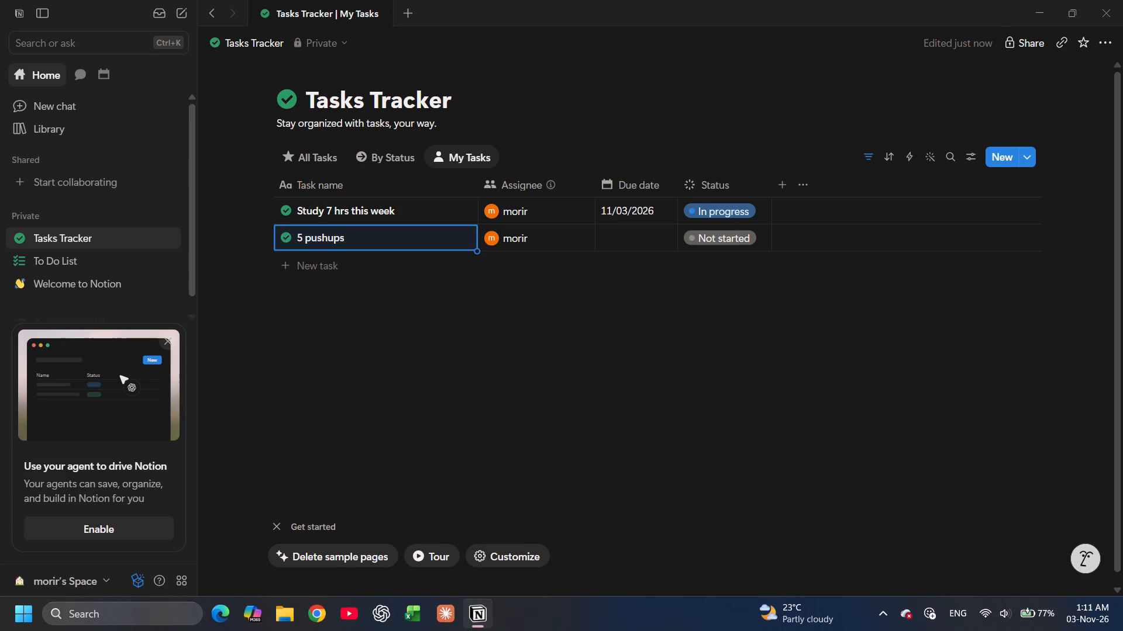
Rename the "5 pushups" task as "5 pushups 7days".
{"action": "left_click", "coordinate": [360, 230]}
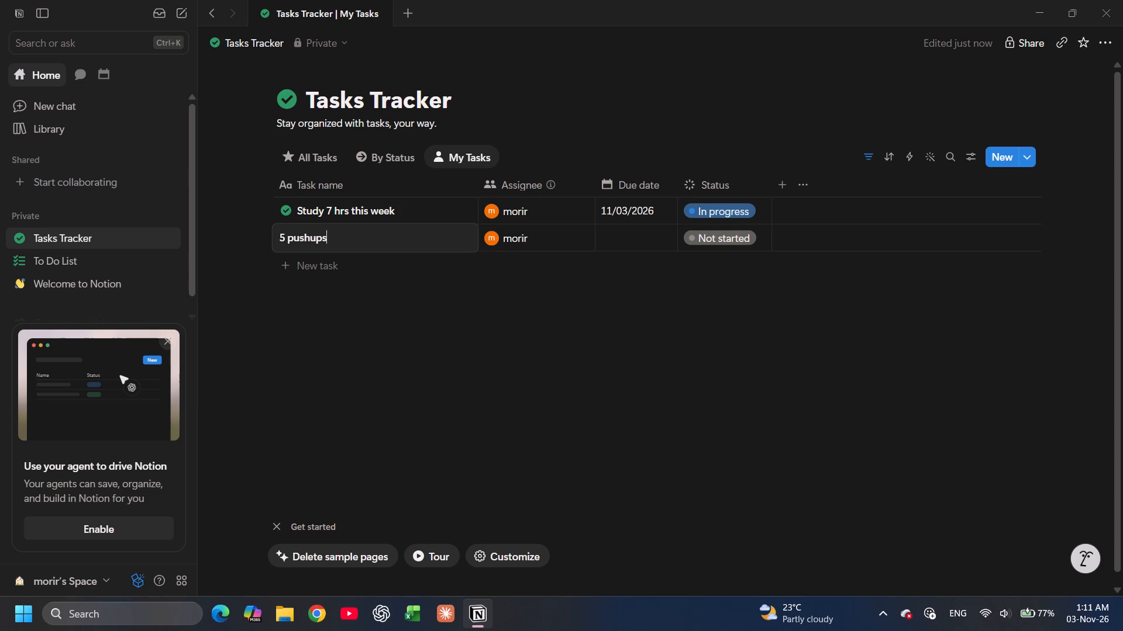
{"action": "key", "text": "space"}
{"action": "key", "text": "7"}
{"action": "type", "text": "days"}
{"action": "key", "text": "Return"}
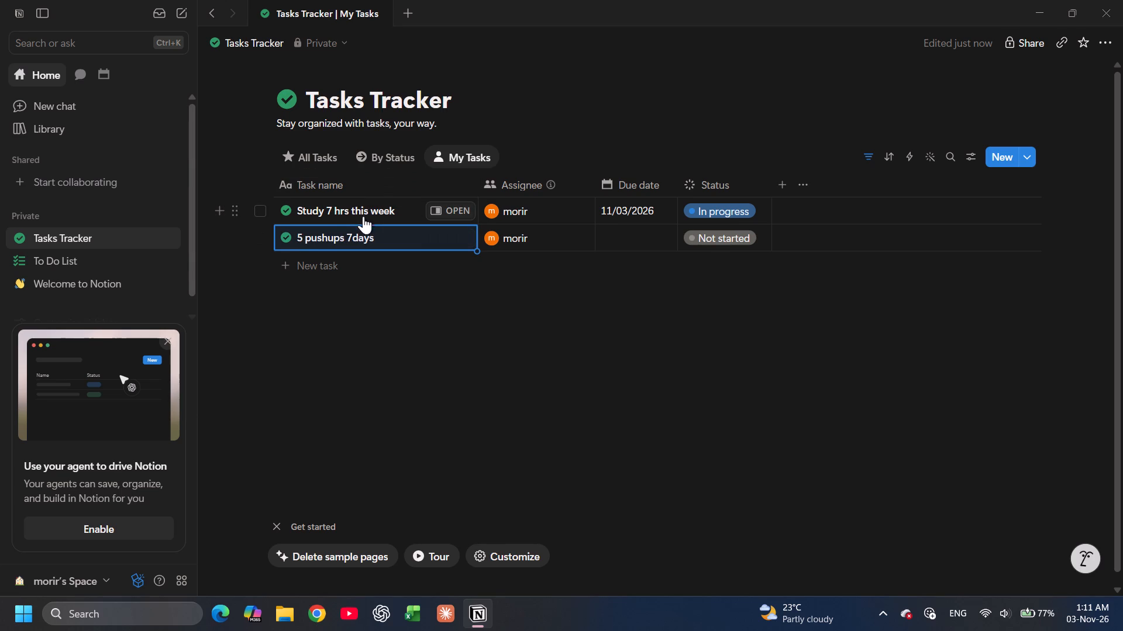
Rename the "Study 7 hrs this week" task as "Study 7 hrs 7 days".
{"action": "left_click", "coordinate": [399, 202]}
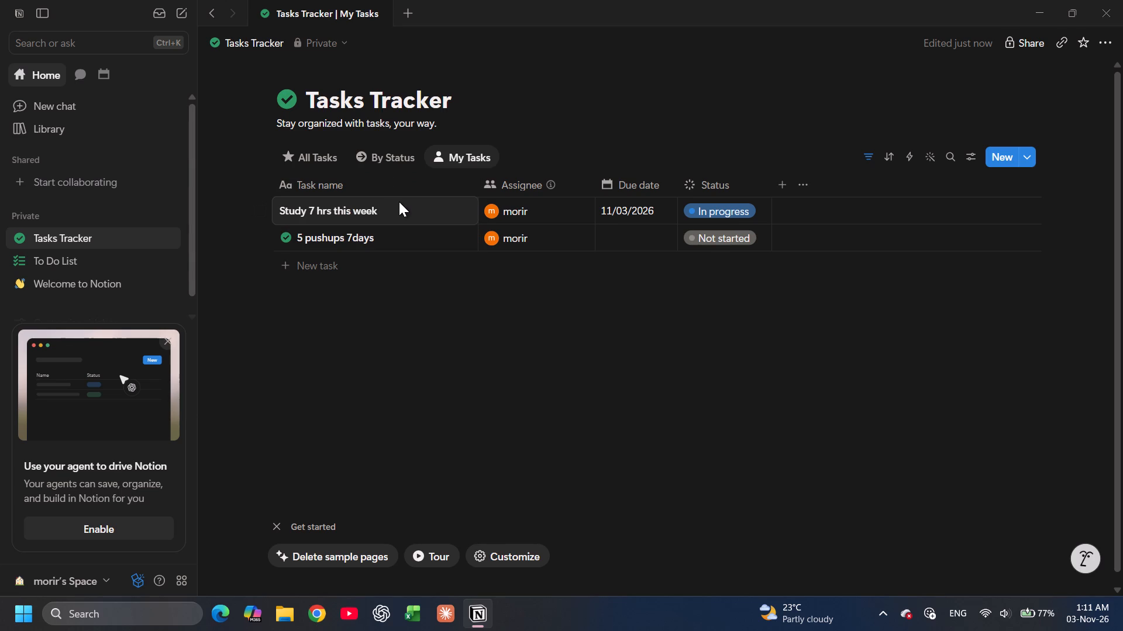
{"action": "key", "text": "BackSpace"}
{"action": "key", "text": "BackSpace"}
{"action": "key", "text": "BackSpace"}
{"action": "key", "text": "BackSpace"}
{"action": "key", "text": "BackSpace"}
{"action": "key", "text": "BackSpace"}
{"action": "key", "text": "BackSpace"}
{"action": "key", "text": "BackSpace"}
{"action": "key", "text": "BackSpace"}
{"action": "key", "text": "7"}
{"action": "key", "text": "space"}
{"action": "type", "text": "days"}
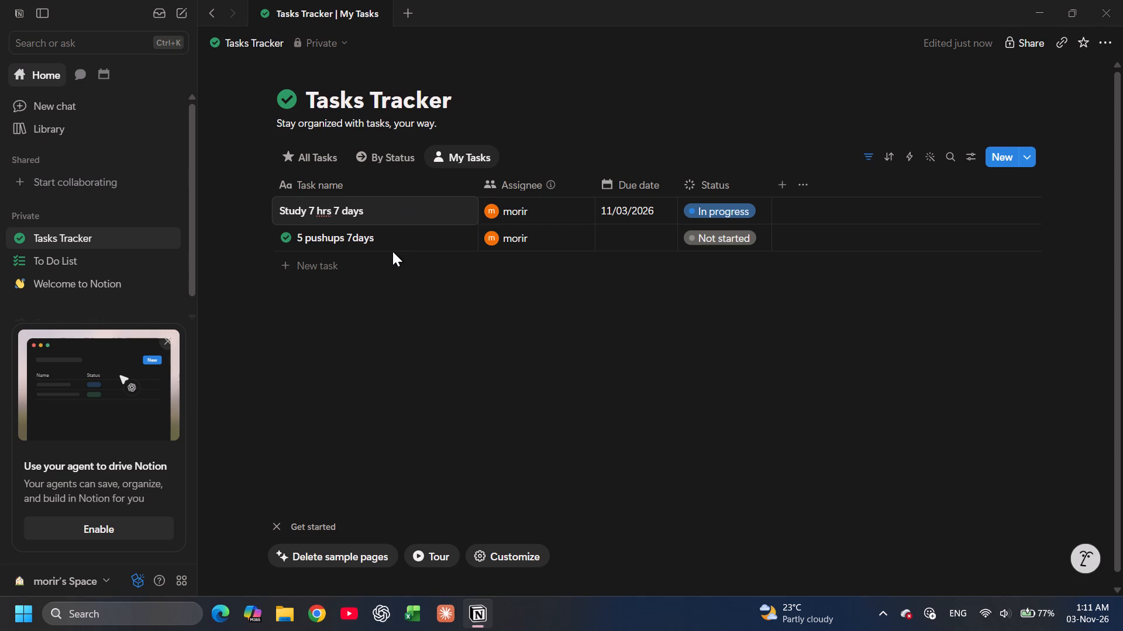
{"action": "left_click", "coordinate": [390, 261]}
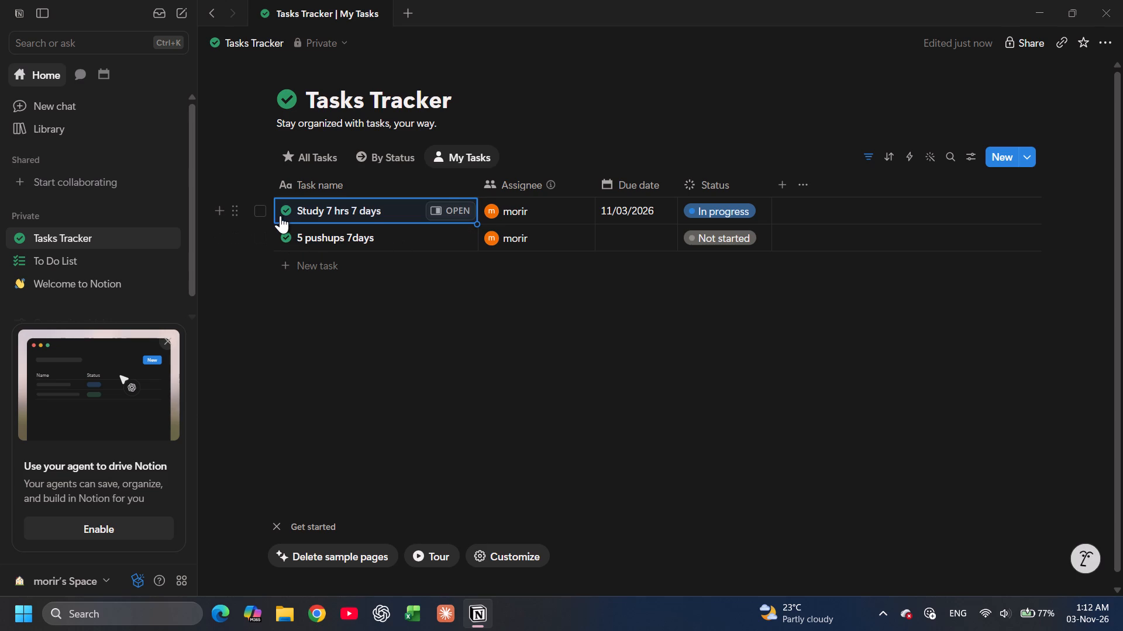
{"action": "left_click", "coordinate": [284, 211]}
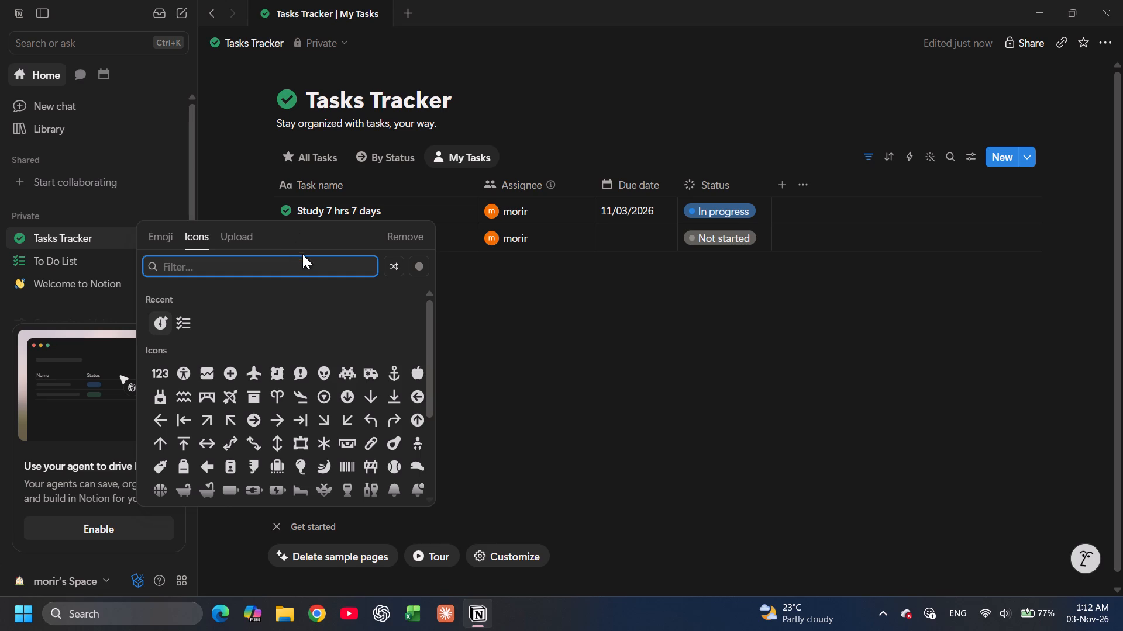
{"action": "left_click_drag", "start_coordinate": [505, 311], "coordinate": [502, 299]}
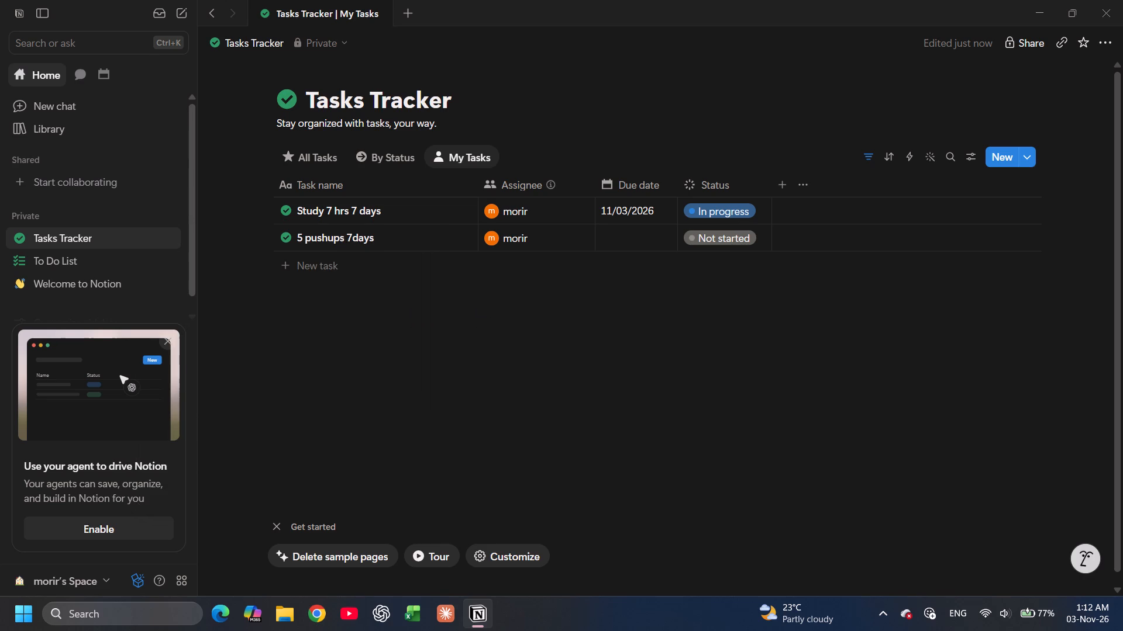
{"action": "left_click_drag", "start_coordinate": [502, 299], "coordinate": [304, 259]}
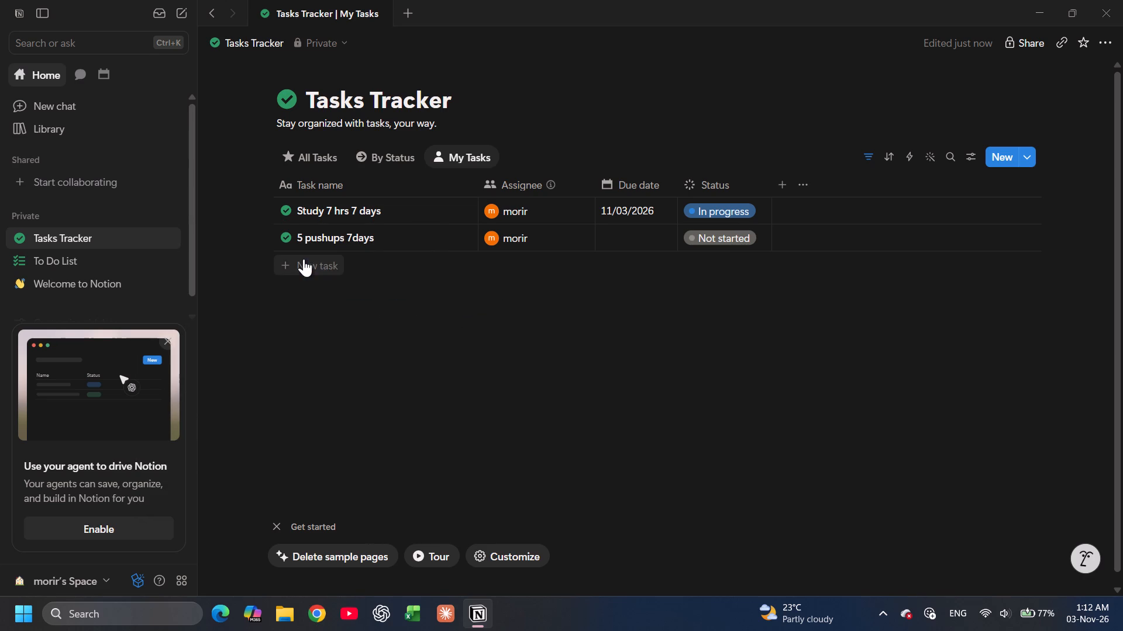
Add a third task row in the My Tasks view and leave its name blank.
{"action": "left_click", "coordinate": [304, 259]}
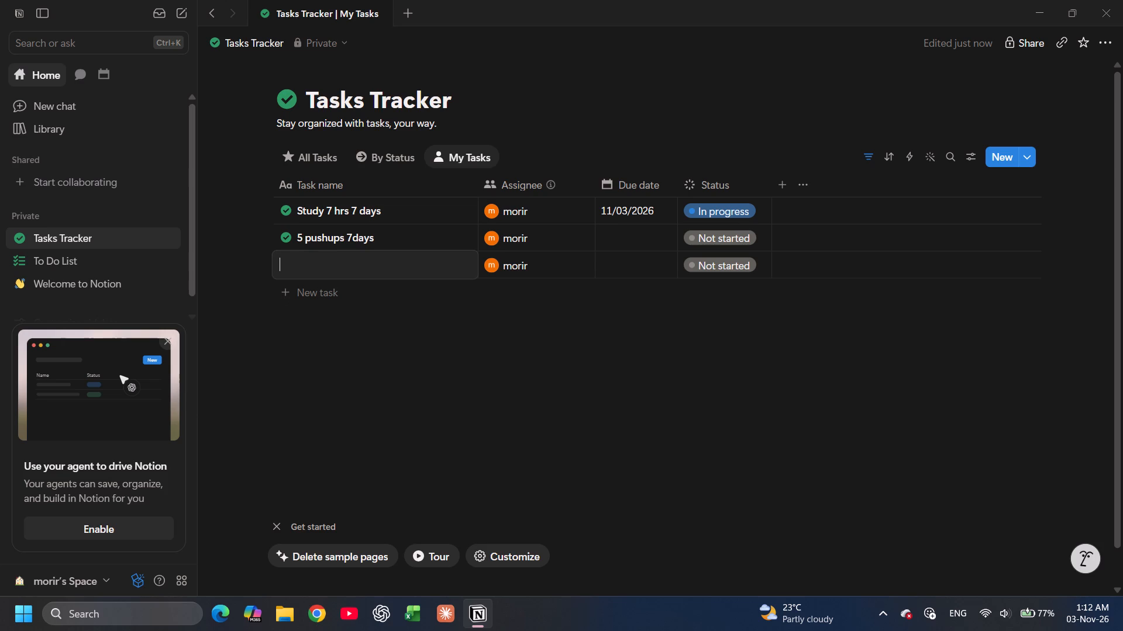
{"action": "key", "text": "5"}
{"action": "key", "text": "BackSpace"}
{"action": "key", "text": "BackSpace"}
{"action": "key", "text": "BackSpace"}
{"action": "key", "text": "BackSpace"}
{"action": "left_click", "coordinate": [473, 335]}
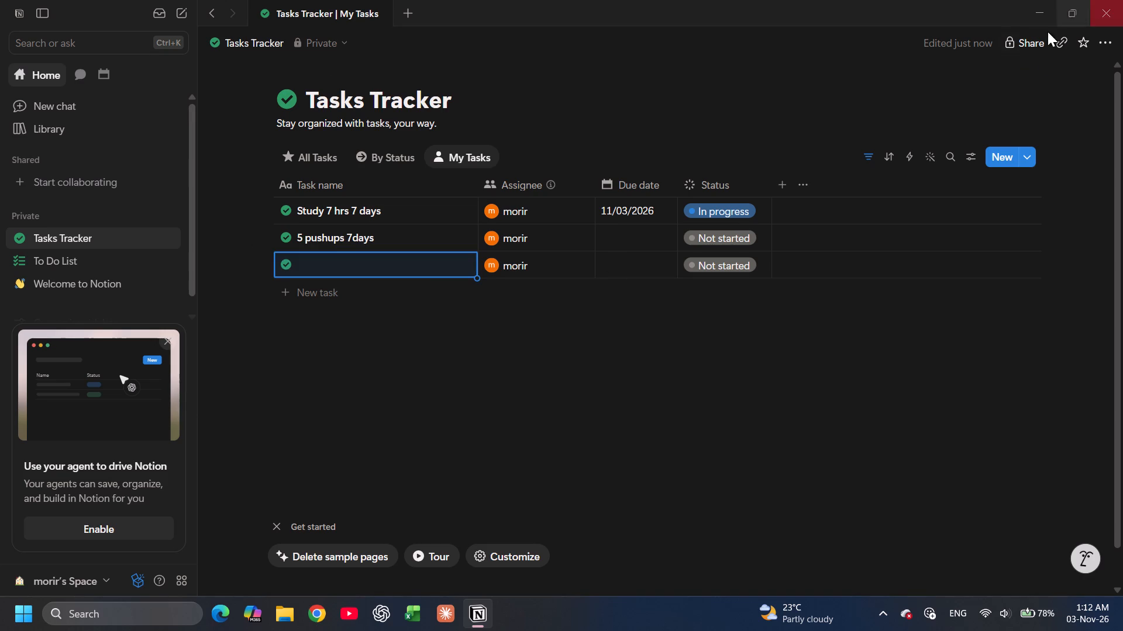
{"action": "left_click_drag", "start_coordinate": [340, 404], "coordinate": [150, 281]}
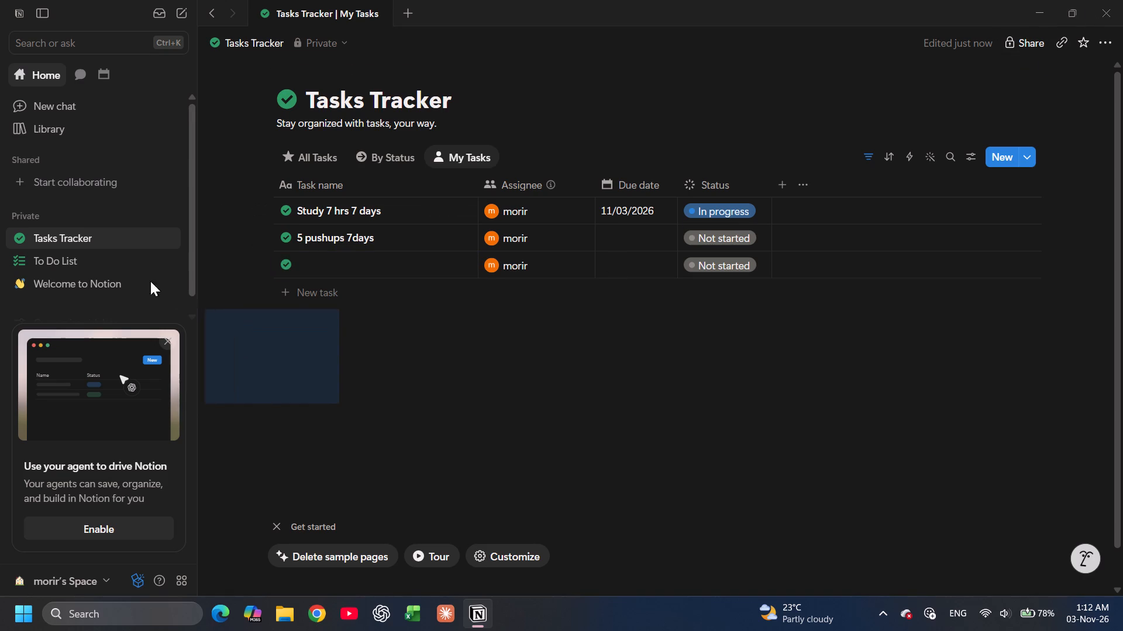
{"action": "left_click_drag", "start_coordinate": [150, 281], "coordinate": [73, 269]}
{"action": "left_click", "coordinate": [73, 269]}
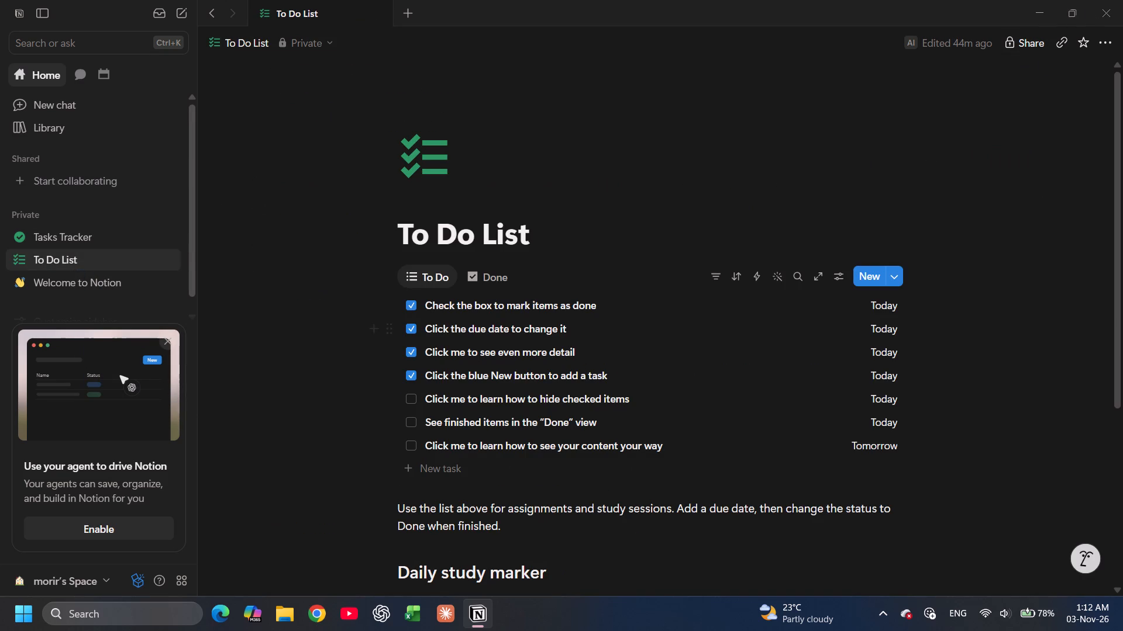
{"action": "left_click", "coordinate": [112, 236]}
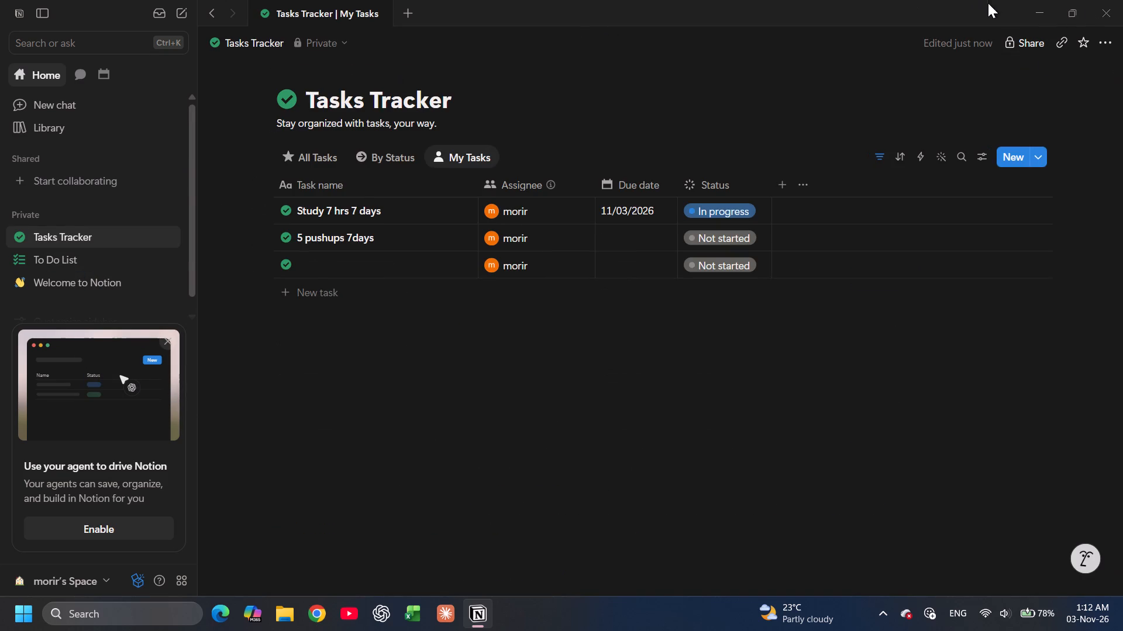
Close the Notion window.
{"action": "left_click", "coordinate": [1122, 0]}
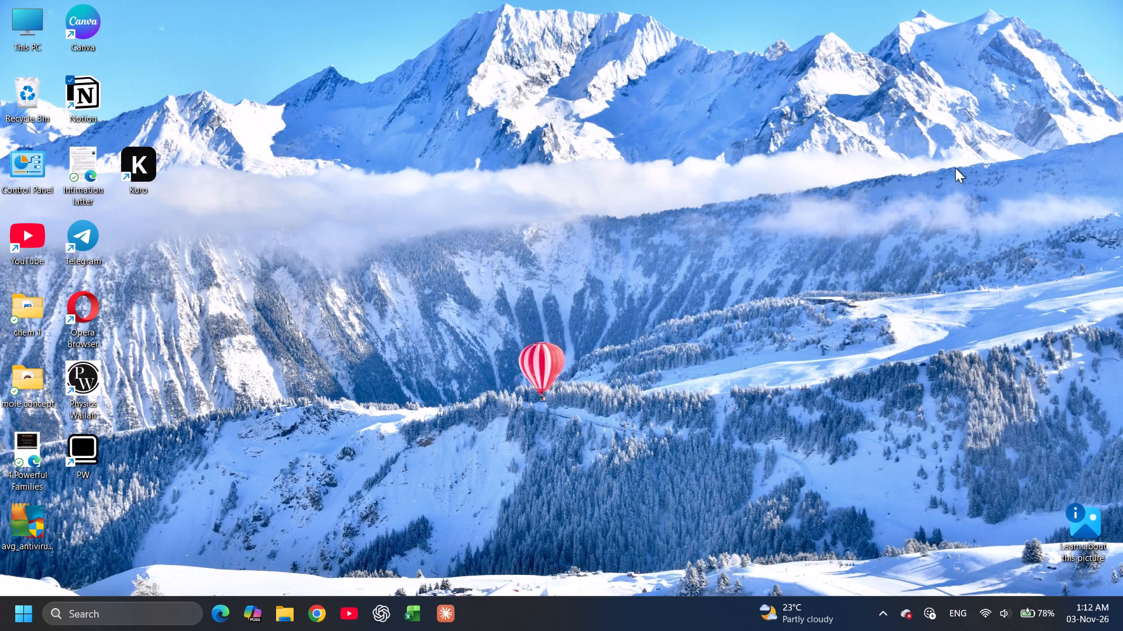
Launch the Kuro app from the desktop.
{"action": "double_click", "coordinate": [140, 173]}
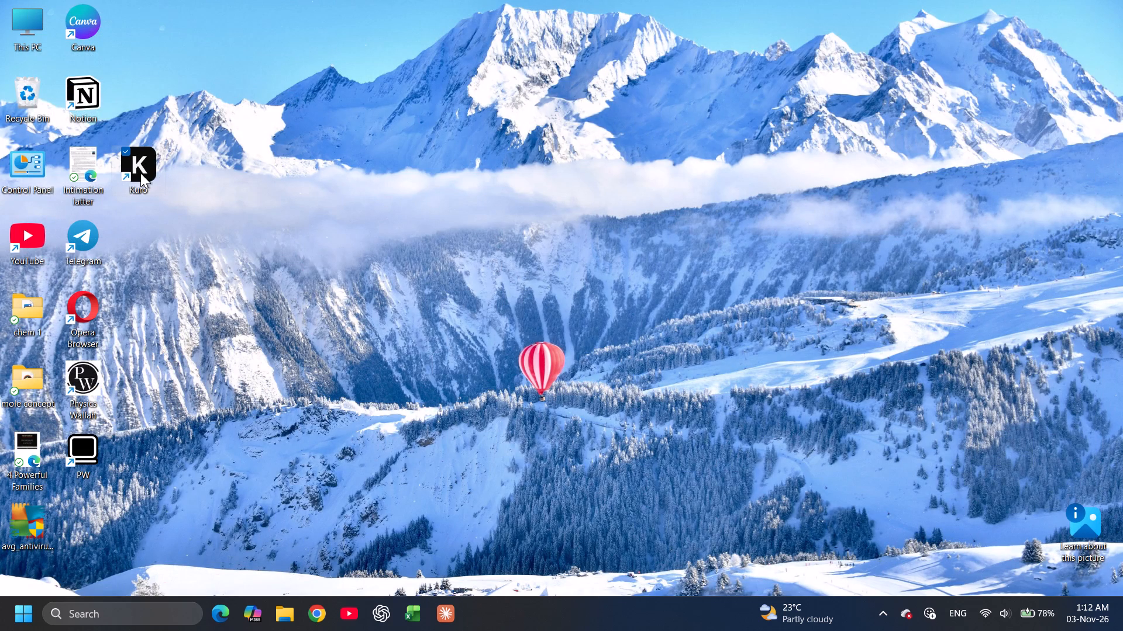
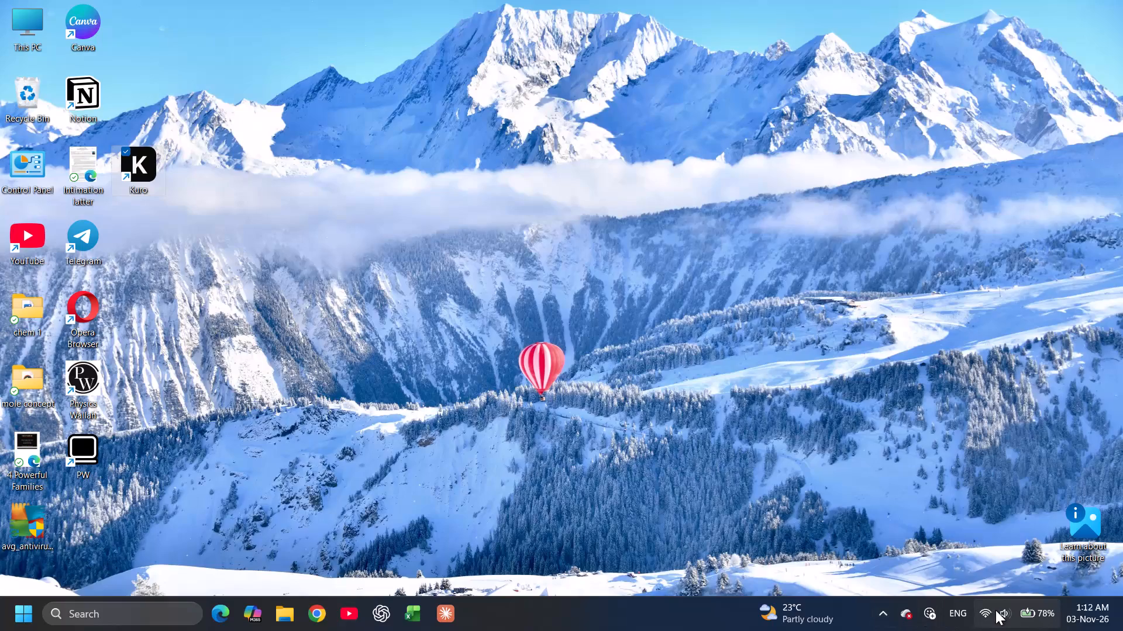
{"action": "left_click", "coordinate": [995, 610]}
Open the computer's power options.
{"action": "left_click", "coordinate": [23, 599]}
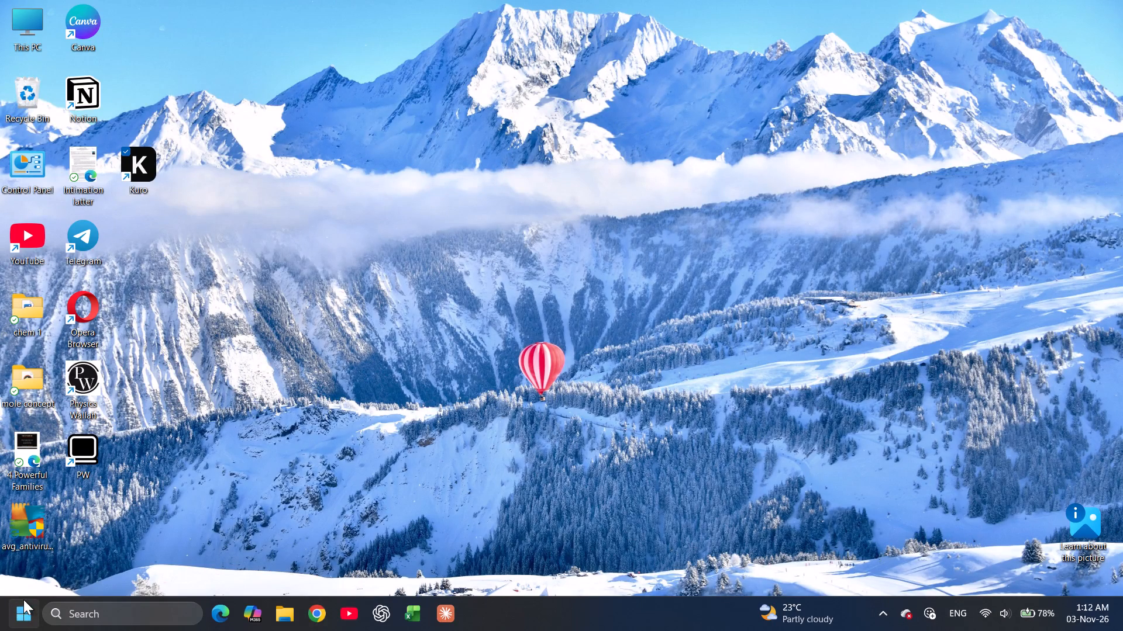
{"action": "left_click", "coordinate": [422, 559]}
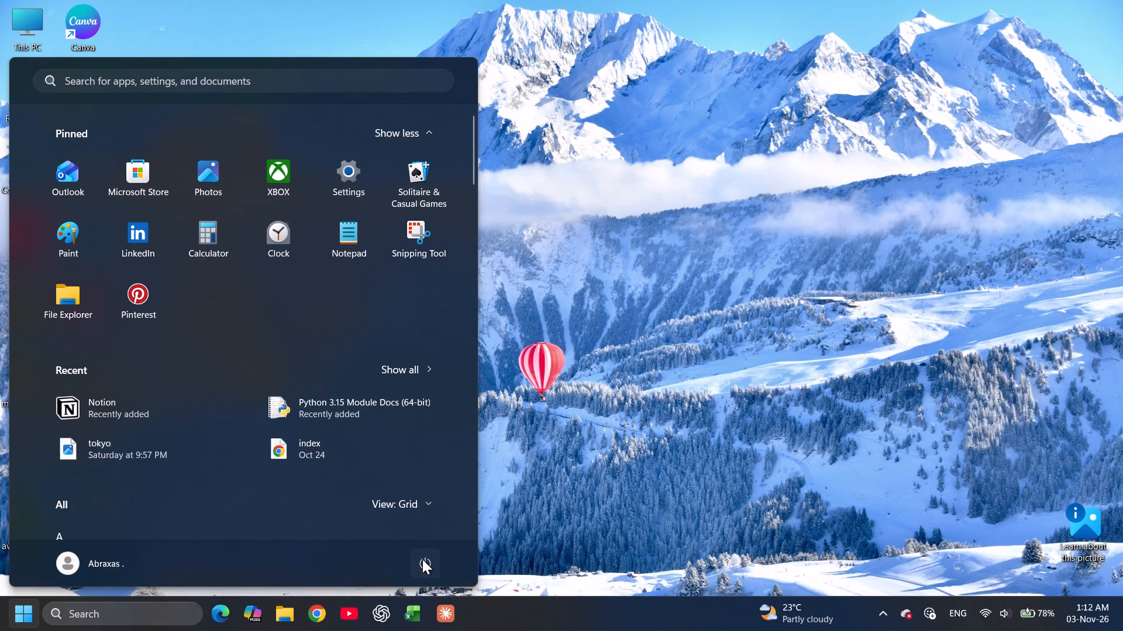